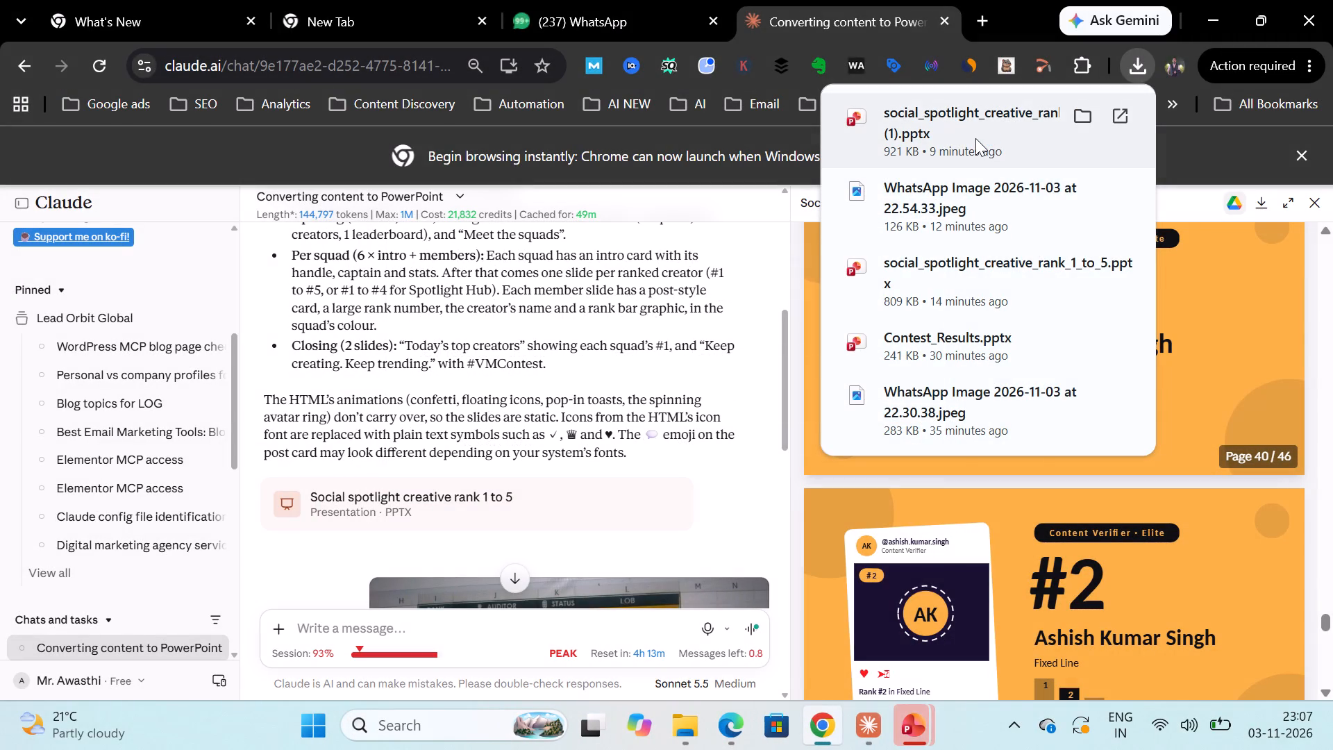
{"action": "left_click", "coordinate": [916, 726]}
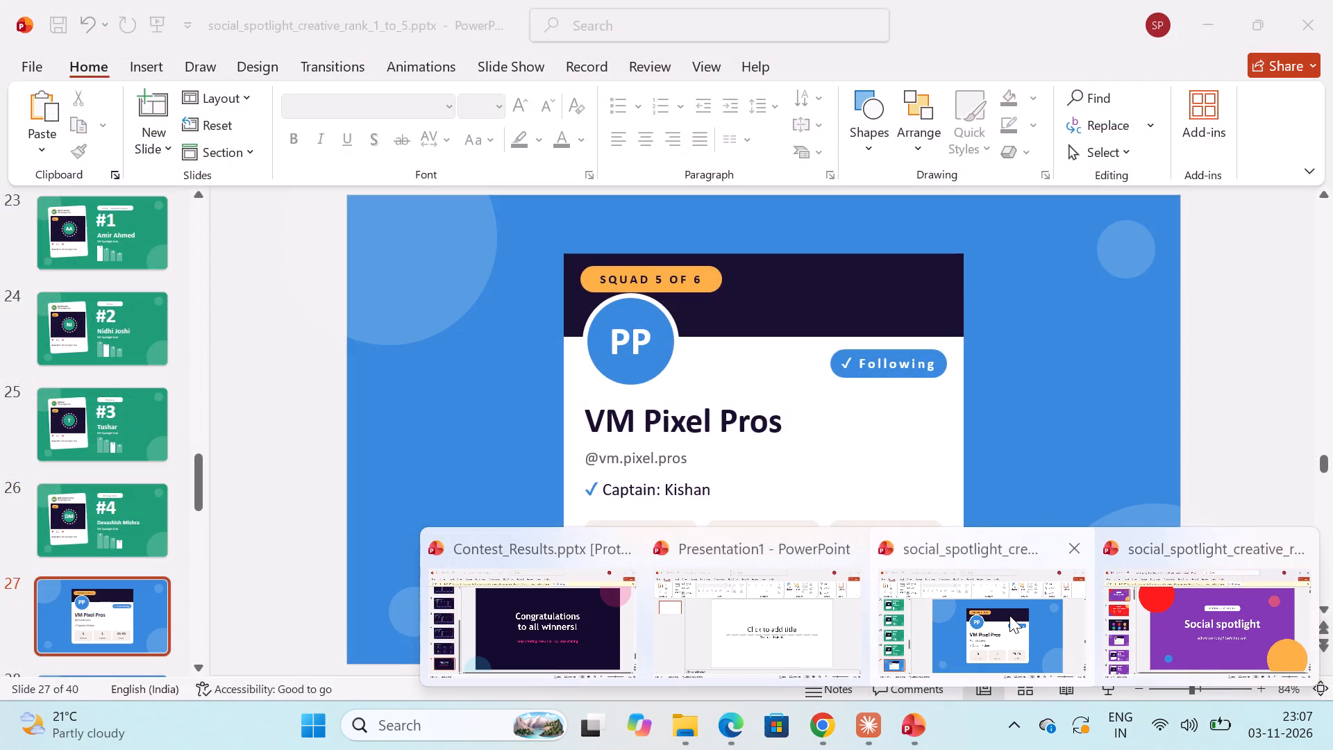
{"action": "left_click", "coordinate": [1192, 626]}
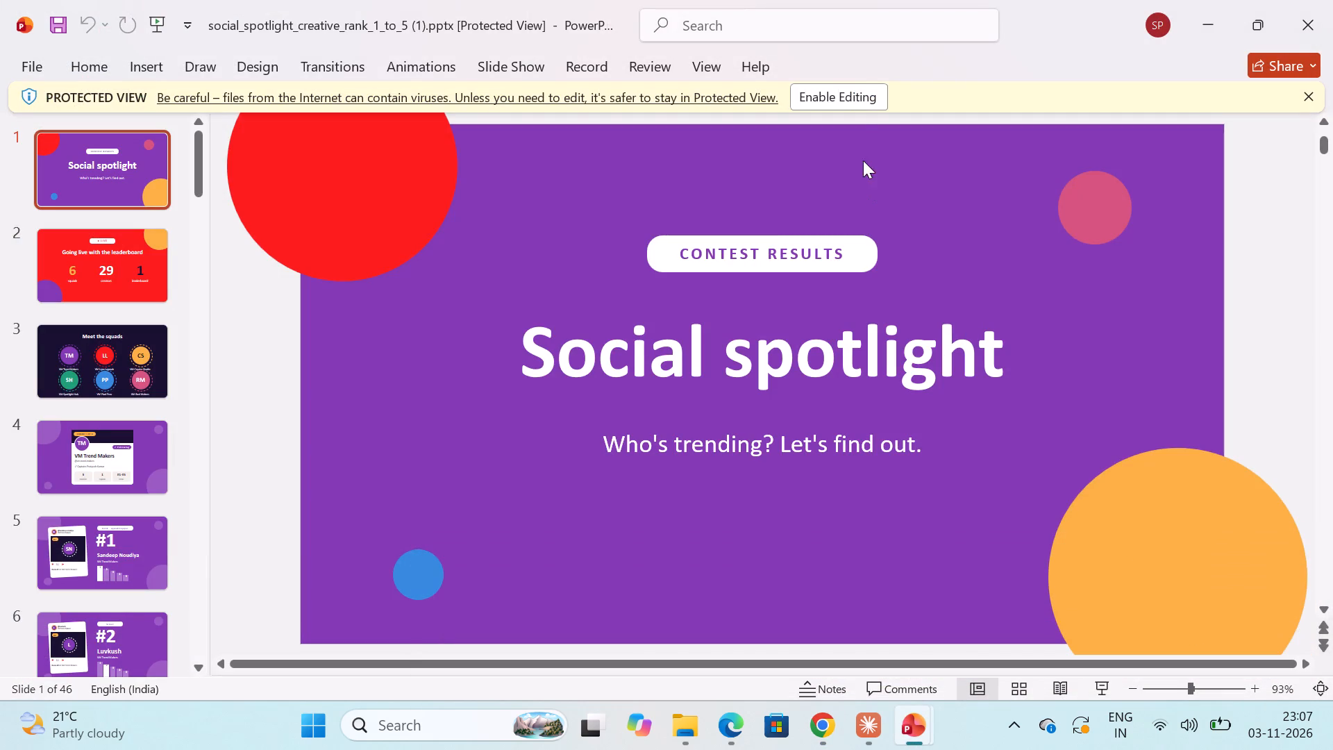
{"action": "left_click", "coordinate": [837, 94]}
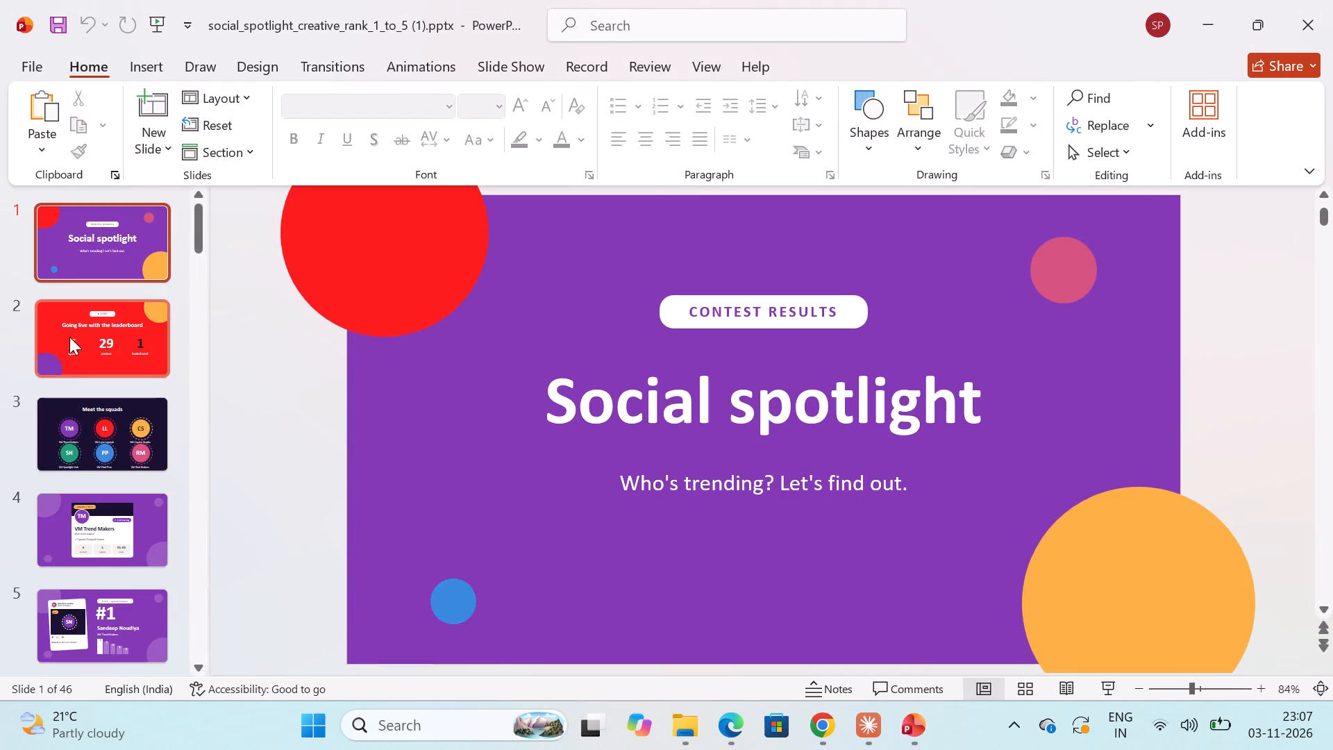
Review the leaderboard and "Meet the squads" slides and the VM Trend Makers squad slides, from slide 2 through slide 9.
{"action": "left_click", "coordinate": [79, 353]}
{"action": "left_click", "coordinate": [96, 424]}
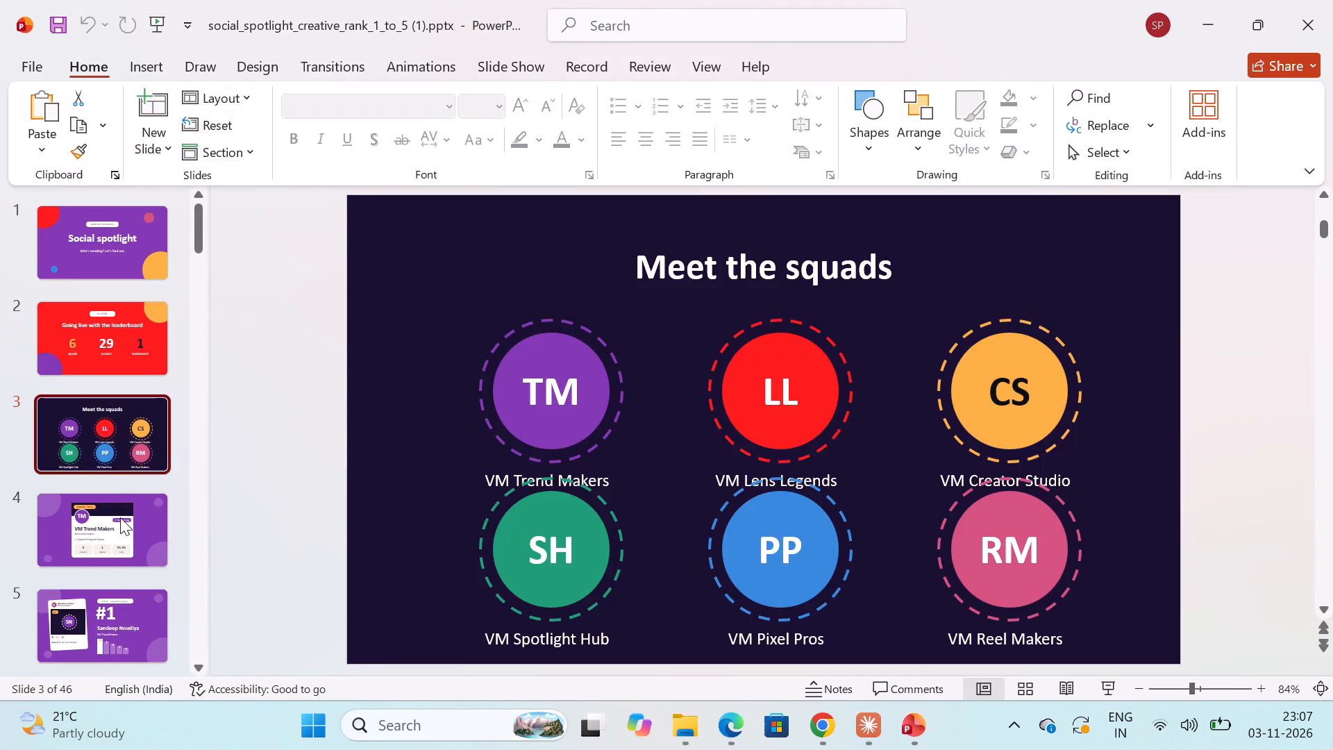
{"action": "left_click", "coordinate": [119, 561]}
{"action": "left_click", "coordinate": [130, 605]}
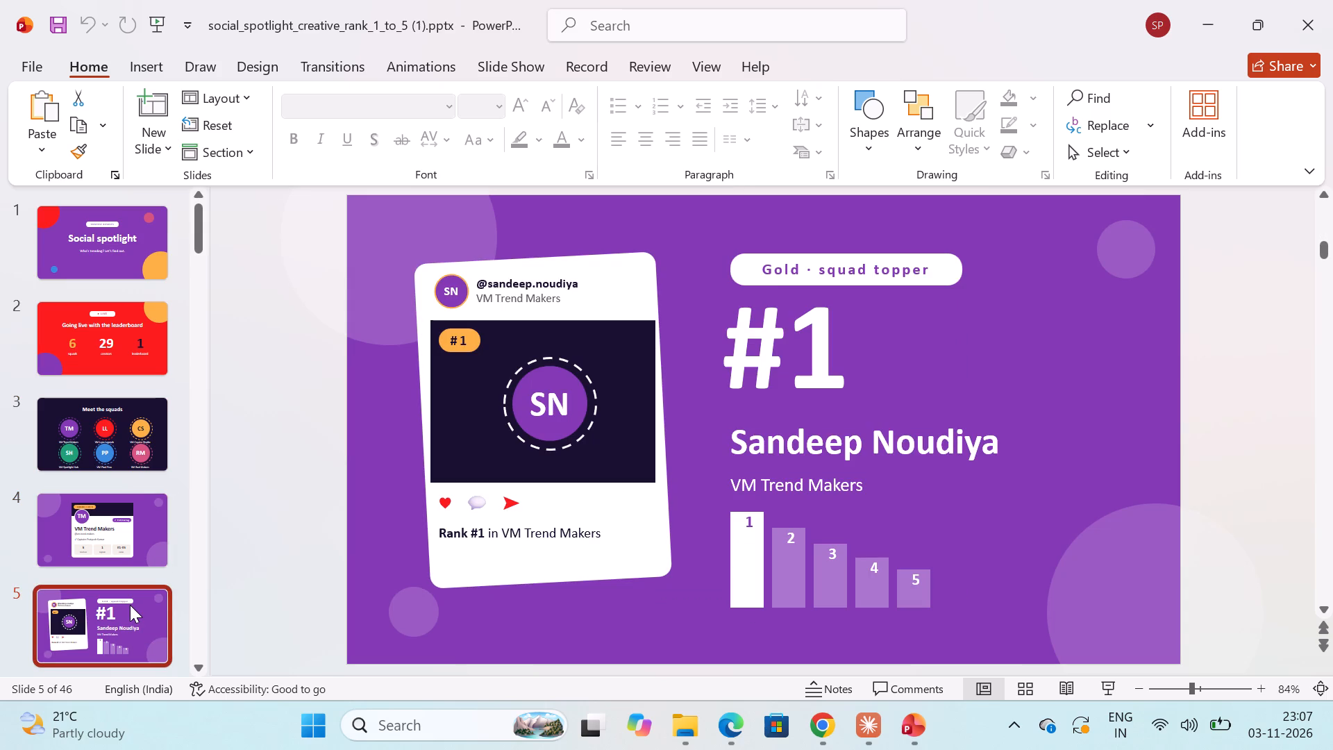
{"action": "left_click", "coordinate": [192, 667]}
{"action": "double_click", "coordinate": [192, 667]}
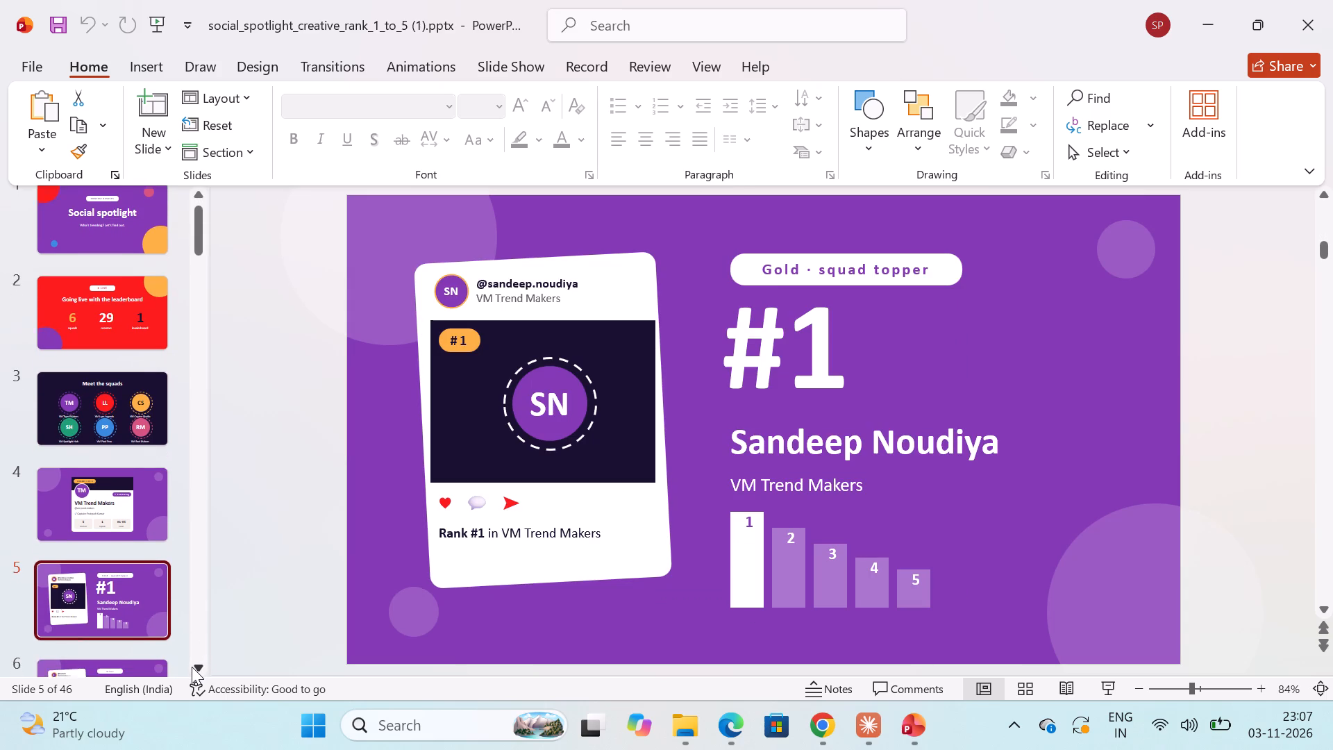
{"action": "left_click", "coordinate": [96, 656]}
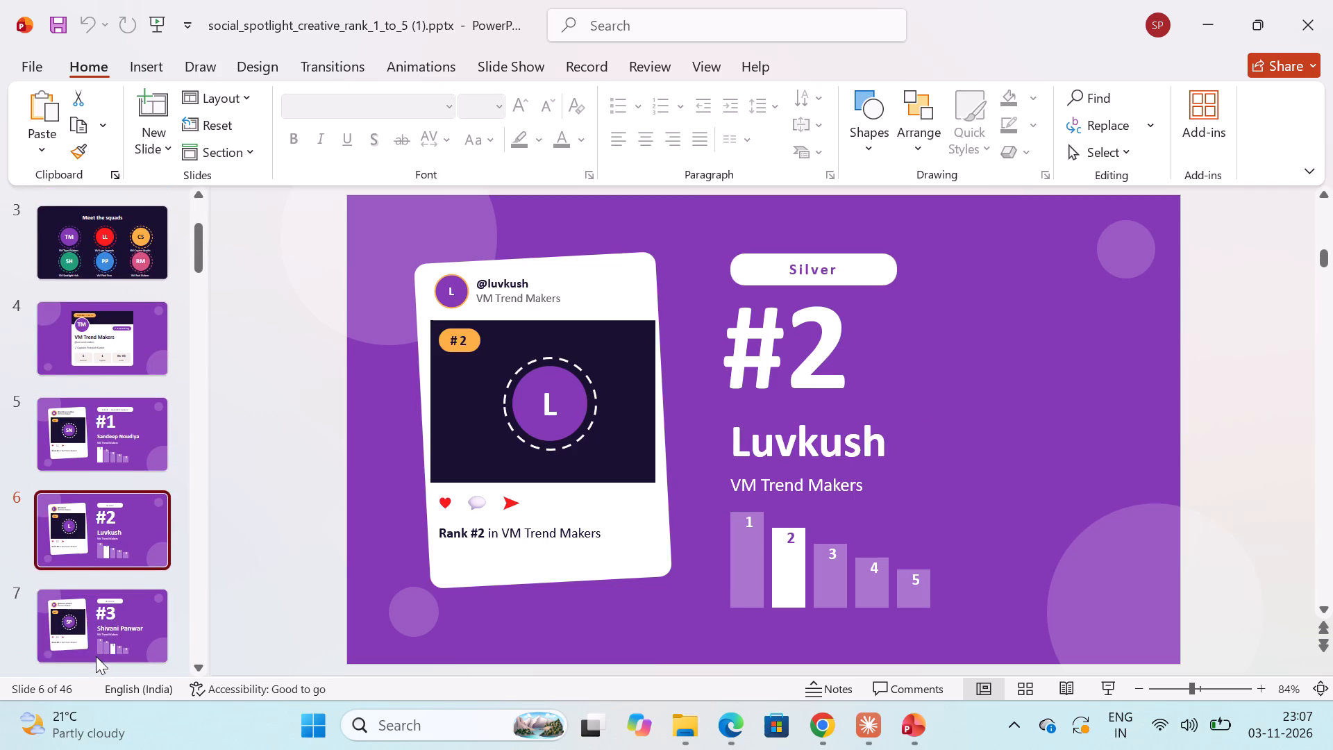
{"action": "key", "text": "Down"}
{"action": "key", "text": "Down"}
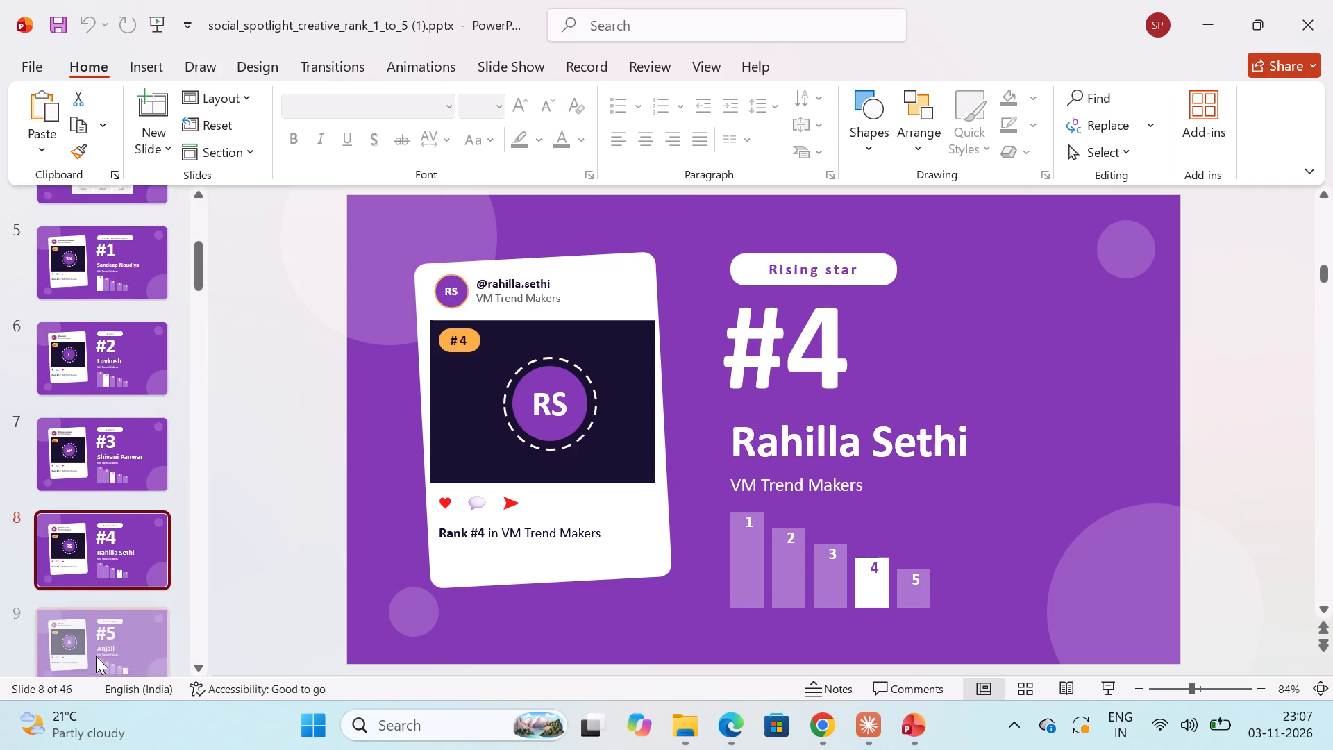
{"action": "key", "text": "Down"}
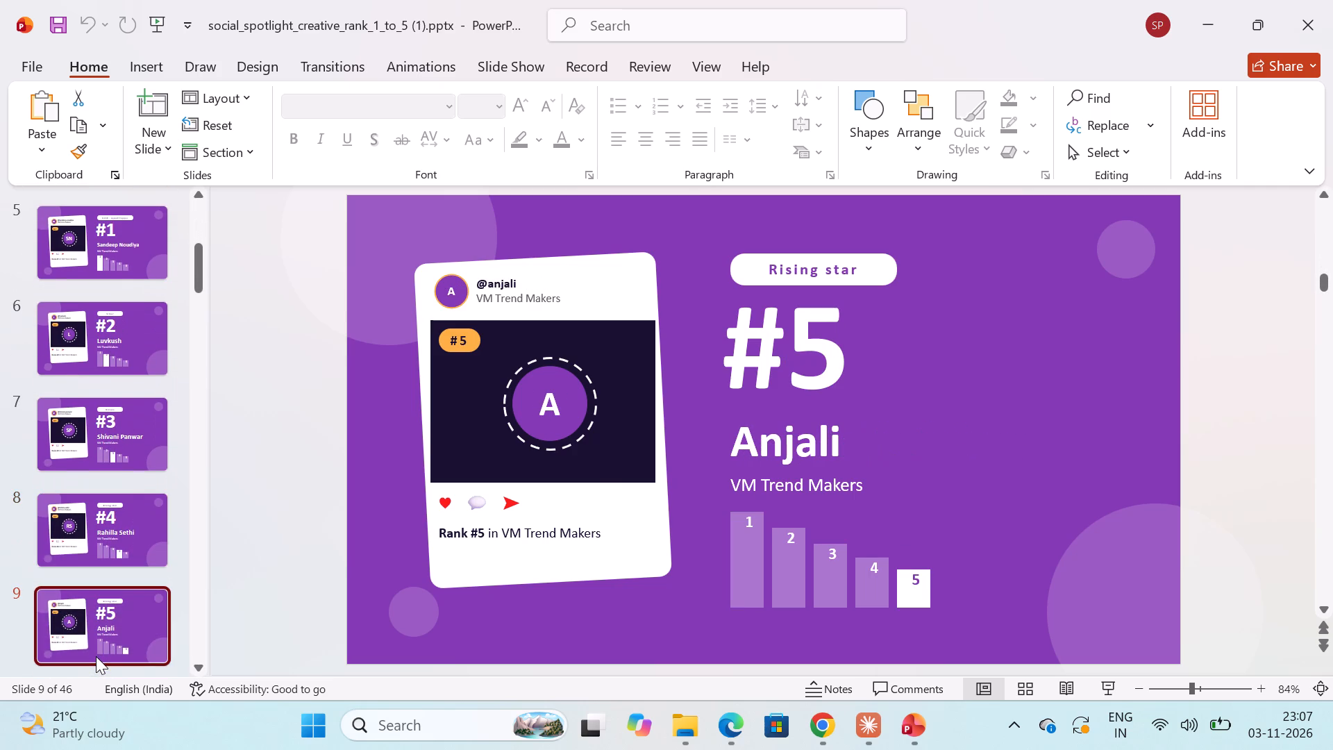
Review the VM Lens Legends and VM Creator Studio squad slides, from slide 10 through slide 21.
{"action": "key", "text": "Down"}
{"action": "key", "text": "Down"}
{"action": "key", "text": "Down"}
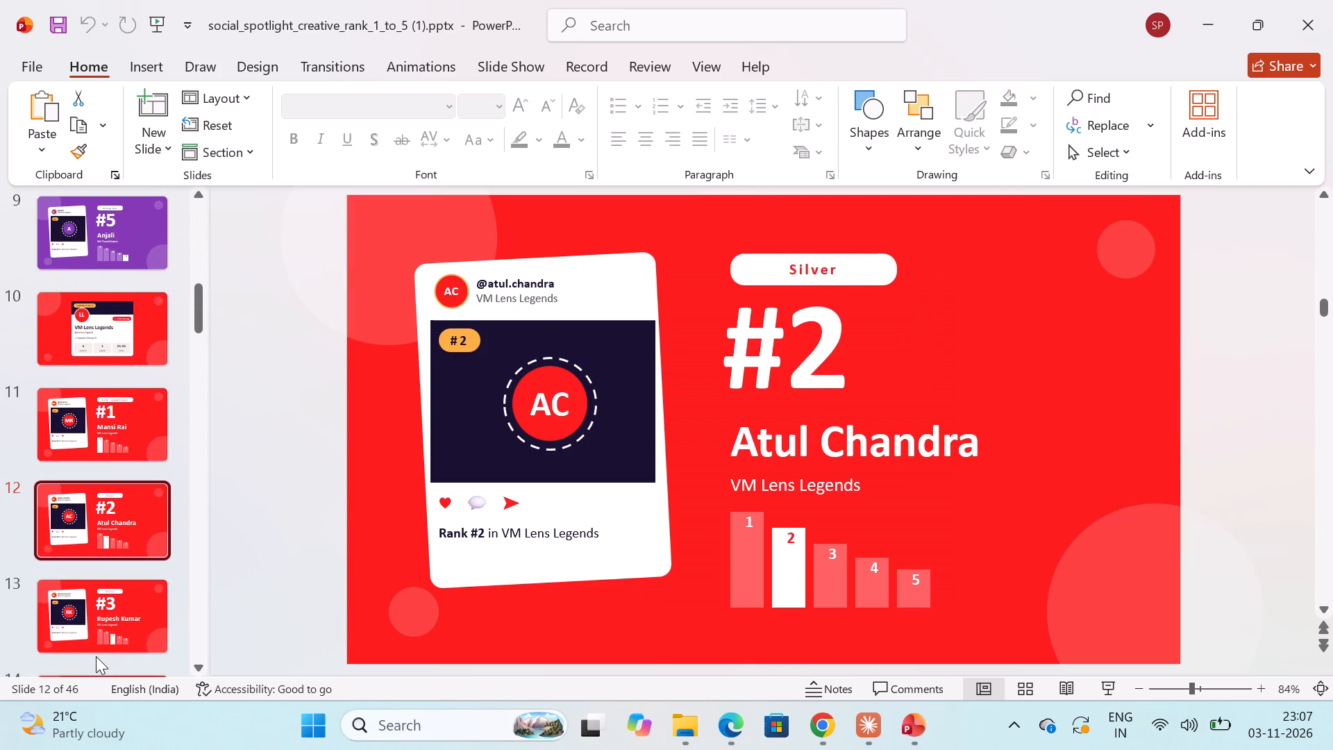
{"action": "key", "text": "Down"}
{"action": "key", "text": "Down"}
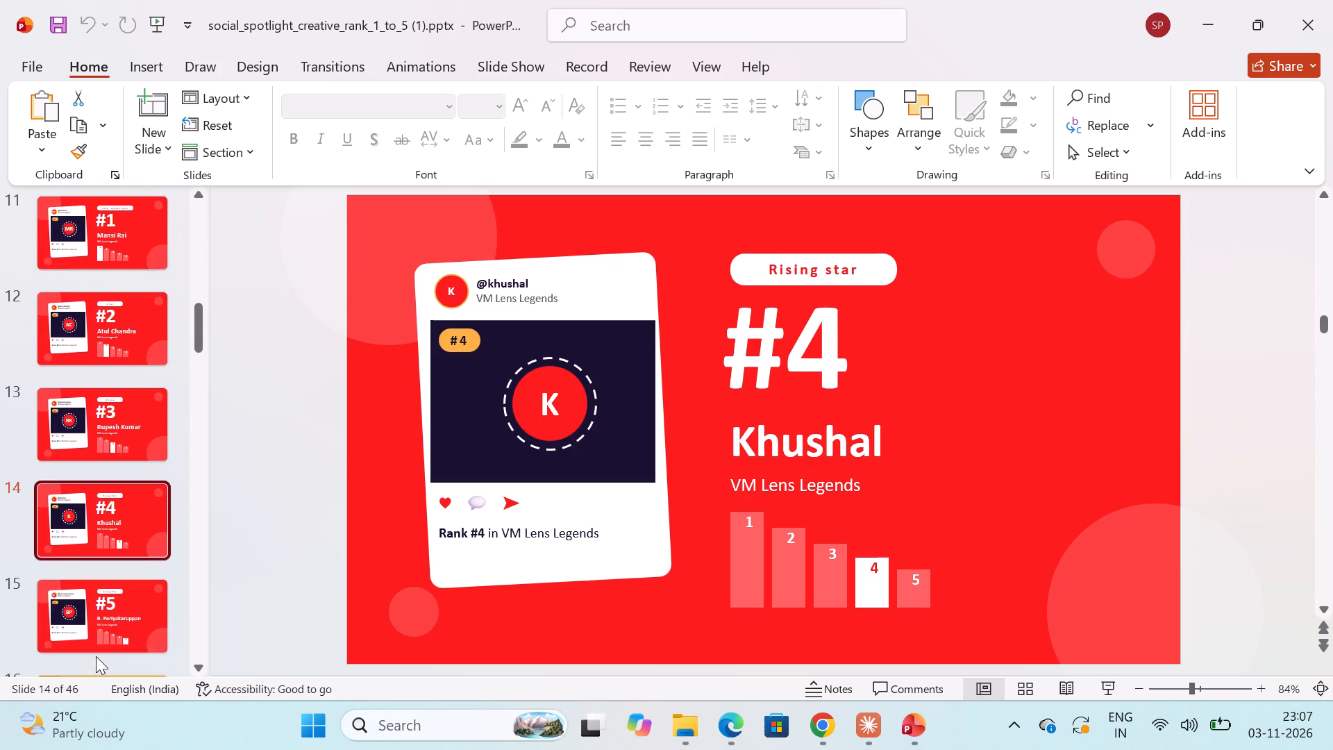
{"action": "key", "text": "Down"}
{"action": "key", "text": "Down"}
{"action": "key", "text": "Down"}
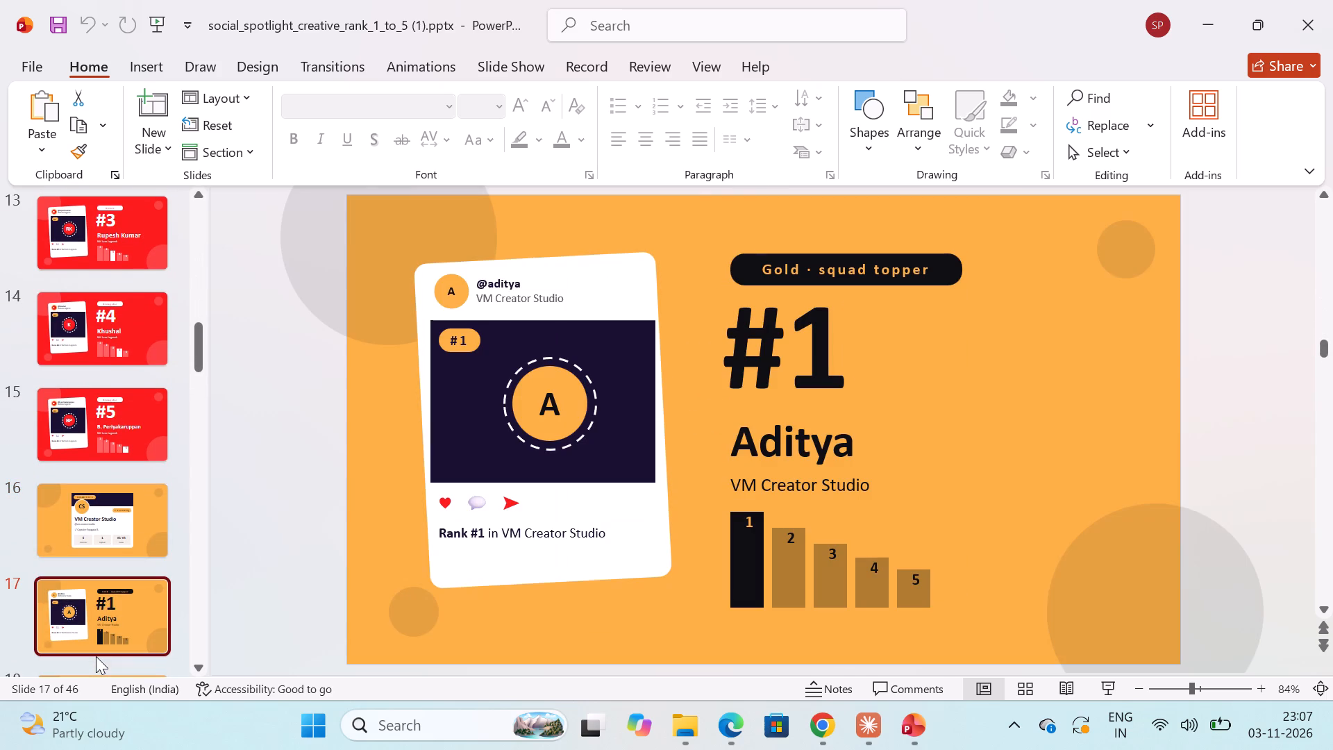
{"action": "key", "text": "Down"}
{"action": "key", "text": "Down"}
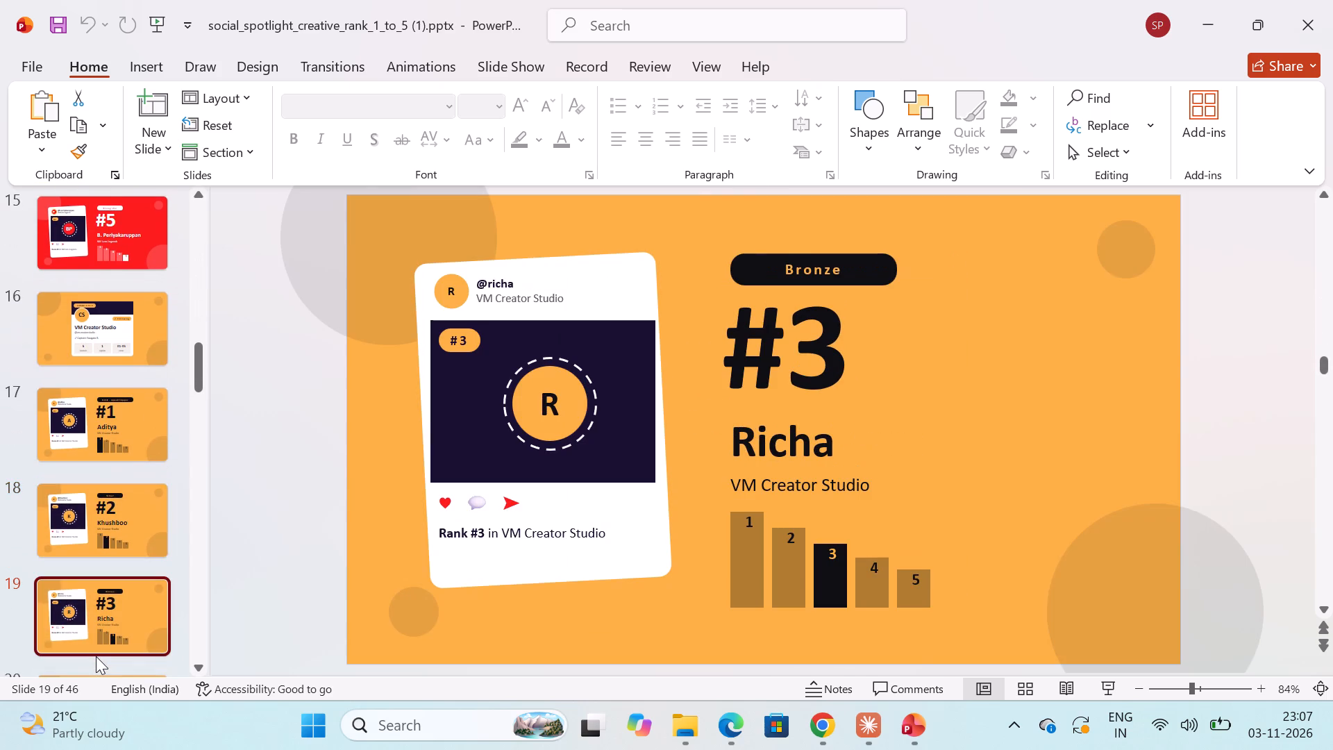
{"action": "key", "text": "Down"}
{"action": "key", "text": "Down"}
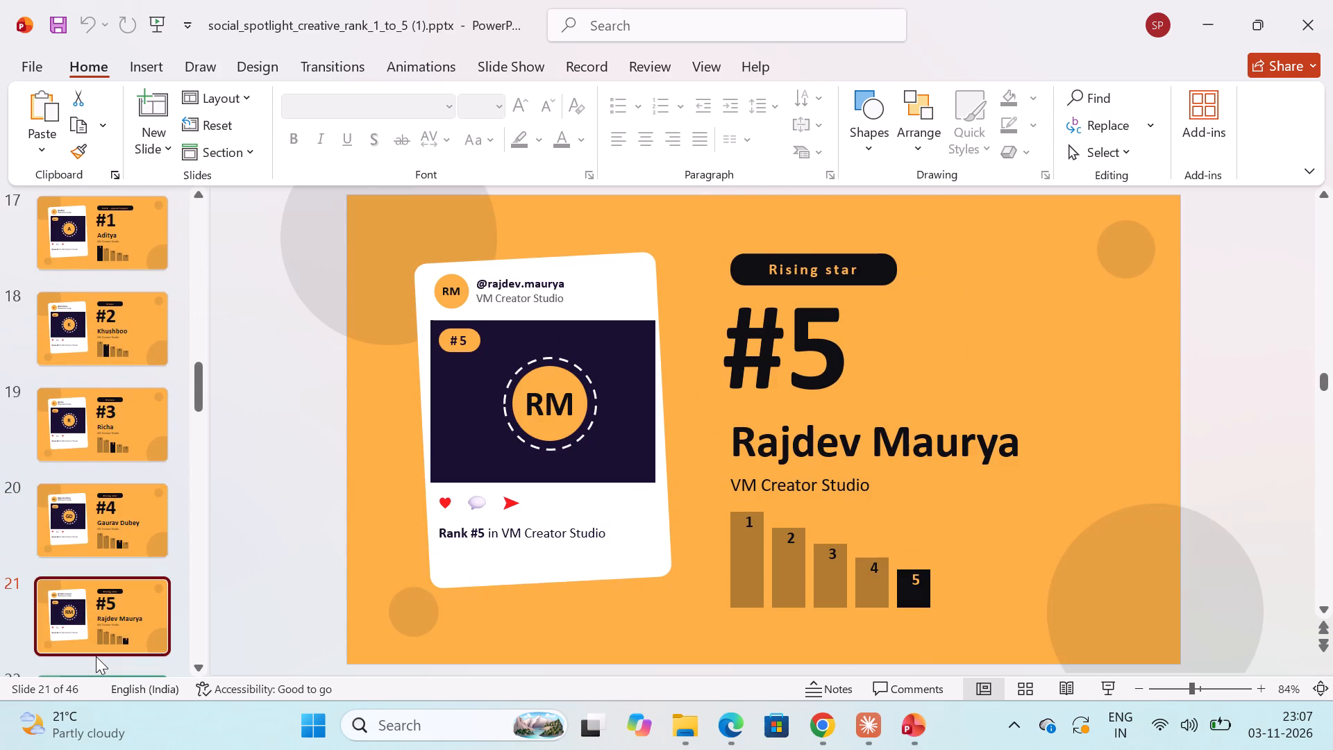
{"action": "key", "text": "Down"}
{"action": "key", "text": "Down"}
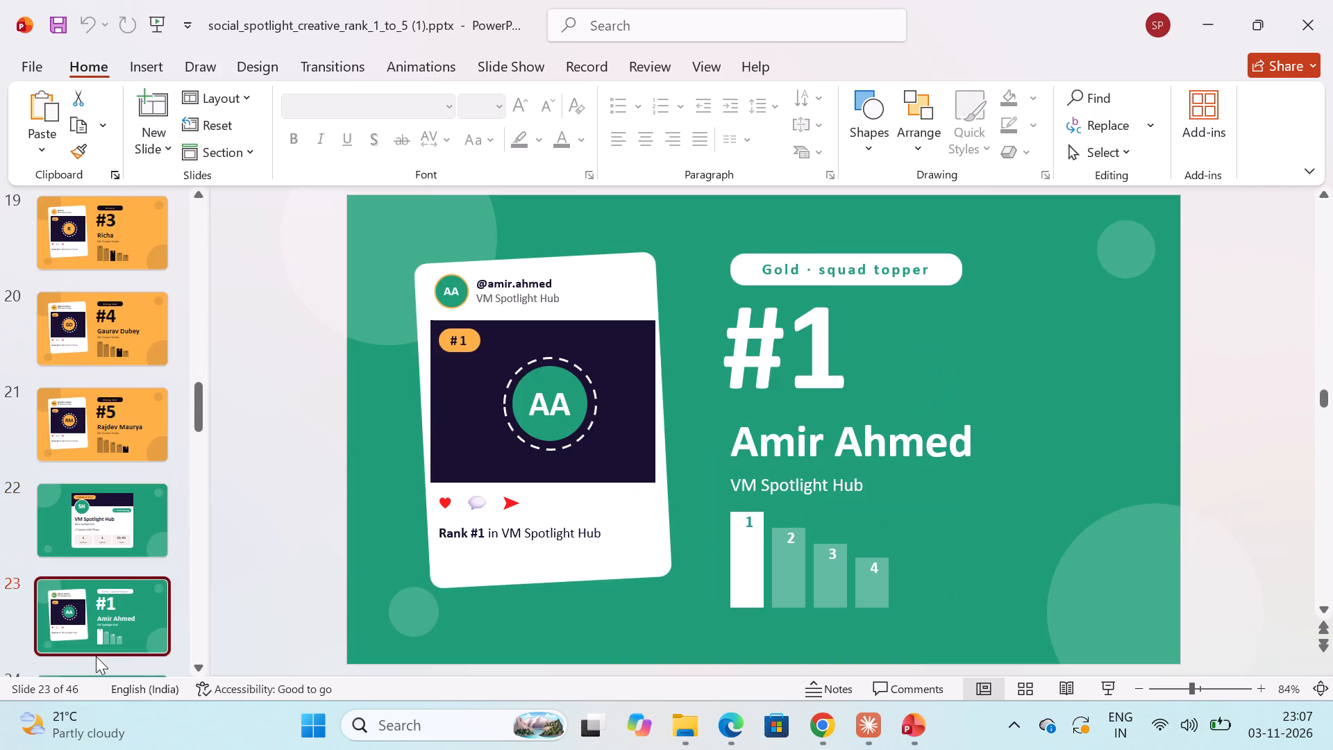
{"action": "key", "text": "Up"}
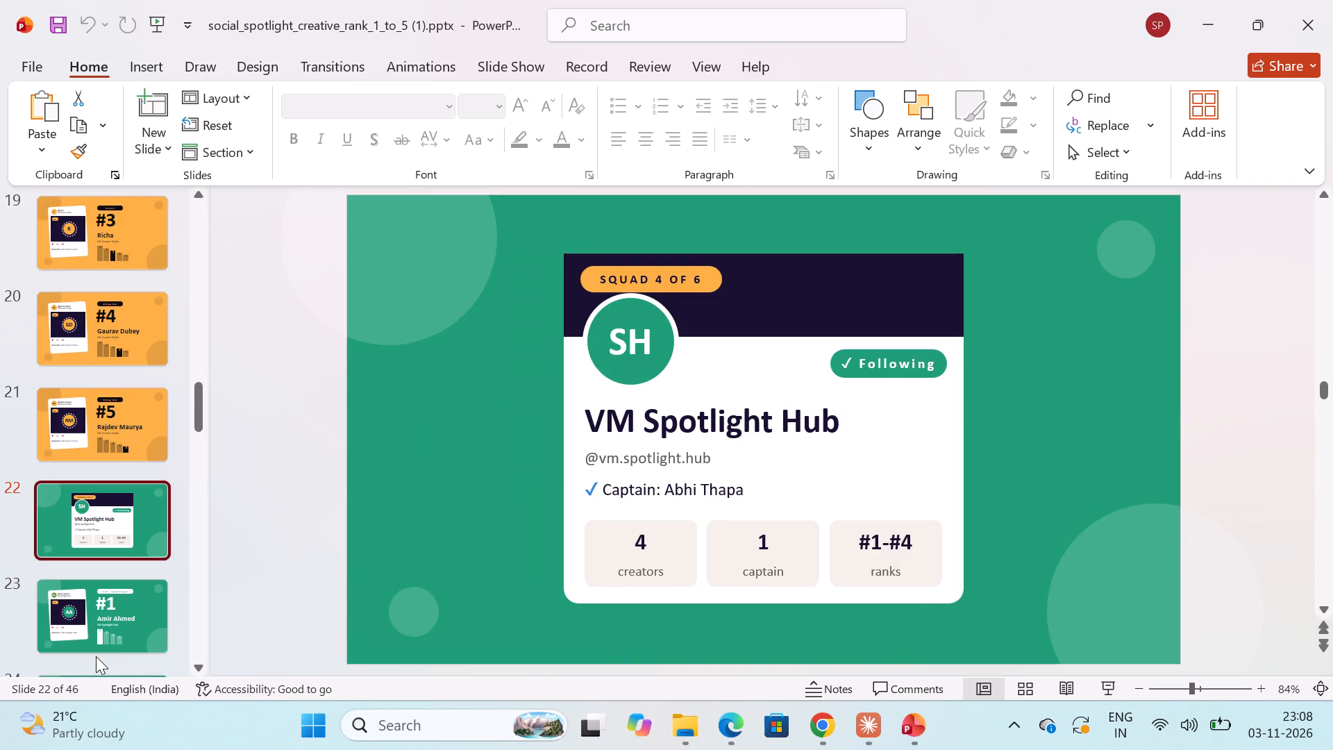
{"action": "key", "text": "Down"}
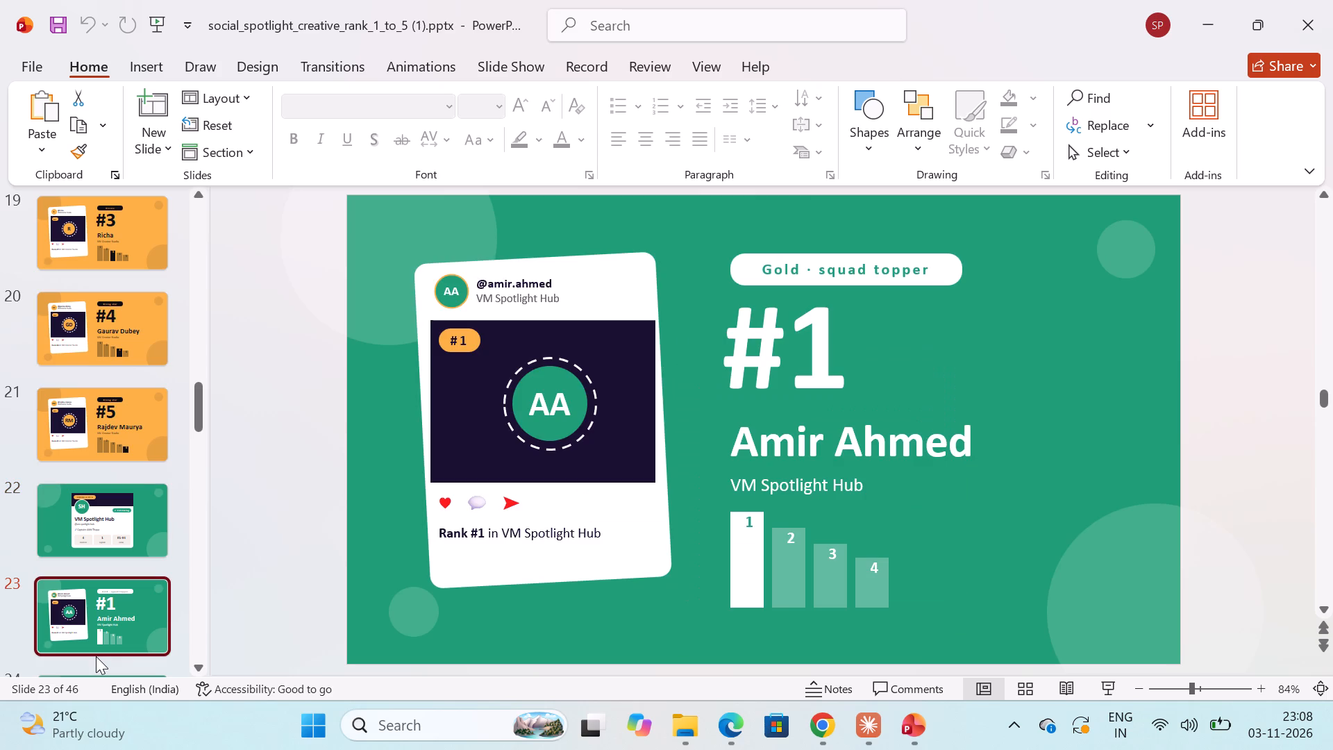
{"action": "key", "text": "Down"}
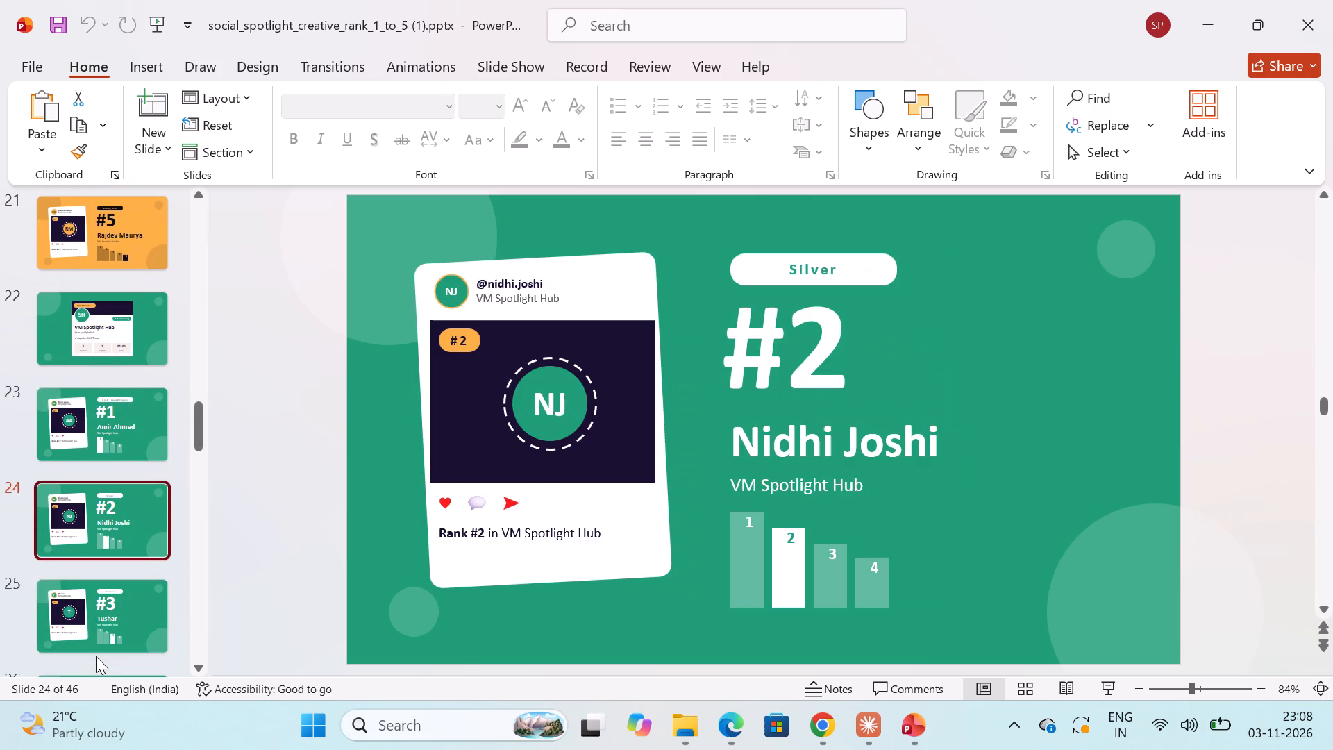
{"action": "key", "text": "Down"}
{"action": "key", "text": "Down"}
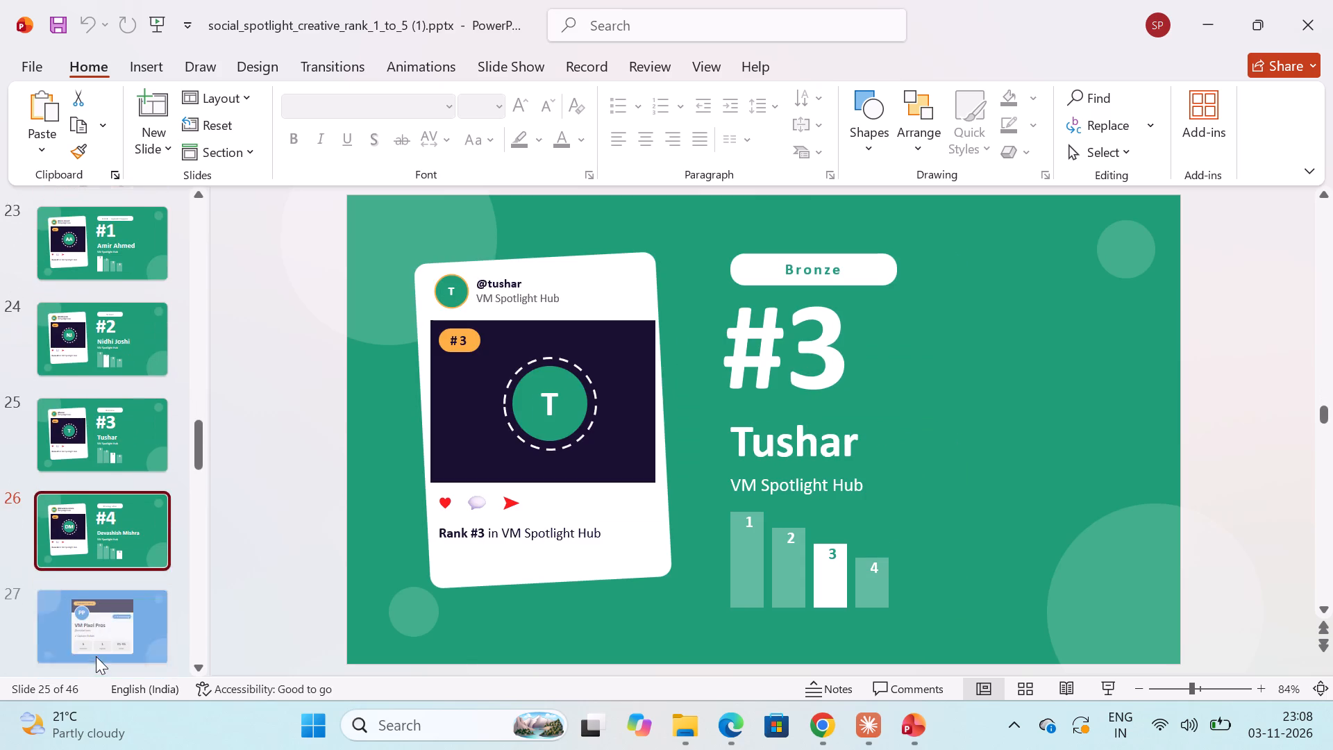
{"action": "key", "text": "Down"}
{"action": "key", "text": "Up"}
{"action": "key", "text": "Down"}
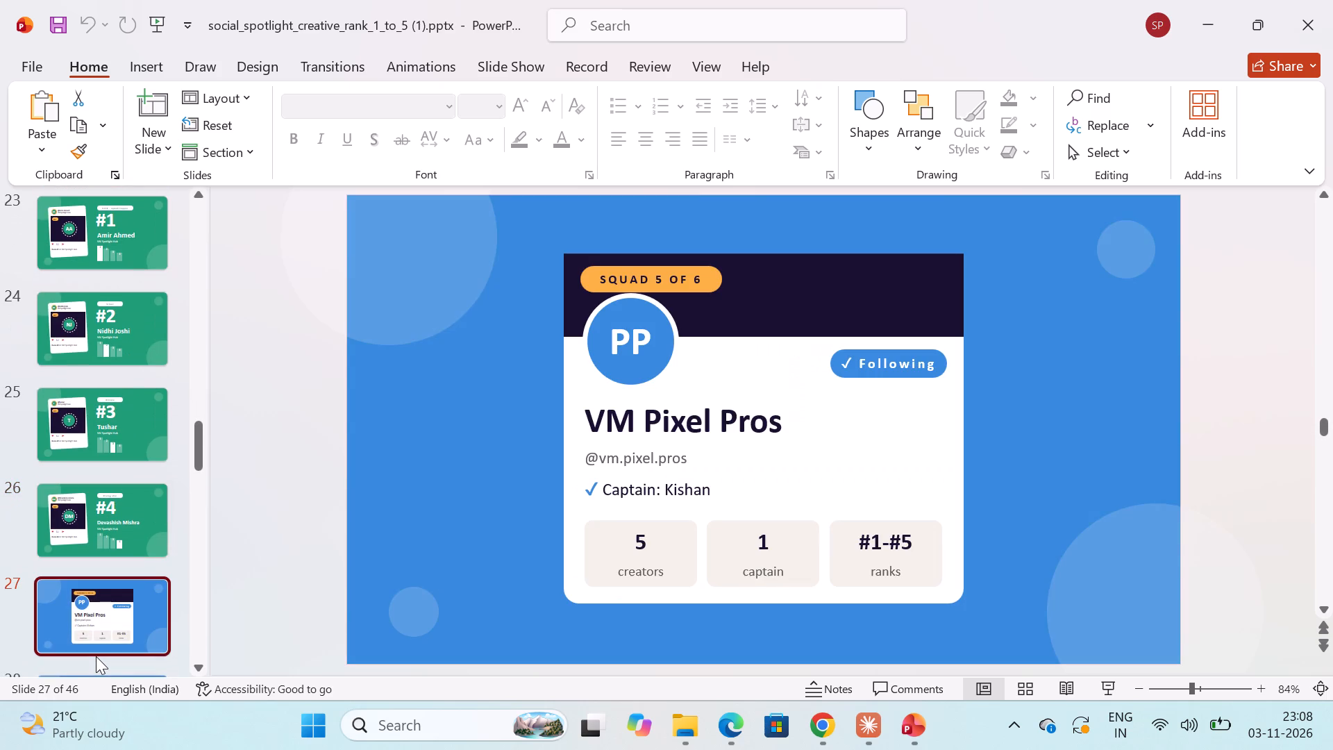
{"action": "key", "text": "Down"}
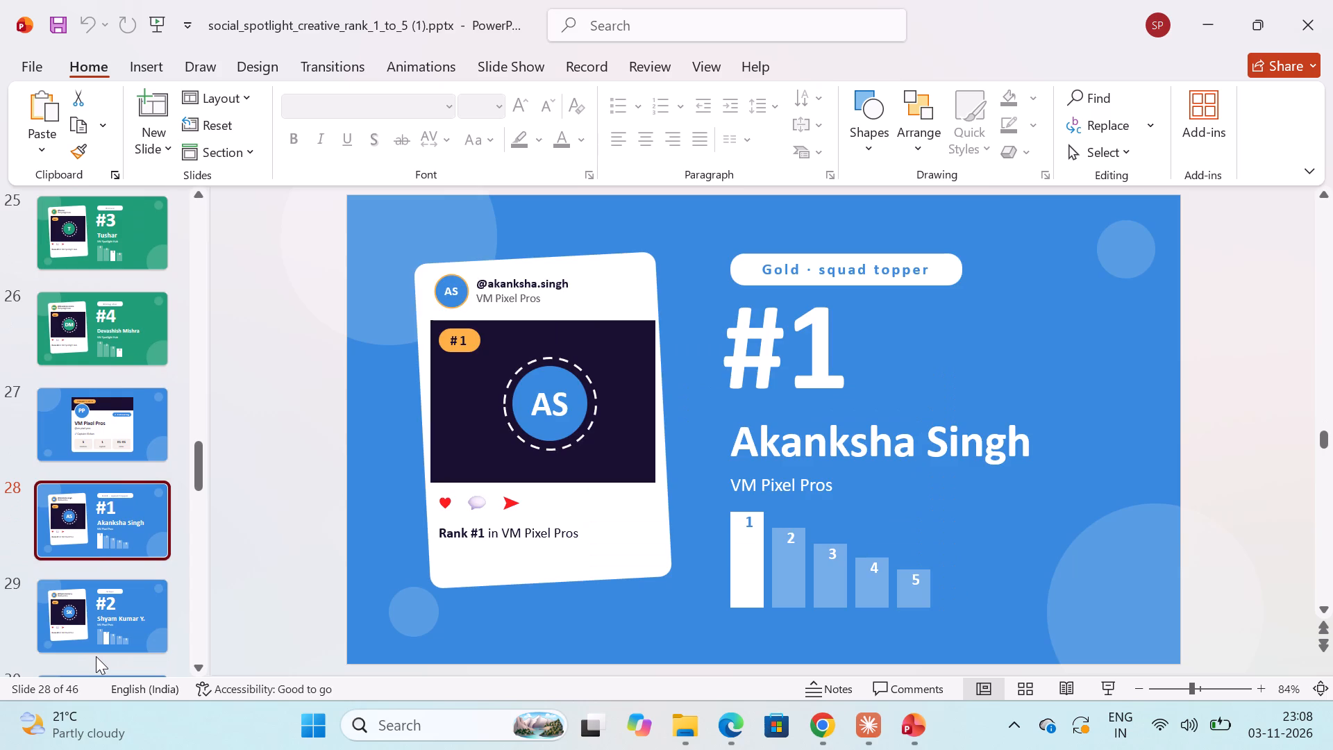
{"action": "key", "text": "Down"}
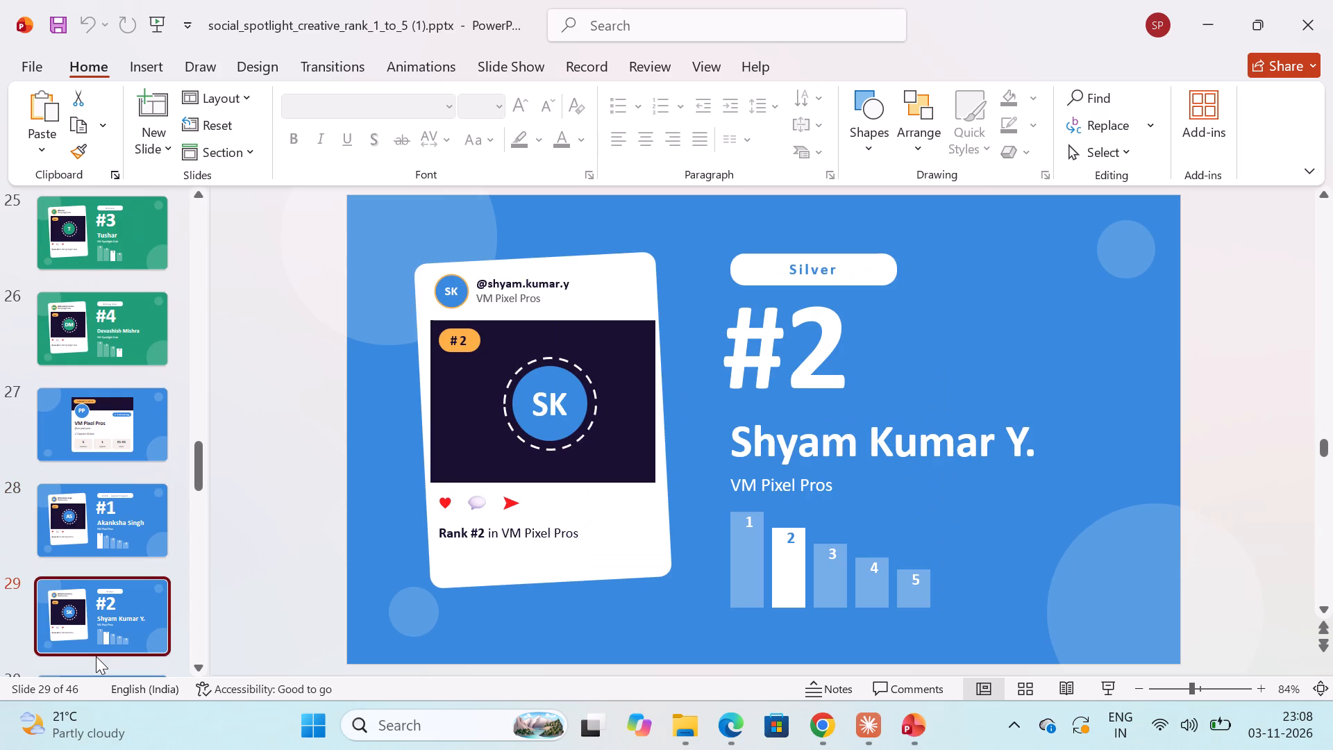
{"action": "key", "text": "Down"}
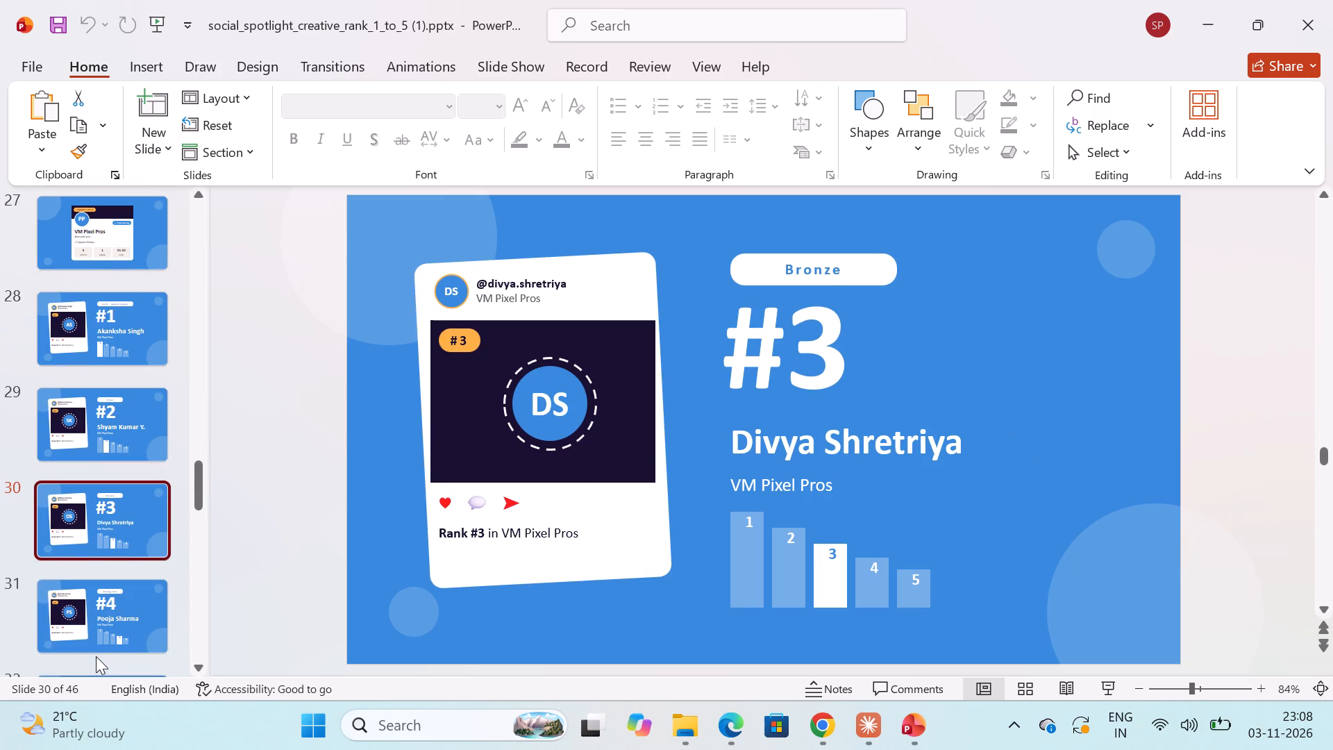
{"action": "key", "text": "Down"}
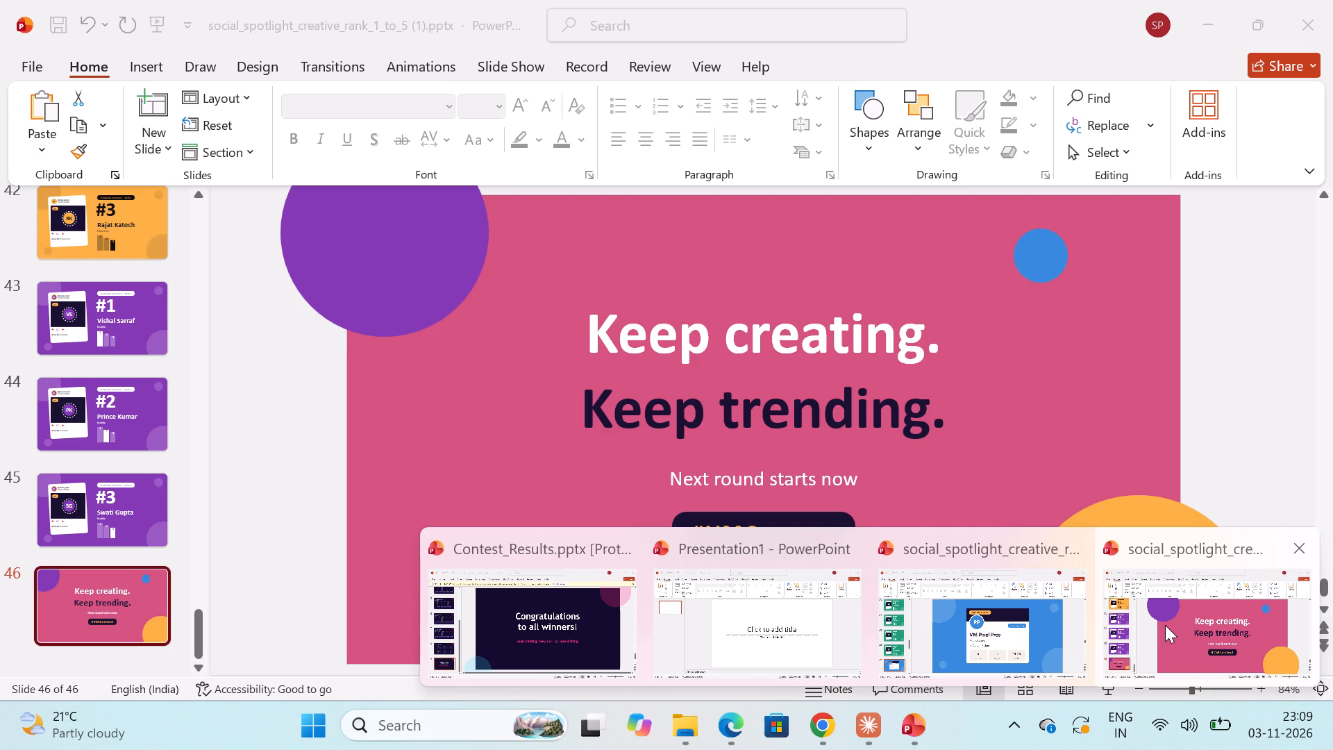
{"action": "left_click", "coordinate": [1165, 625]}
{"action": "scroll", "coordinate": [131, 516], "scroll_direction": "up", "scroll_amount": 6}
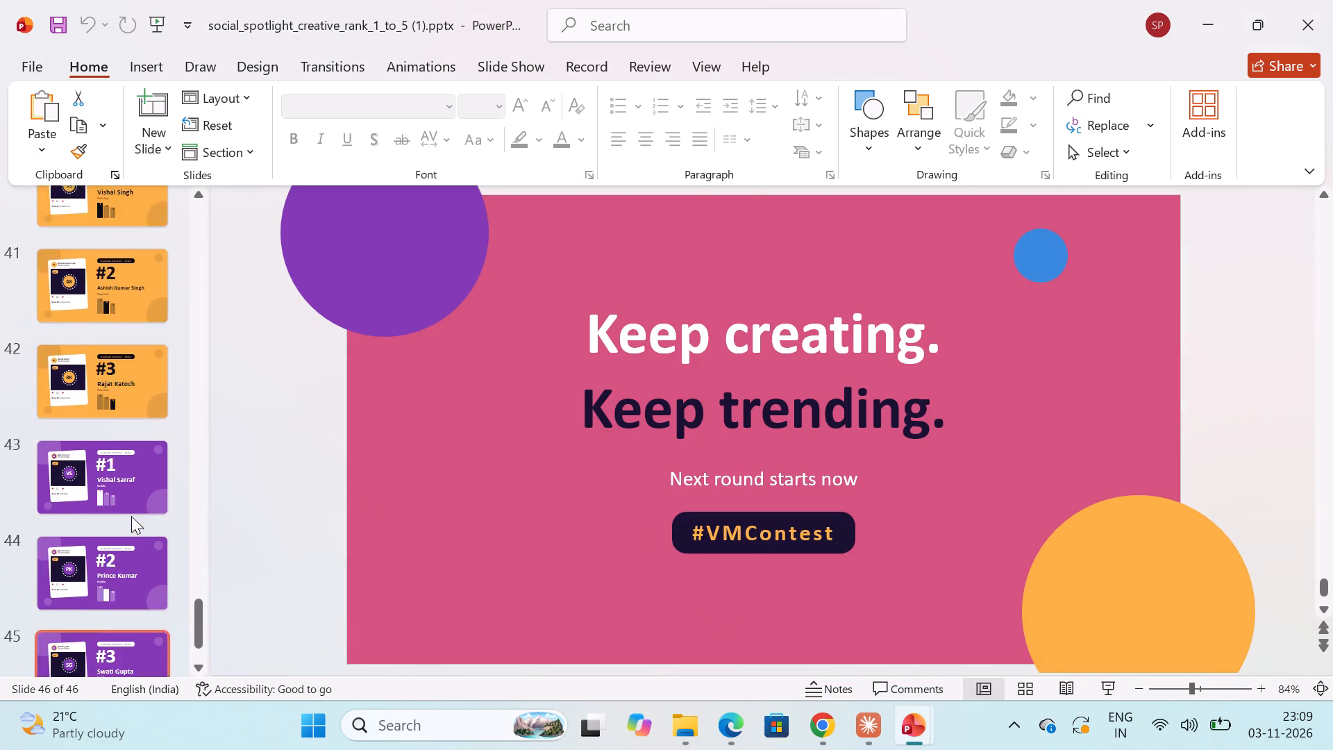
{"action": "scroll", "coordinate": [131, 516], "scroll_direction": "up", "scroll_amount": 1}
{"action": "scroll", "coordinate": [112, 358], "scroll_direction": "up", "scroll_amount": 12}
{"action": "scroll", "coordinate": [119, 336], "scroll_direction": "down", "scroll_amount": 3}
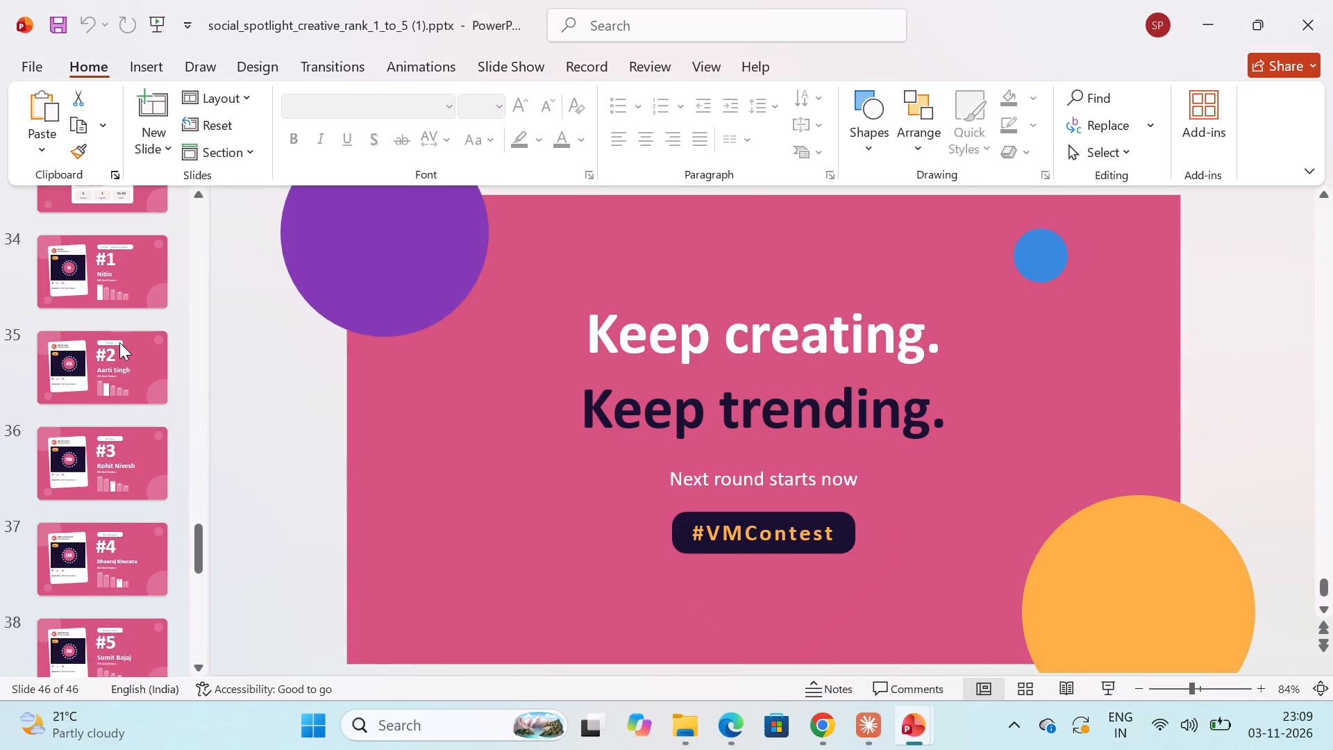
{"action": "scroll", "coordinate": [119, 342], "scroll_direction": "down", "scroll_amount": 3}
{"action": "left_click", "coordinate": [126, 391]}
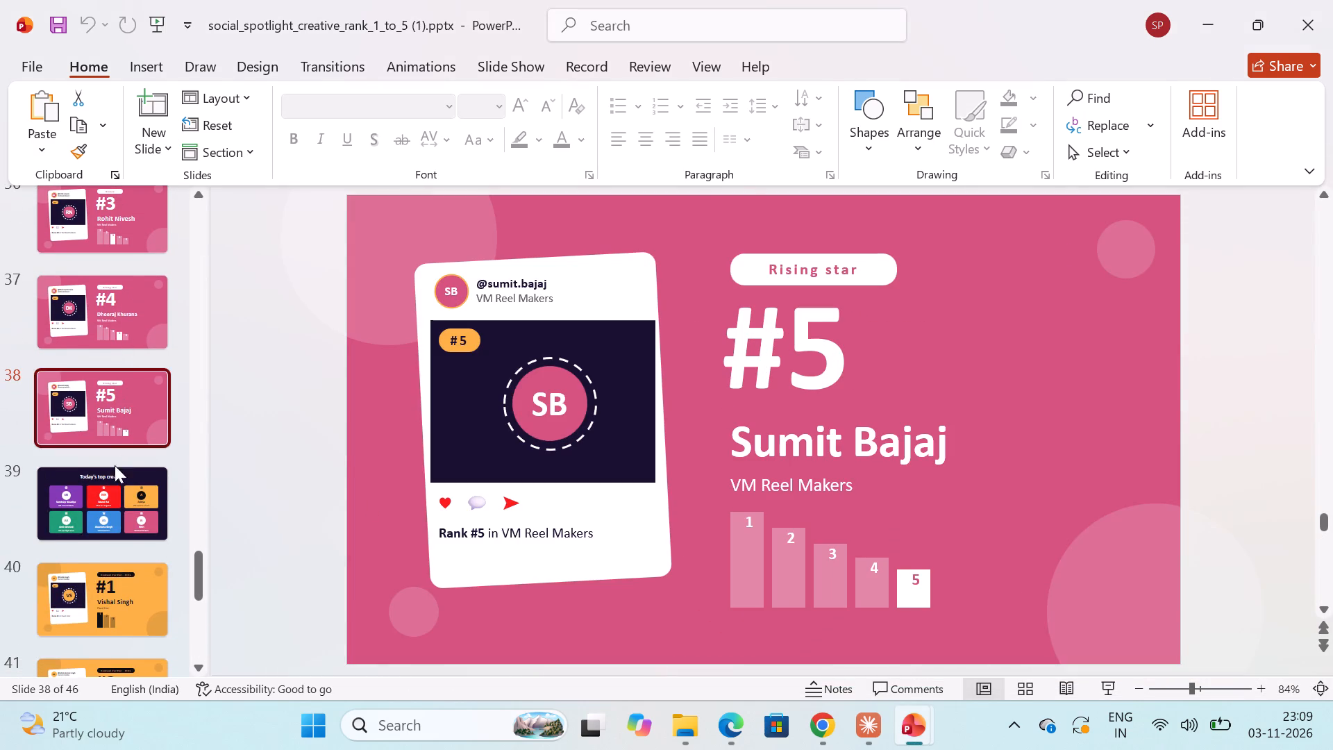
{"action": "left_click", "coordinate": [109, 490]}
{"action": "scroll", "coordinate": [109, 490], "scroll_direction": "down", "scroll_amount": 3}
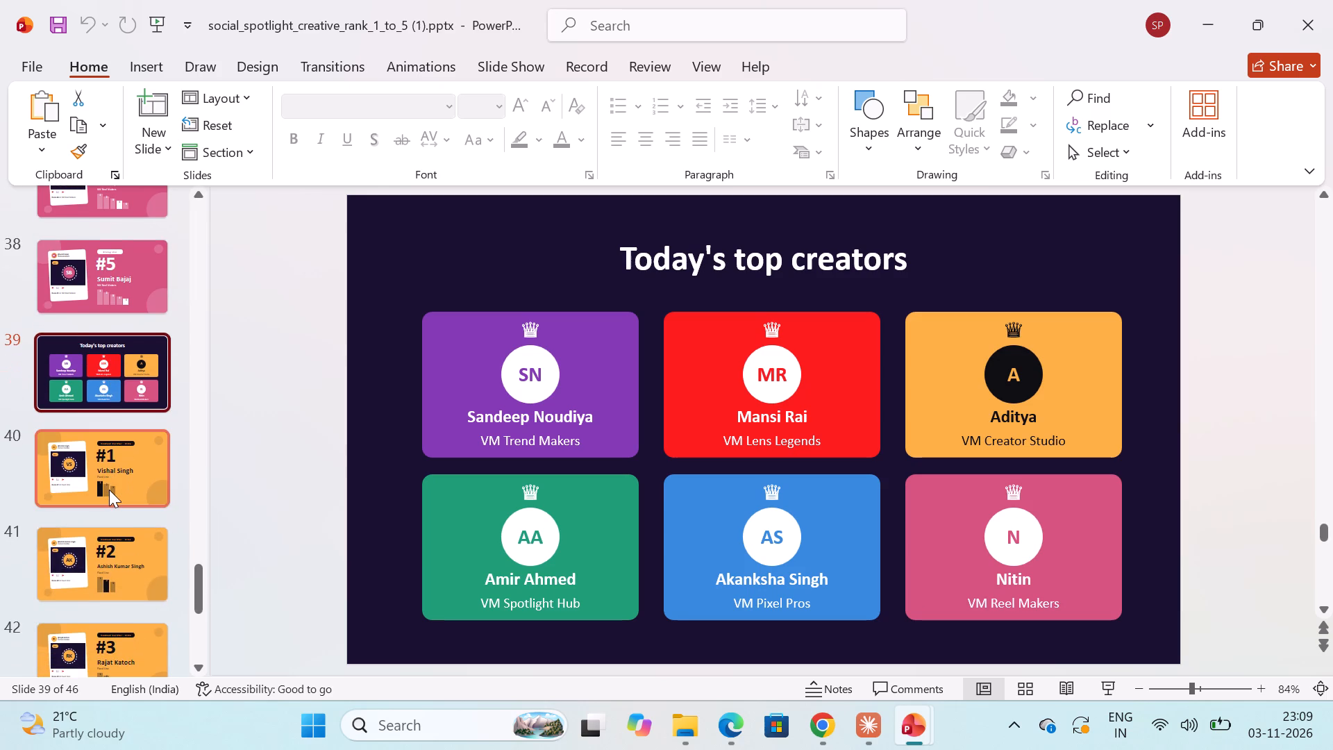
{"action": "left_click", "coordinate": [549, 424]}
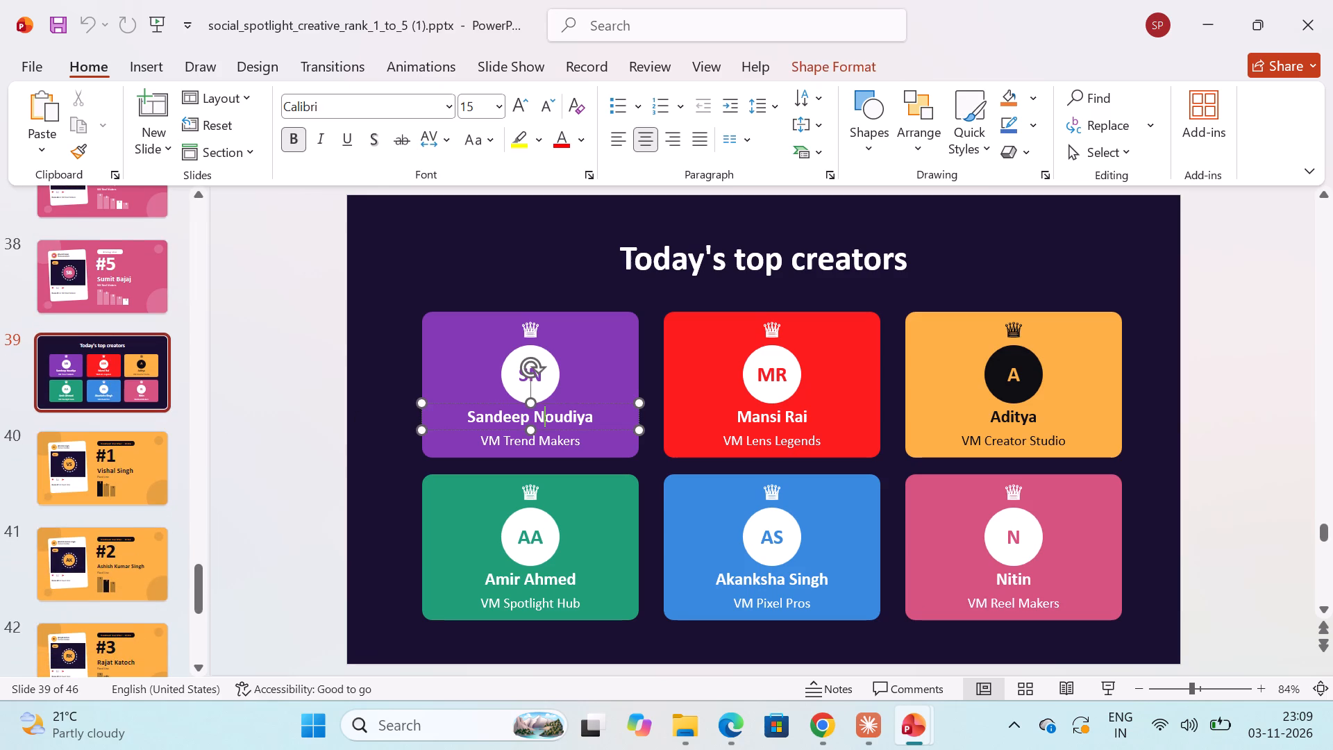
{"action": "left_click", "coordinate": [590, 418]}
{"action": "key", "text": "l"}
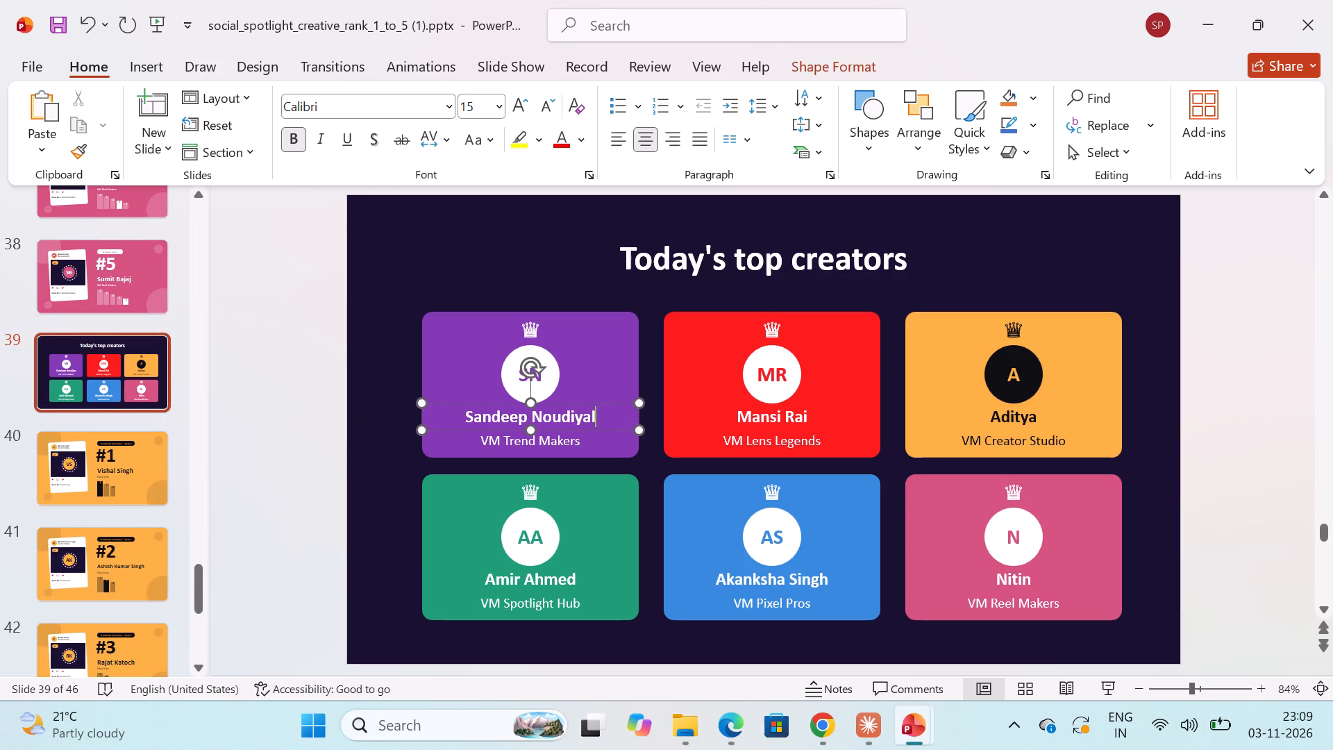
Review the content verifier slides for Fixed Line and Mobile, from slide 40 through the closing slide 46.
{"action": "left_click", "coordinate": [110, 456]}
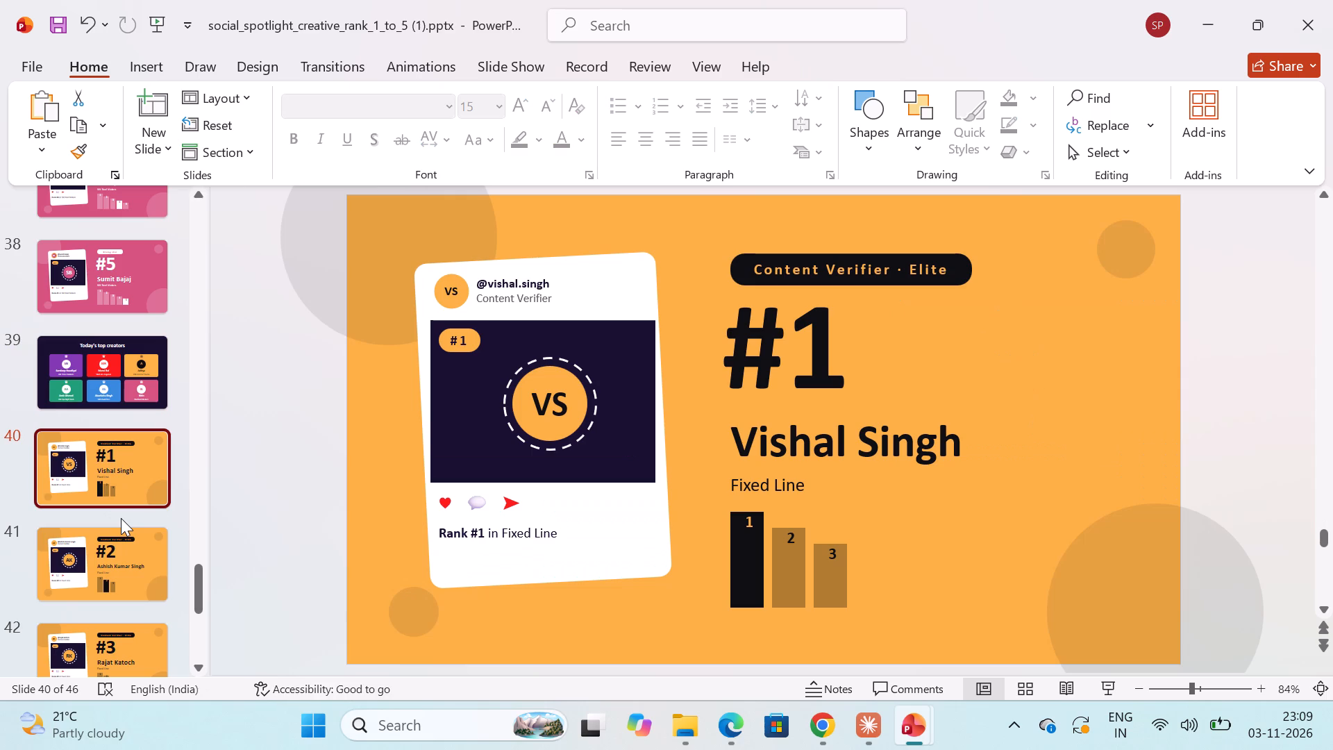
{"action": "left_click", "coordinate": [119, 422]}
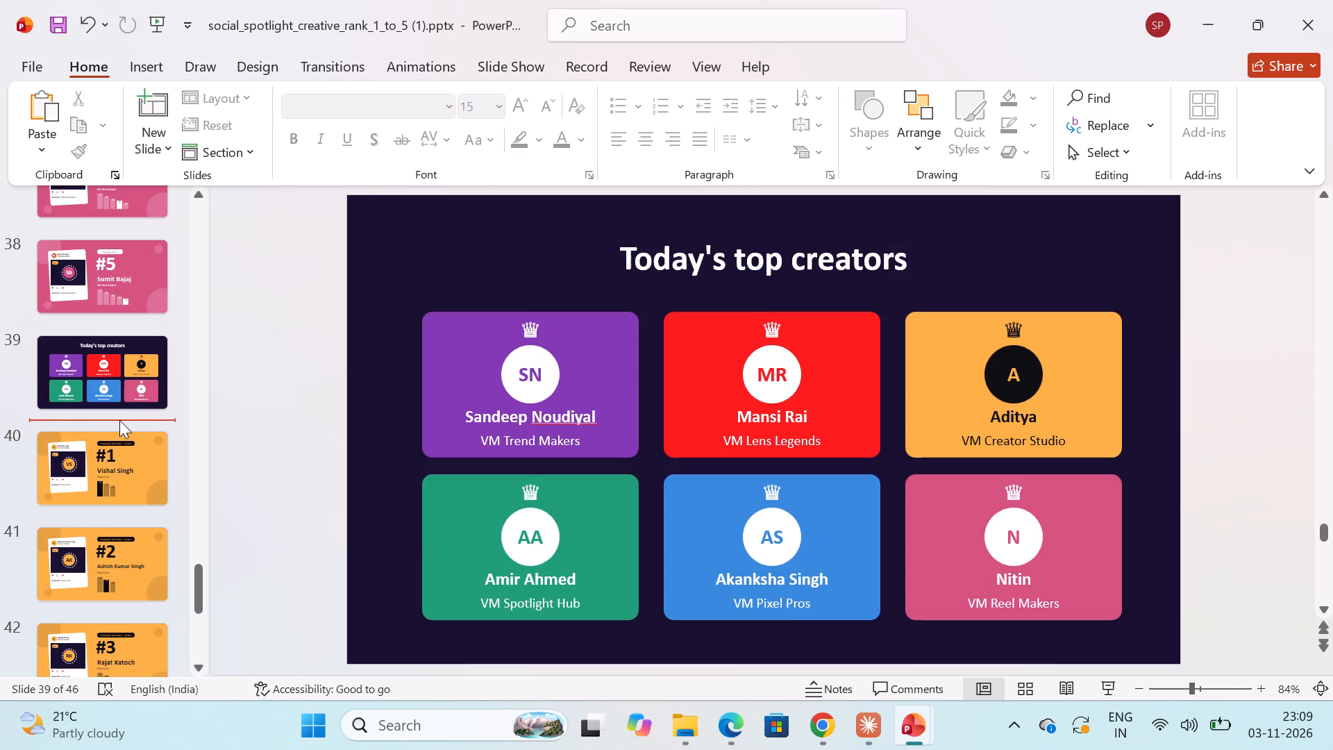
{"action": "left_click", "coordinate": [129, 394]}
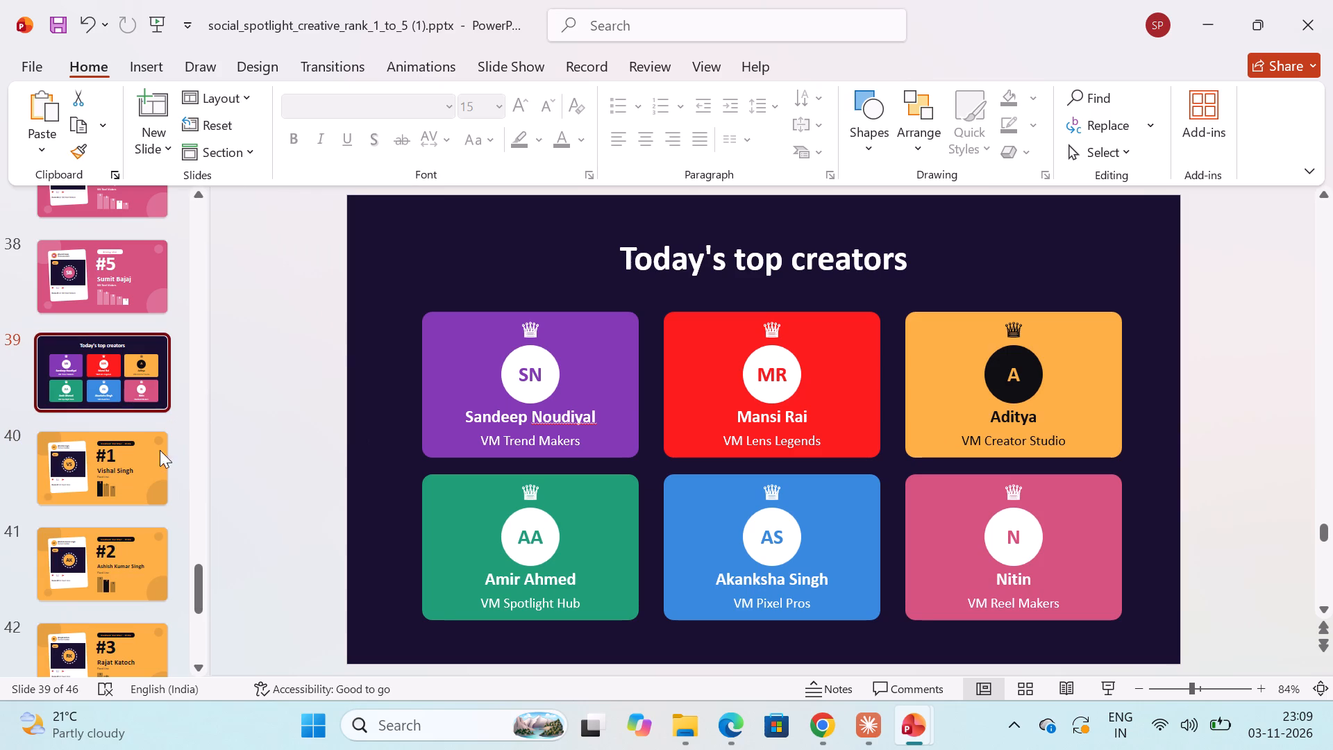
{"action": "left_click", "coordinate": [81, 453]}
{"action": "left_click", "coordinate": [131, 556]}
{"action": "scroll", "coordinate": [131, 556], "scroll_direction": "down", "scroll_amount": 2}
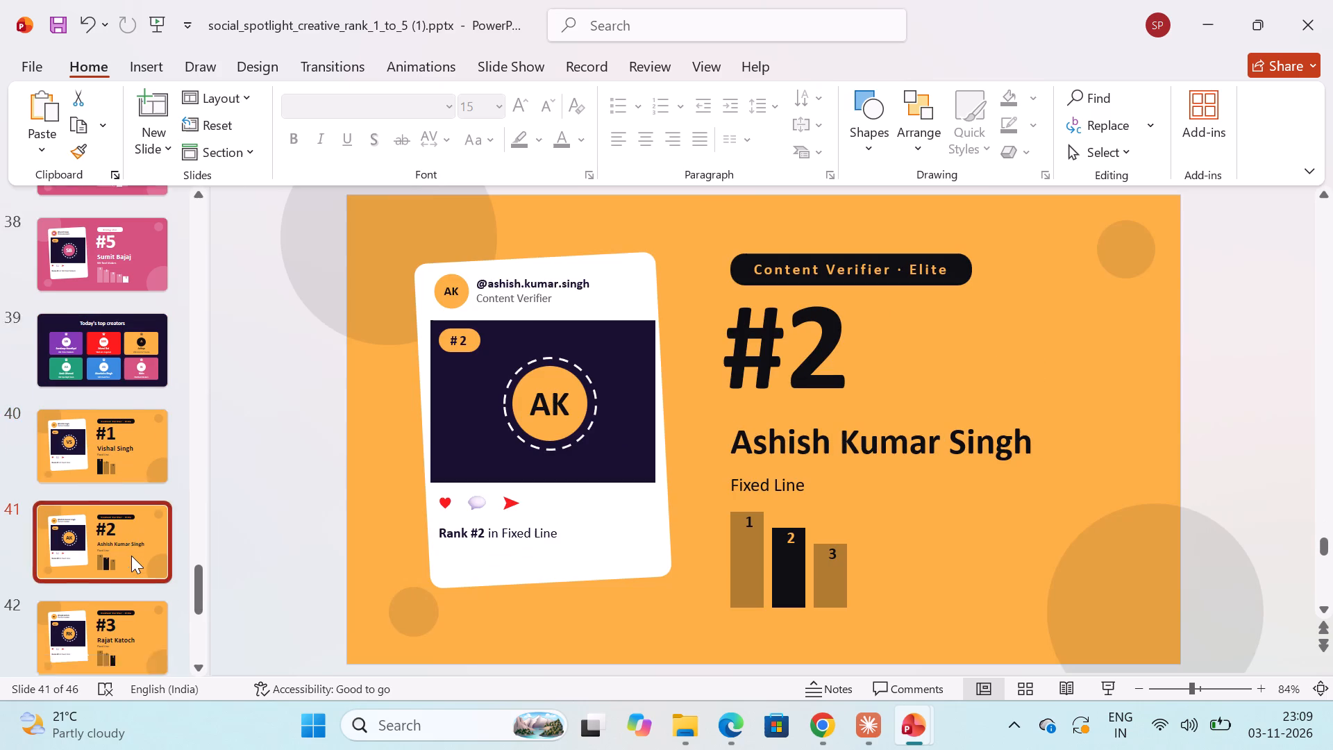
{"action": "left_click", "coordinate": [131, 556]}
{"action": "scroll", "coordinate": [131, 556], "scroll_direction": "down", "scroll_amount": 3}
{"action": "left_click", "coordinate": [135, 551]}
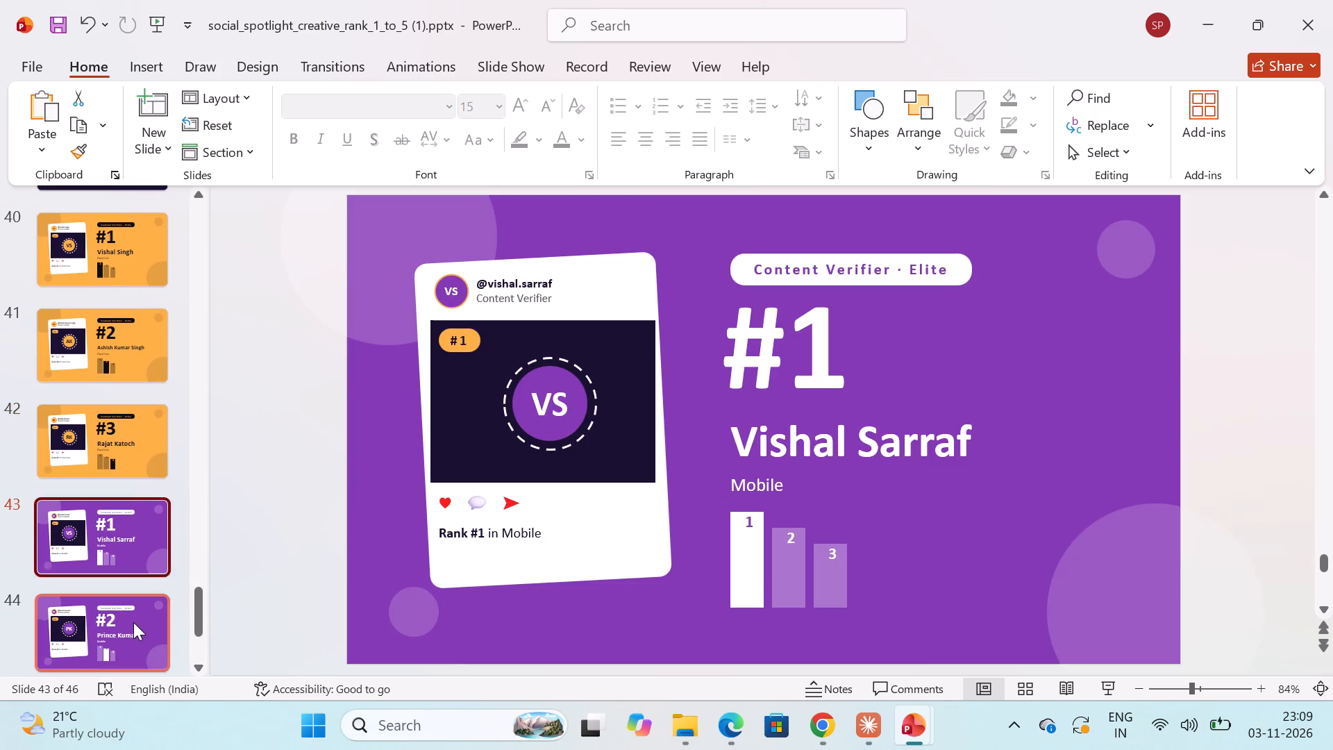
{"action": "left_click", "coordinate": [133, 627]}
{"action": "scroll", "coordinate": [137, 574], "scroll_direction": "down", "scroll_amount": 4}
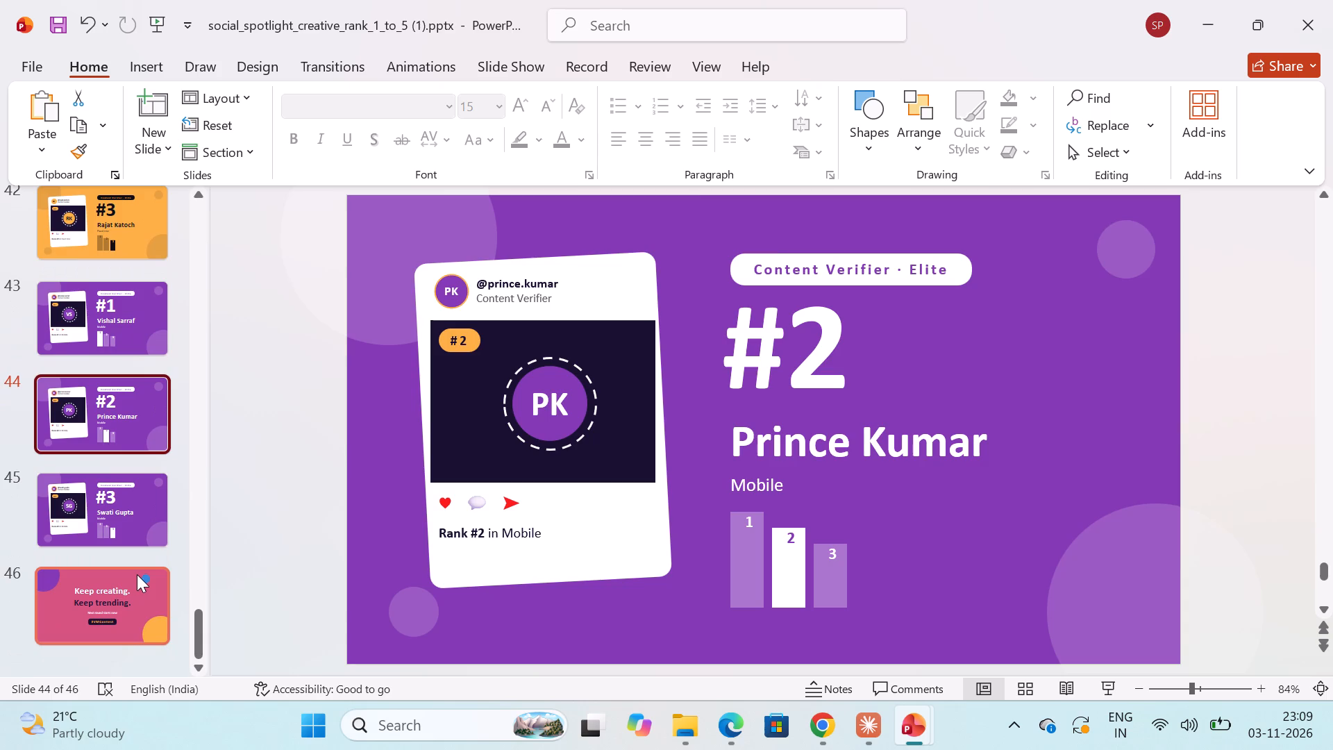
{"action": "left_click", "coordinate": [109, 579]}
Return to the start of the deck and review slides 1 through 3, ending on "Meet the squads".
{"action": "left_click_drag", "start_coordinate": [198, 633], "coordinate": [224, 356]}
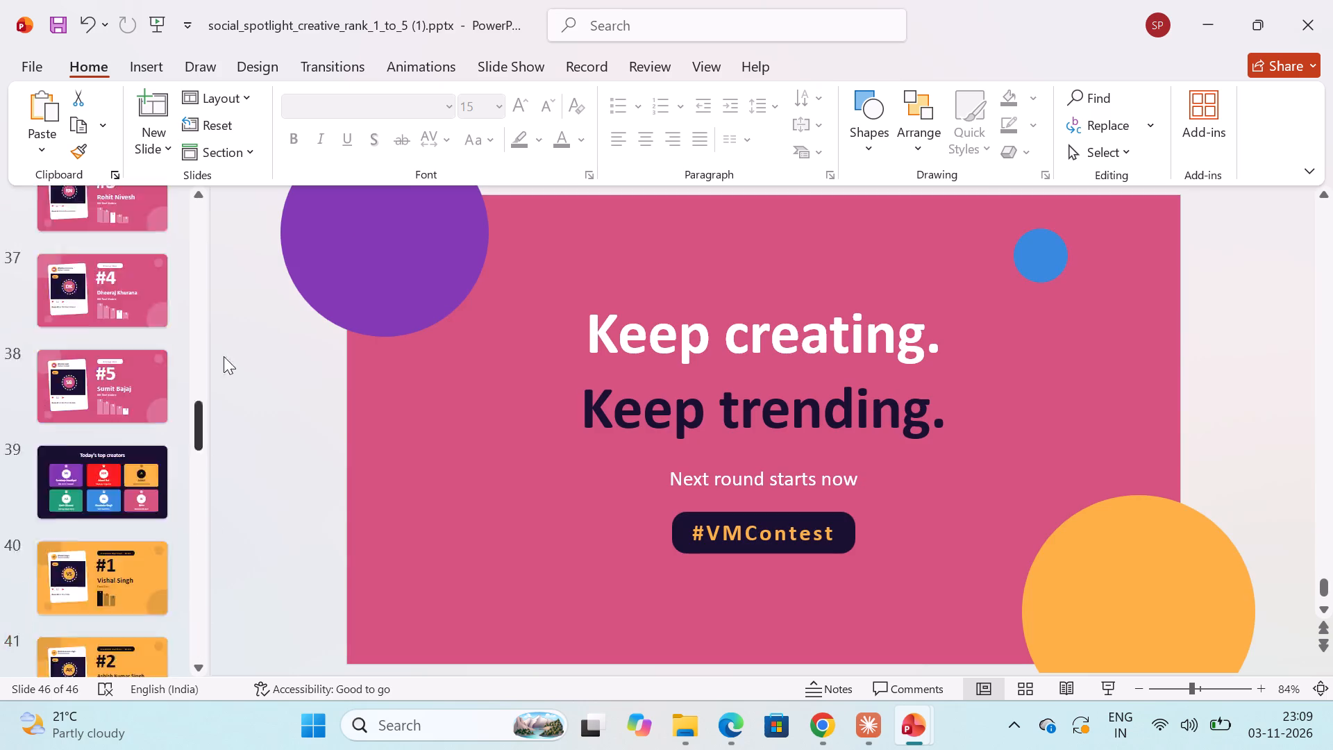
{"action": "left_click_drag", "start_coordinate": [224, 356], "coordinate": [232, 119]}
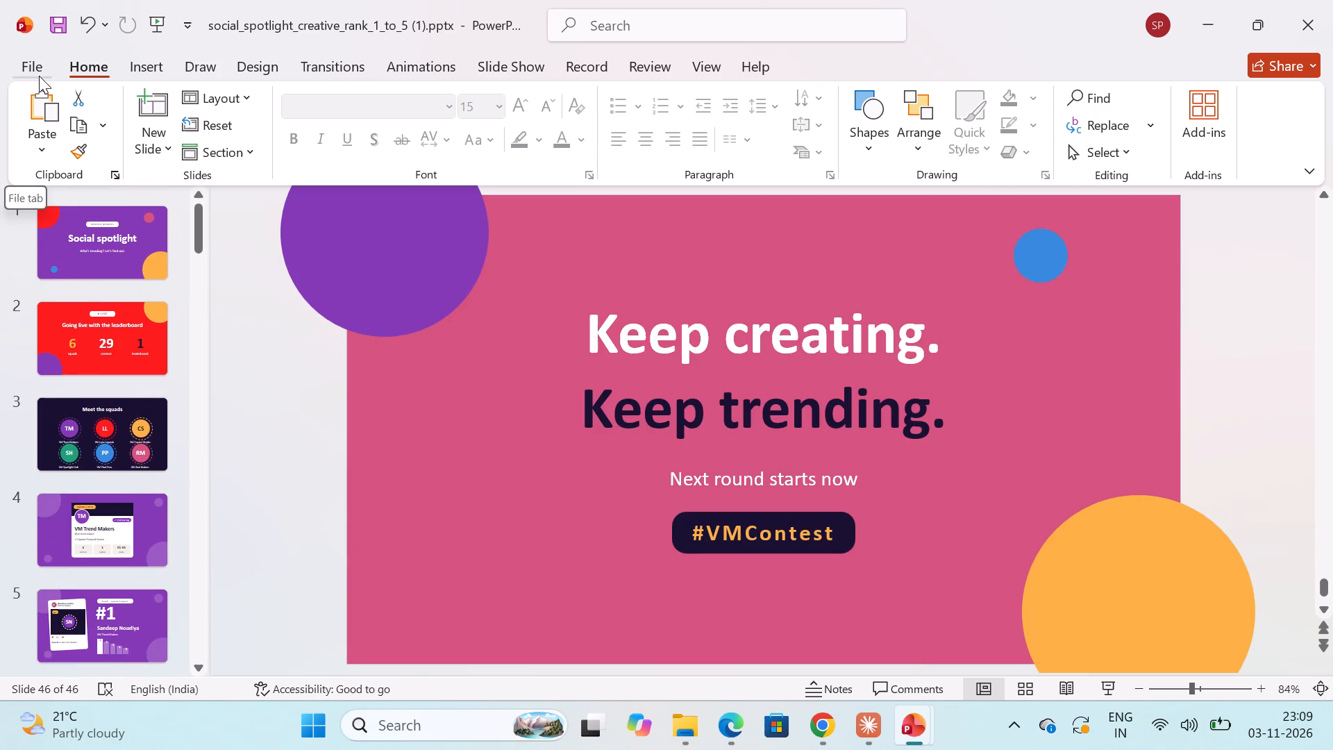
{"action": "scroll", "coordinate": [58, 201], "scroll_direction": "up", "scroll_amount": 6}
{"action": "left_click", "coordinate": [82, 219]}
{"action": "left_click", "coordinate": [143, 340]}
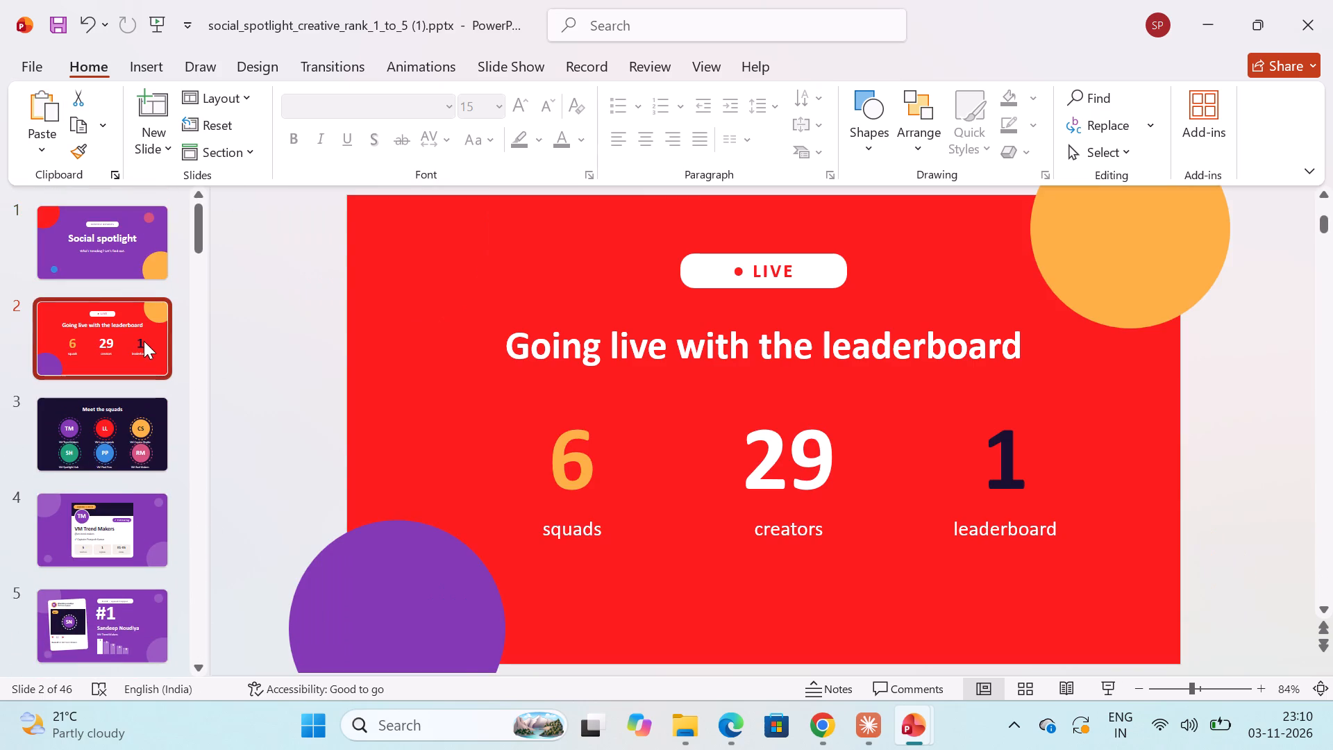
{"action": "left_click", "coordinate": [112, 448]}
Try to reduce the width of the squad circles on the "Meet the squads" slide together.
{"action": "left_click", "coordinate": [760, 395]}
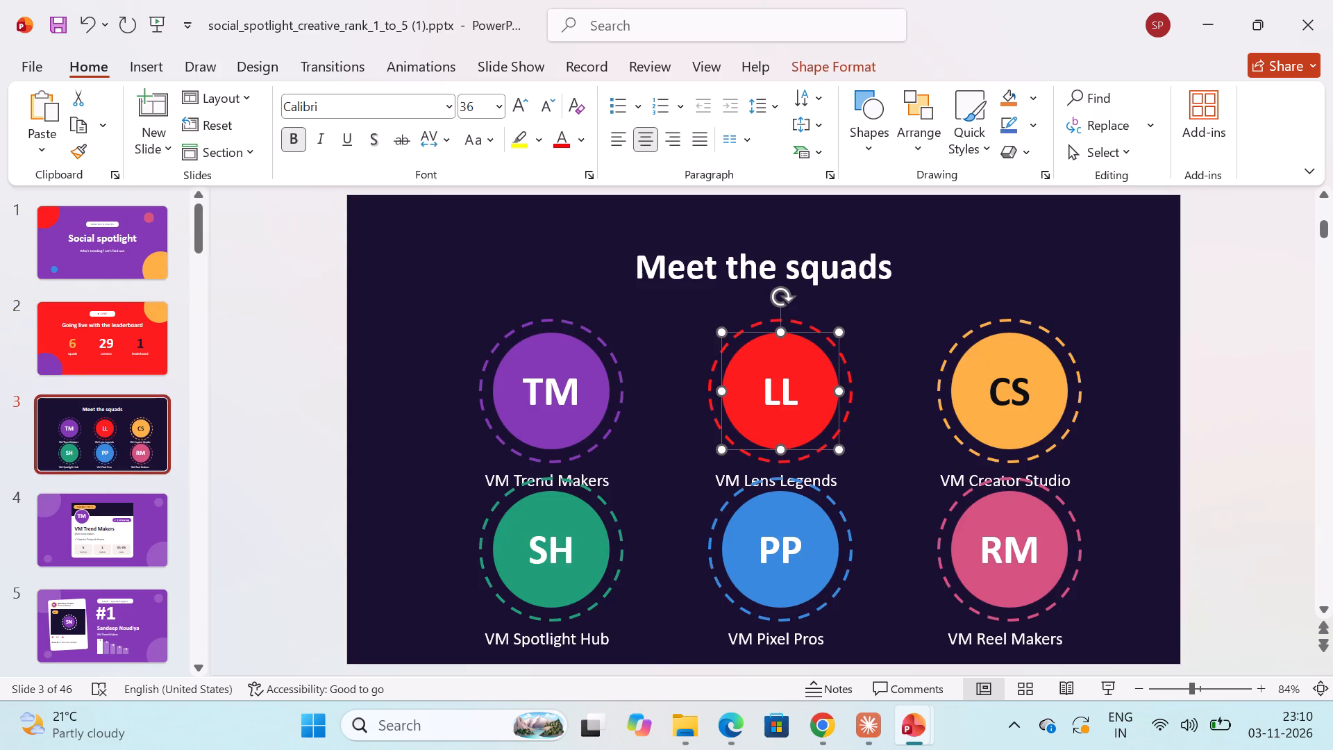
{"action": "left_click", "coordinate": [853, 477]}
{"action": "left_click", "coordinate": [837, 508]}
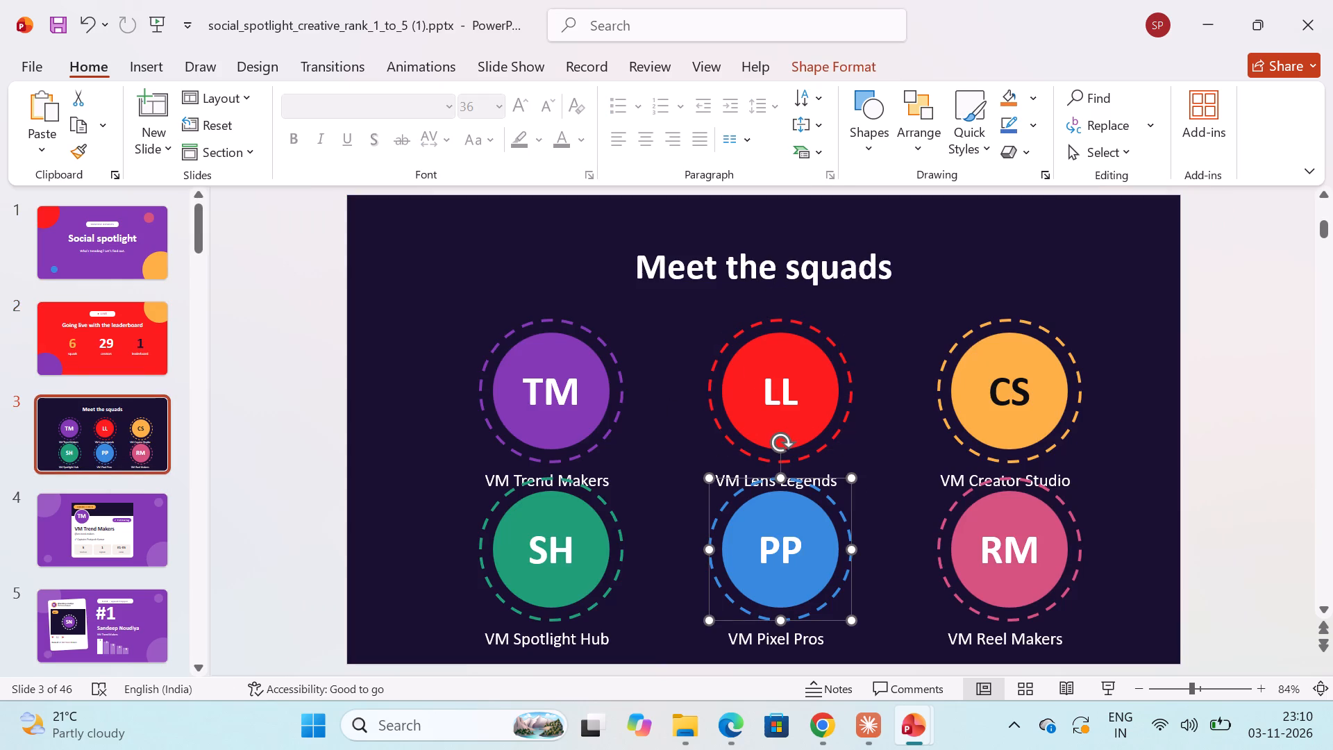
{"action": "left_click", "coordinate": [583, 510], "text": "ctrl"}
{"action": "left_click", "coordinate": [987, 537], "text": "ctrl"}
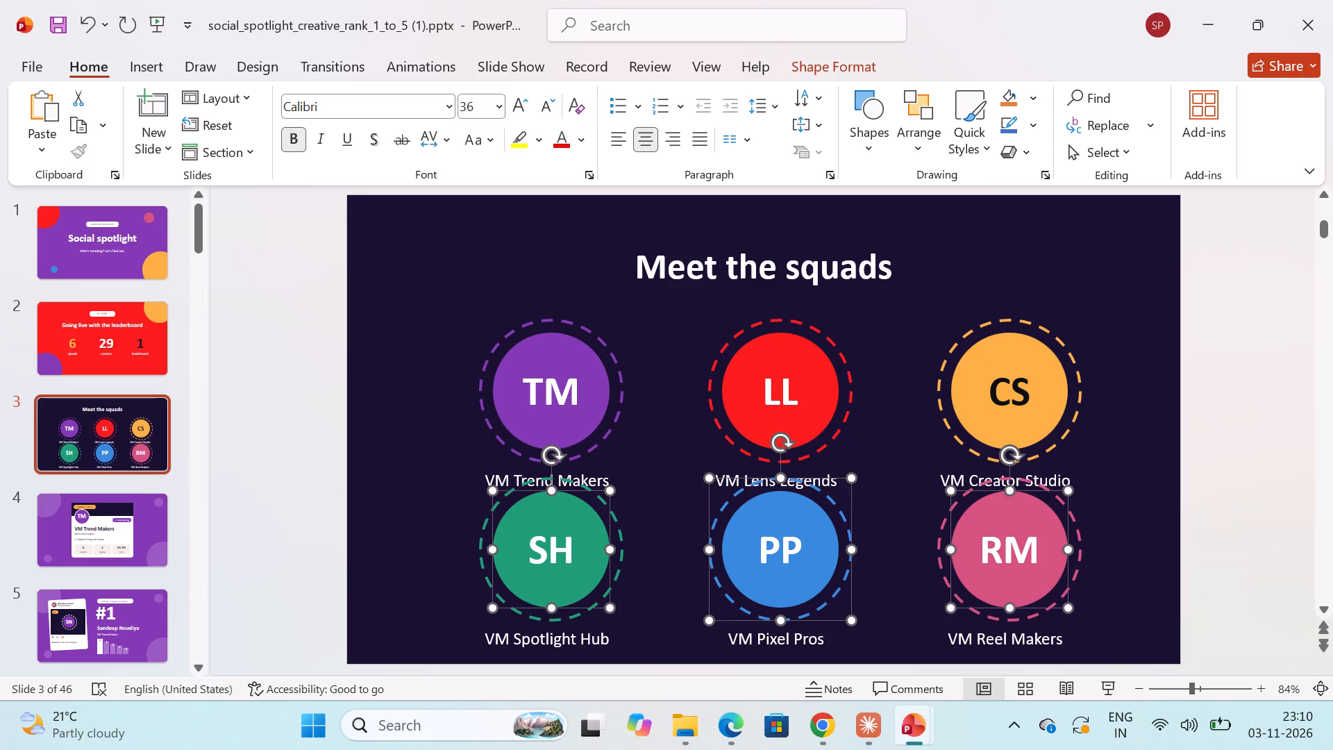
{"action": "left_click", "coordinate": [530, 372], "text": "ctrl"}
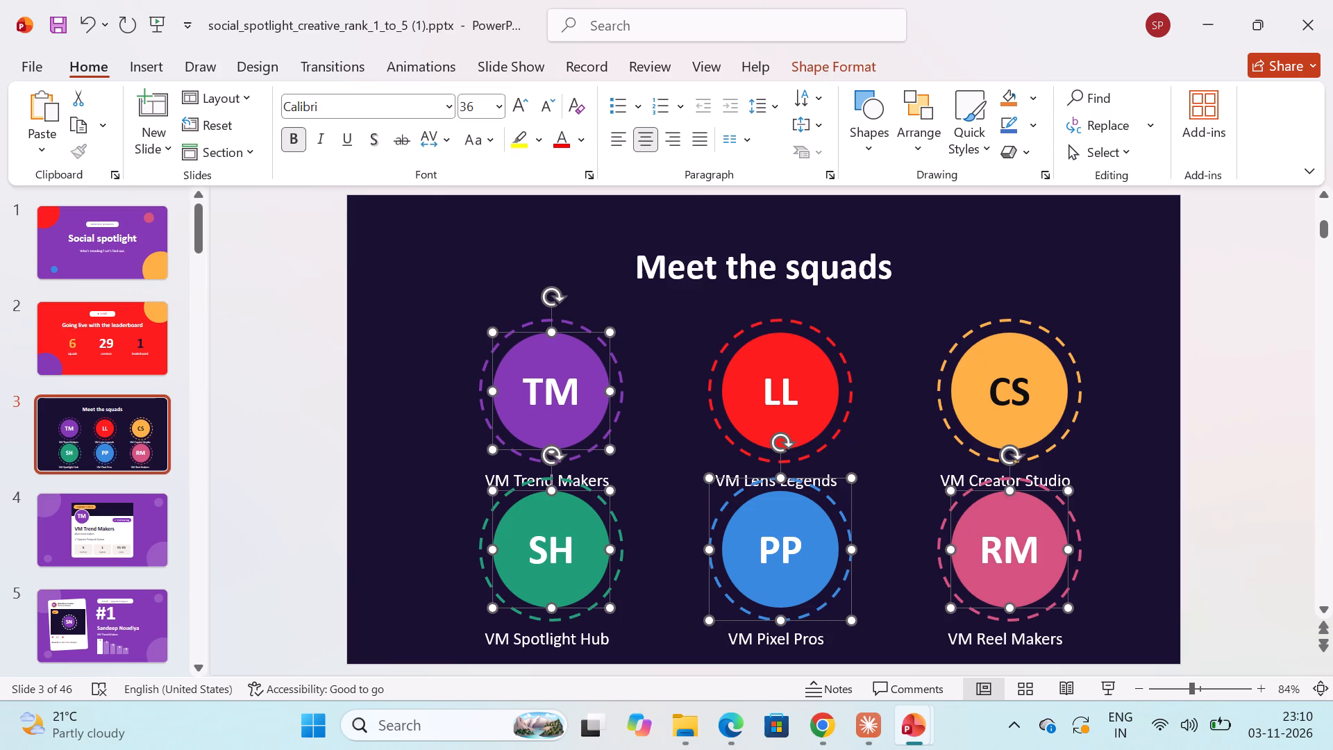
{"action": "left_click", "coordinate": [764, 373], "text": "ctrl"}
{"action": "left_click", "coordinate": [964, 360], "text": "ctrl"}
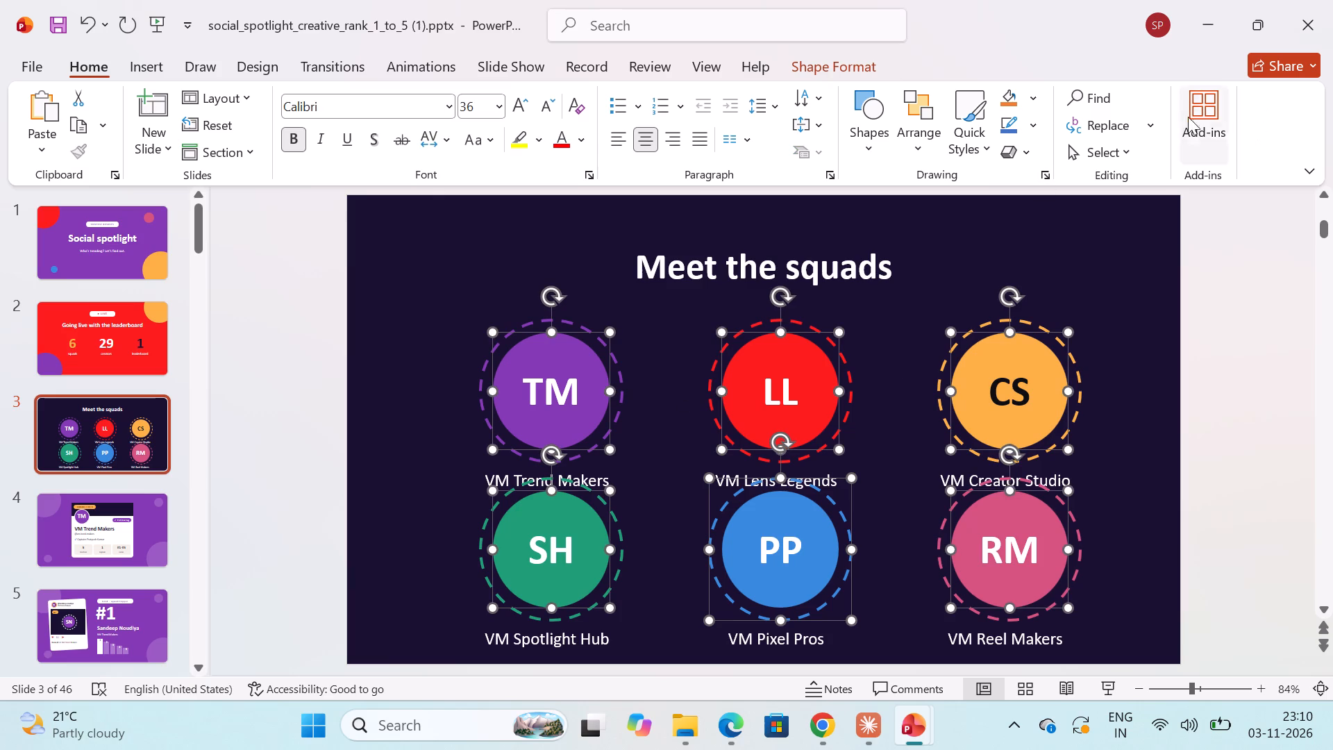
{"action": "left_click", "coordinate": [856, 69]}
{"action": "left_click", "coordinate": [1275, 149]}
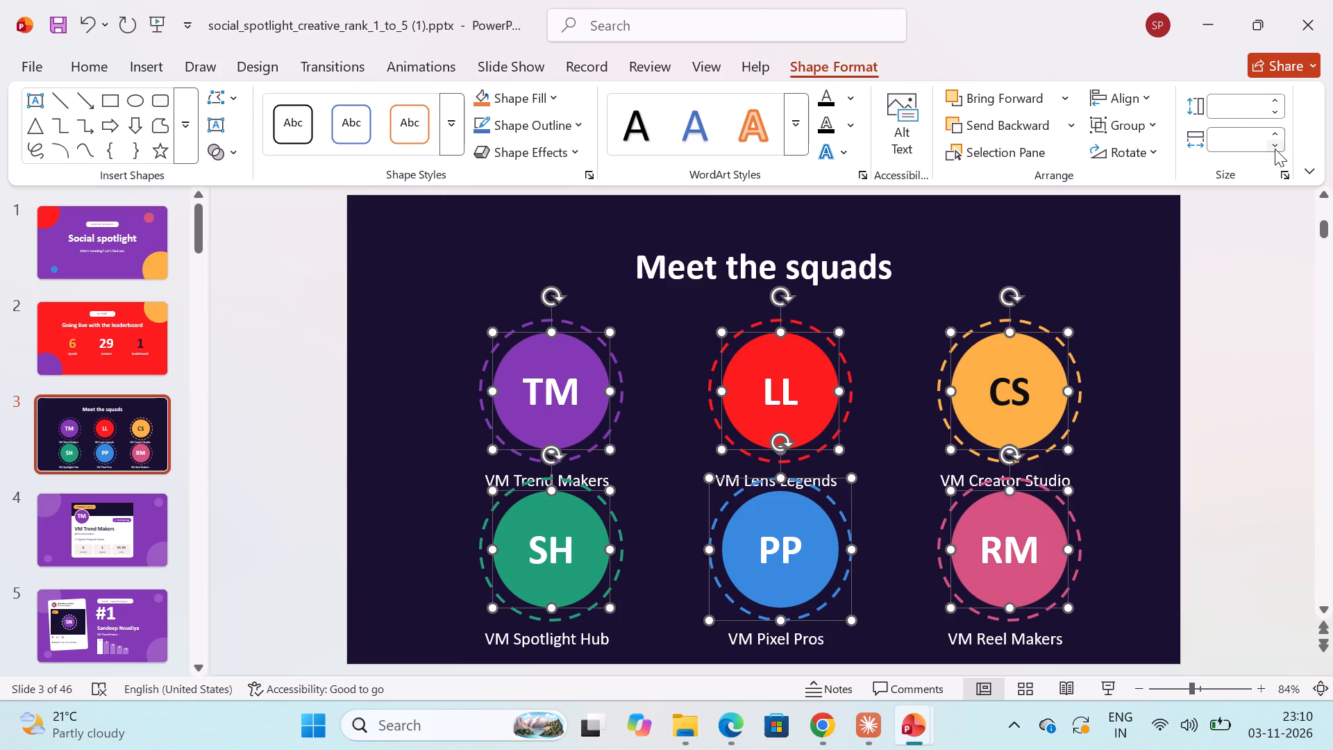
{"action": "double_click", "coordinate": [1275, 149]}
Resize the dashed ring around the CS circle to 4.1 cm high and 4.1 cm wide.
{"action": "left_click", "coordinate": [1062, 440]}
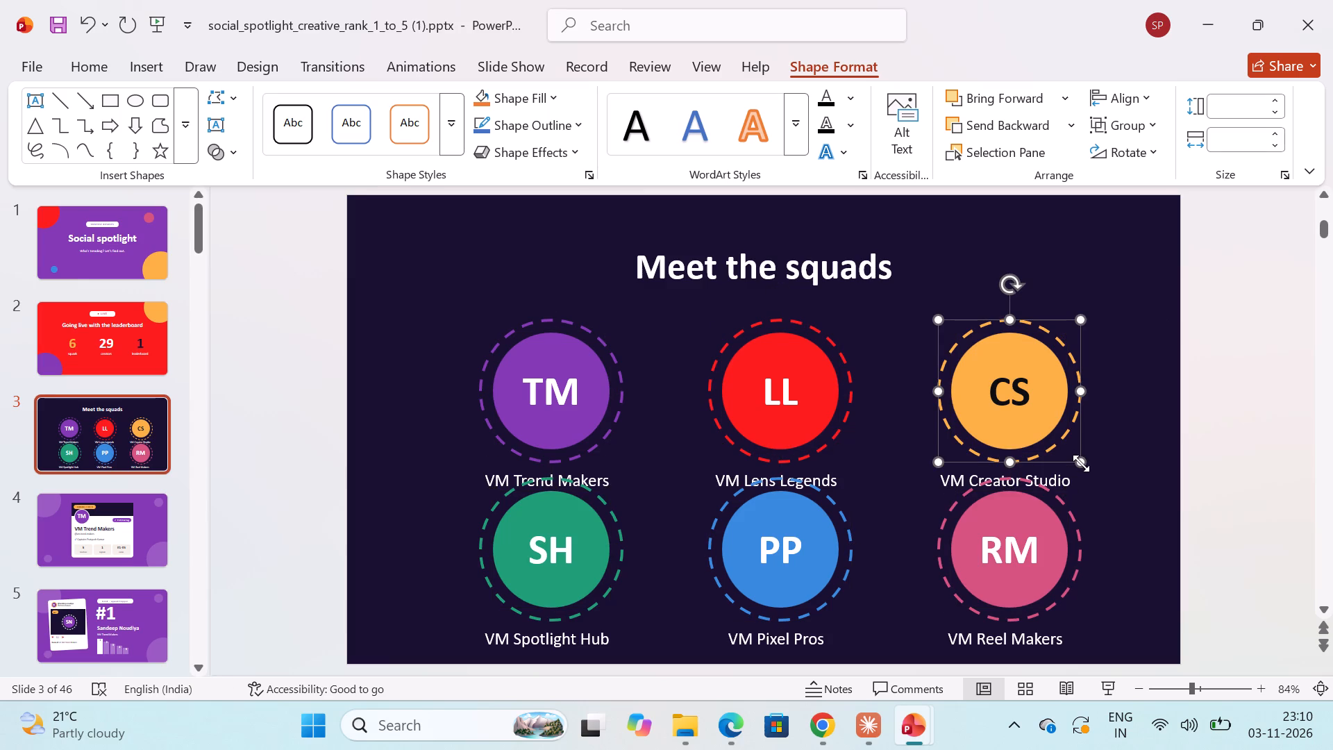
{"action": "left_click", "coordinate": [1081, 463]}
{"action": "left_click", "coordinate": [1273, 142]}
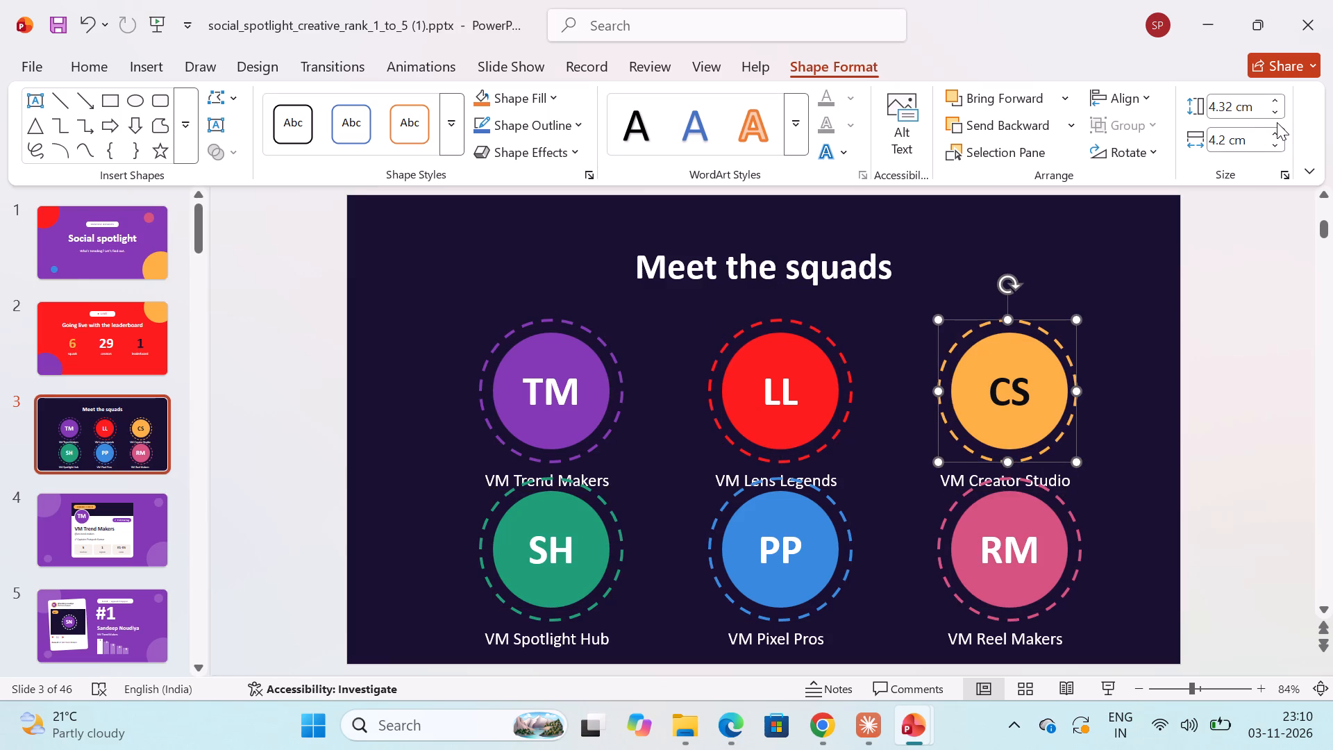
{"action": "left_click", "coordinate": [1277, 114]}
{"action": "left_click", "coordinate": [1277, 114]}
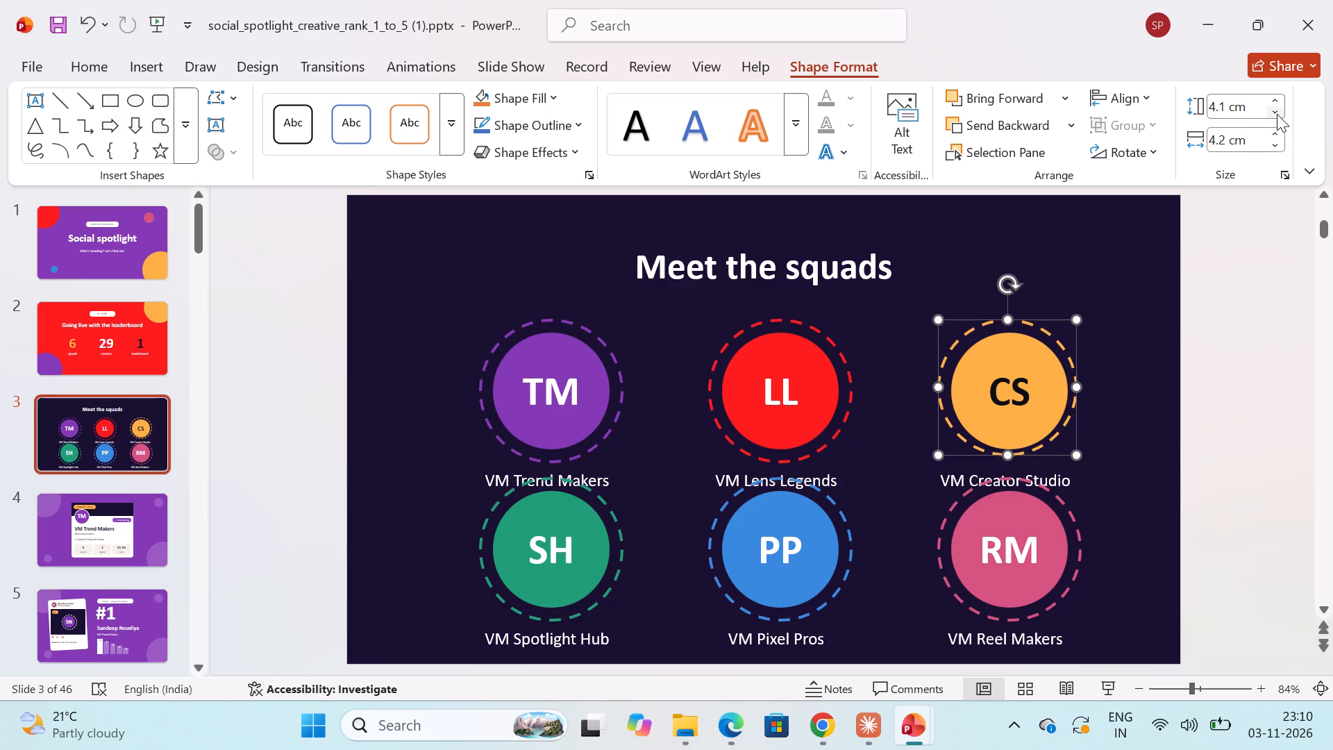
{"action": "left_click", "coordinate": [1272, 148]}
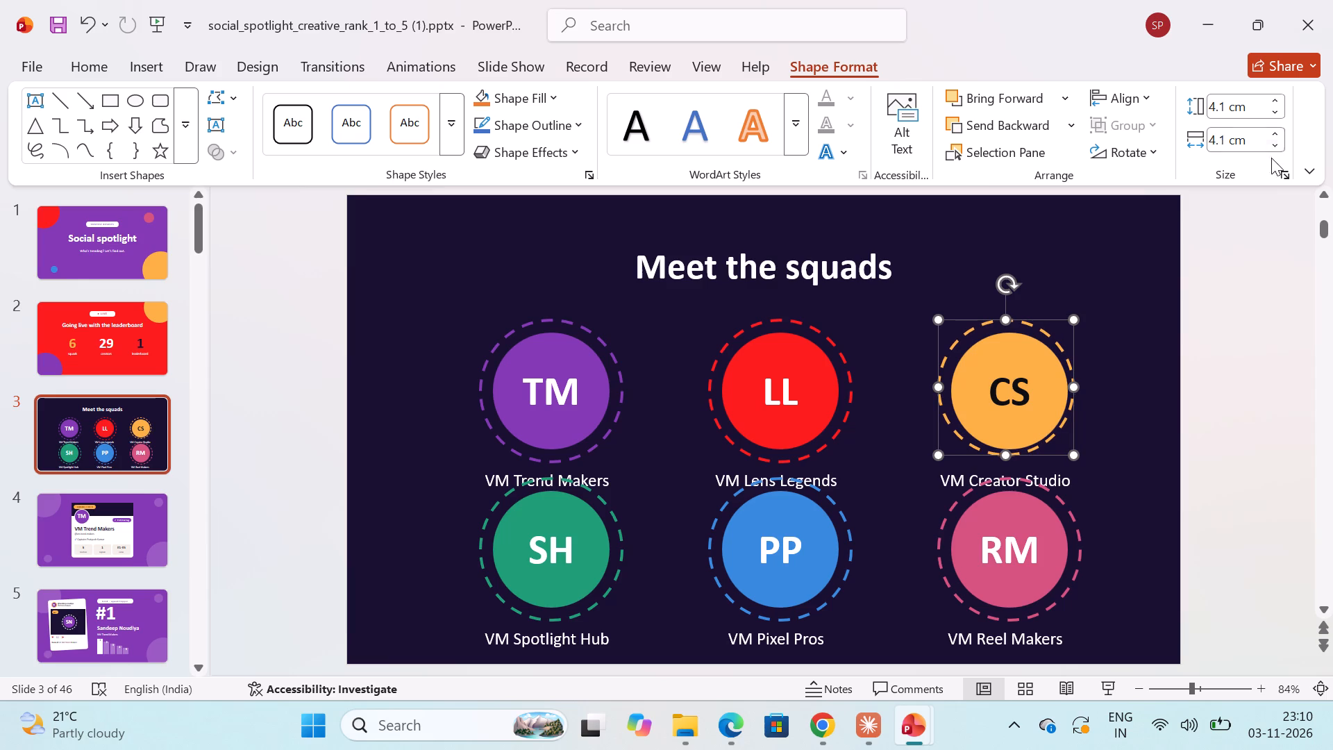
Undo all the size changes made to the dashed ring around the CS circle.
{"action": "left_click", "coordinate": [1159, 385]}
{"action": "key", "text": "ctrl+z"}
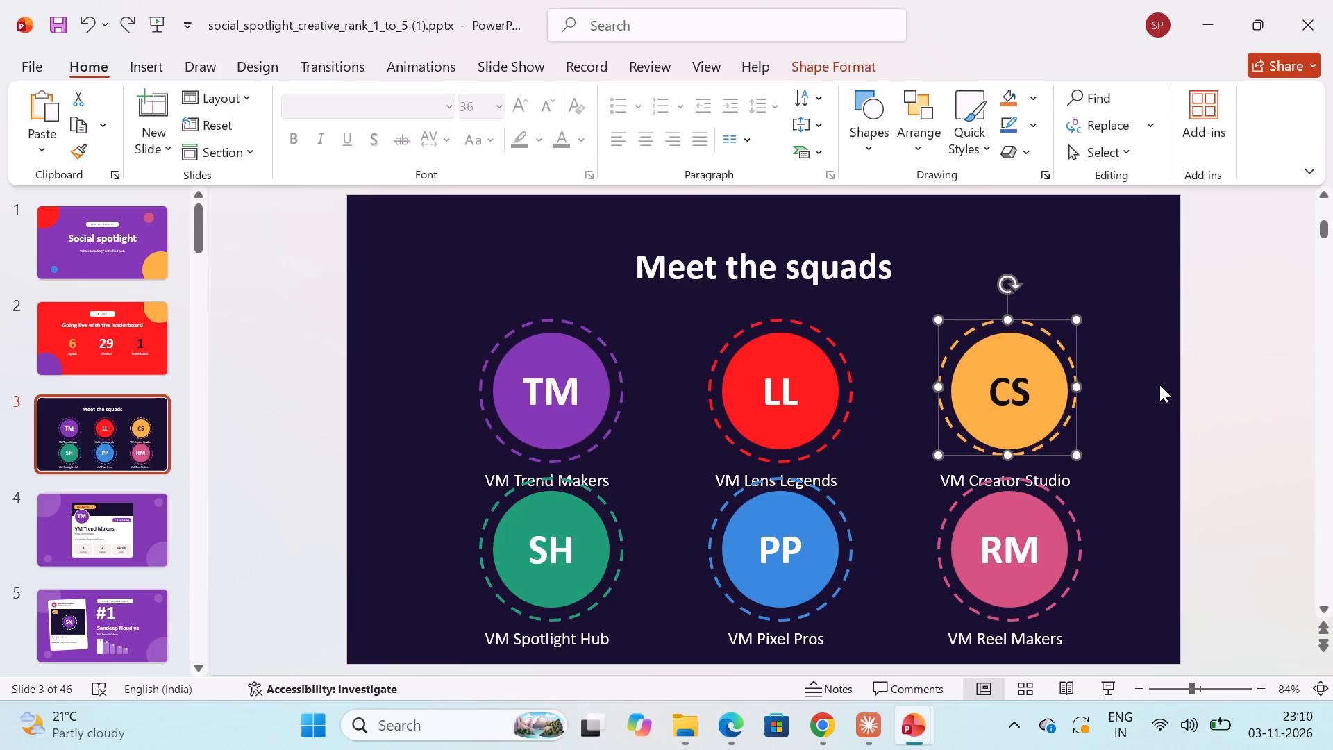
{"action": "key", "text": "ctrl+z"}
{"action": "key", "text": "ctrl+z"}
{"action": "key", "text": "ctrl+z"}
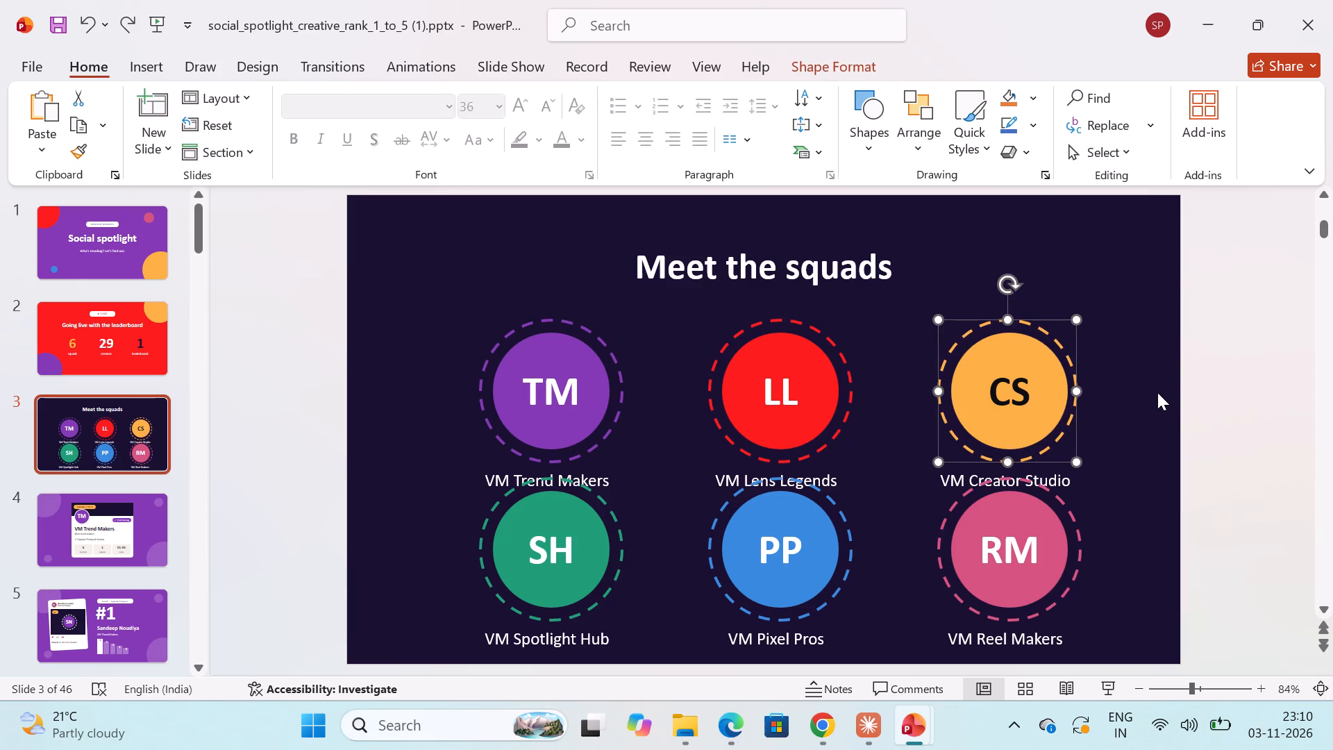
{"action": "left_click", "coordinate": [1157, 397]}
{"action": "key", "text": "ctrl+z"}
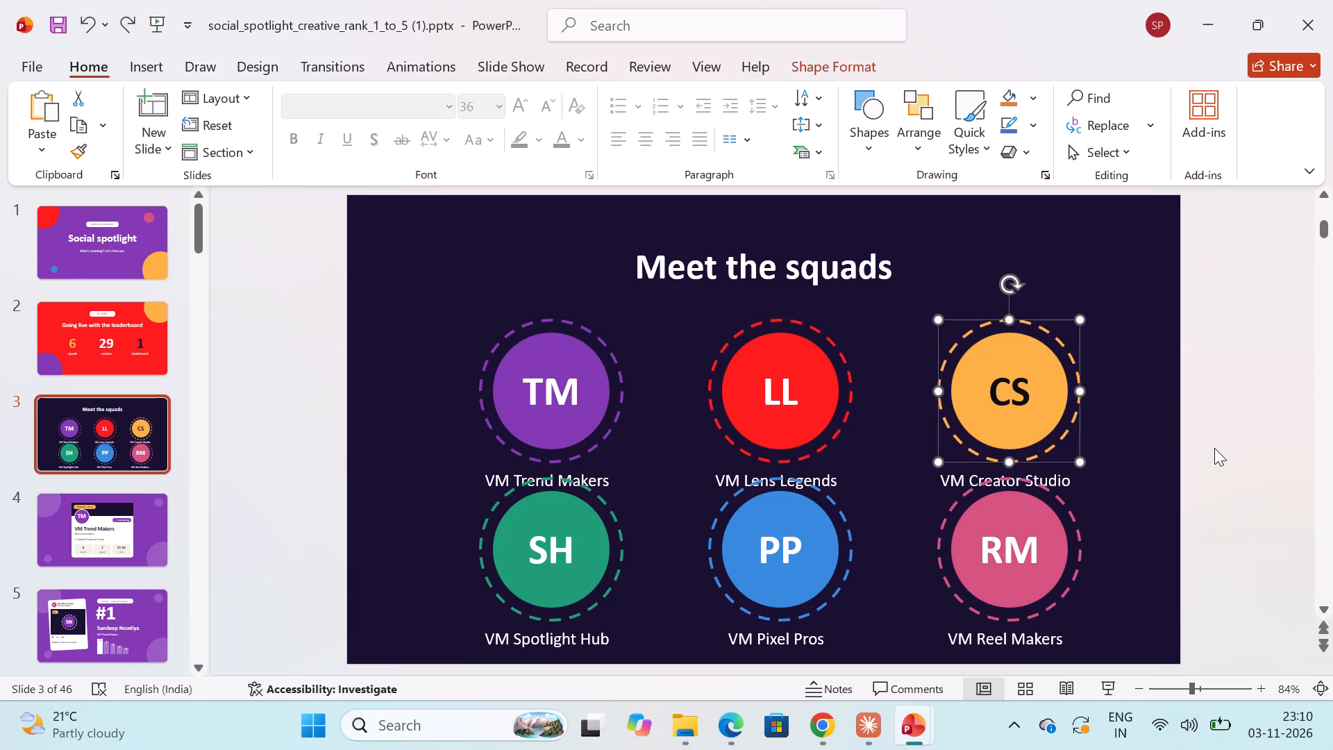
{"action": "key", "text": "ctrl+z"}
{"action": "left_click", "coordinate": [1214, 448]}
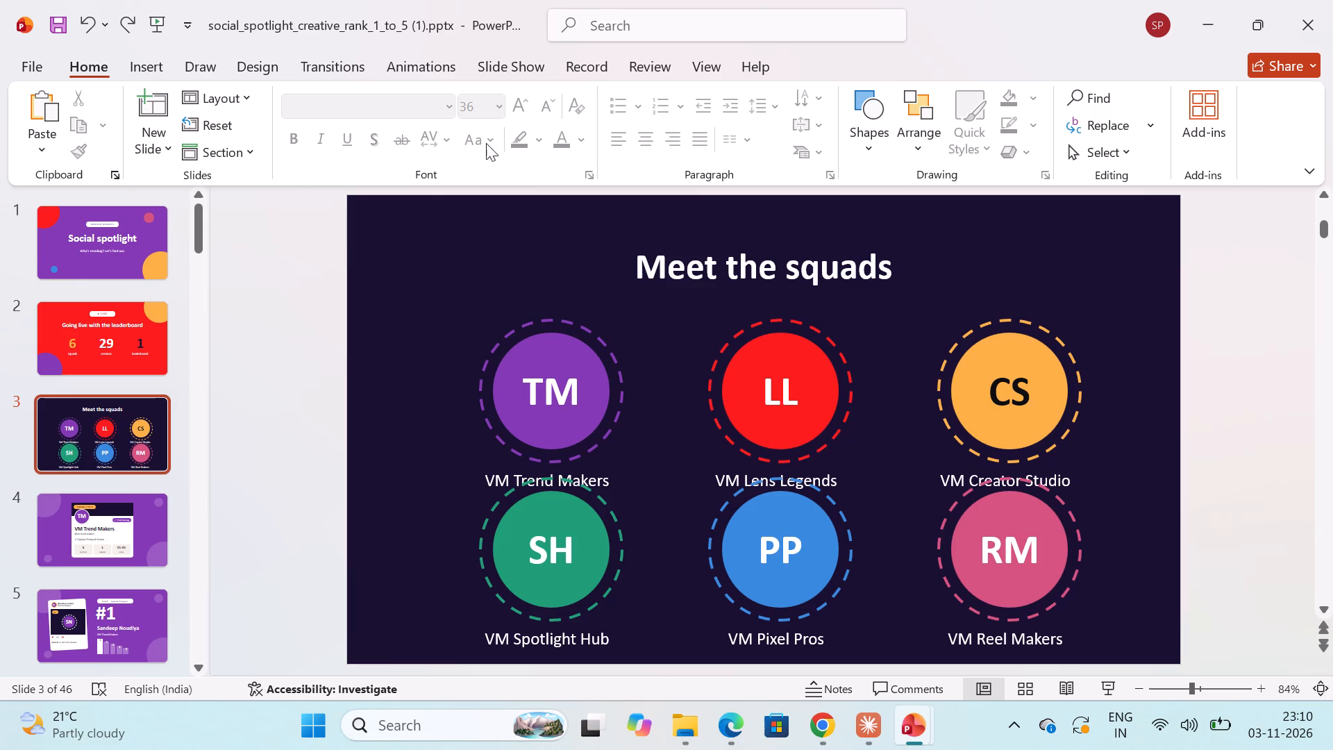
Move the "Meet the squads" title higher and slightly left on slide 3.
{"action": "left_click_drag", "start_coordinate": [405, 294], "coordinate": [494, 299]}
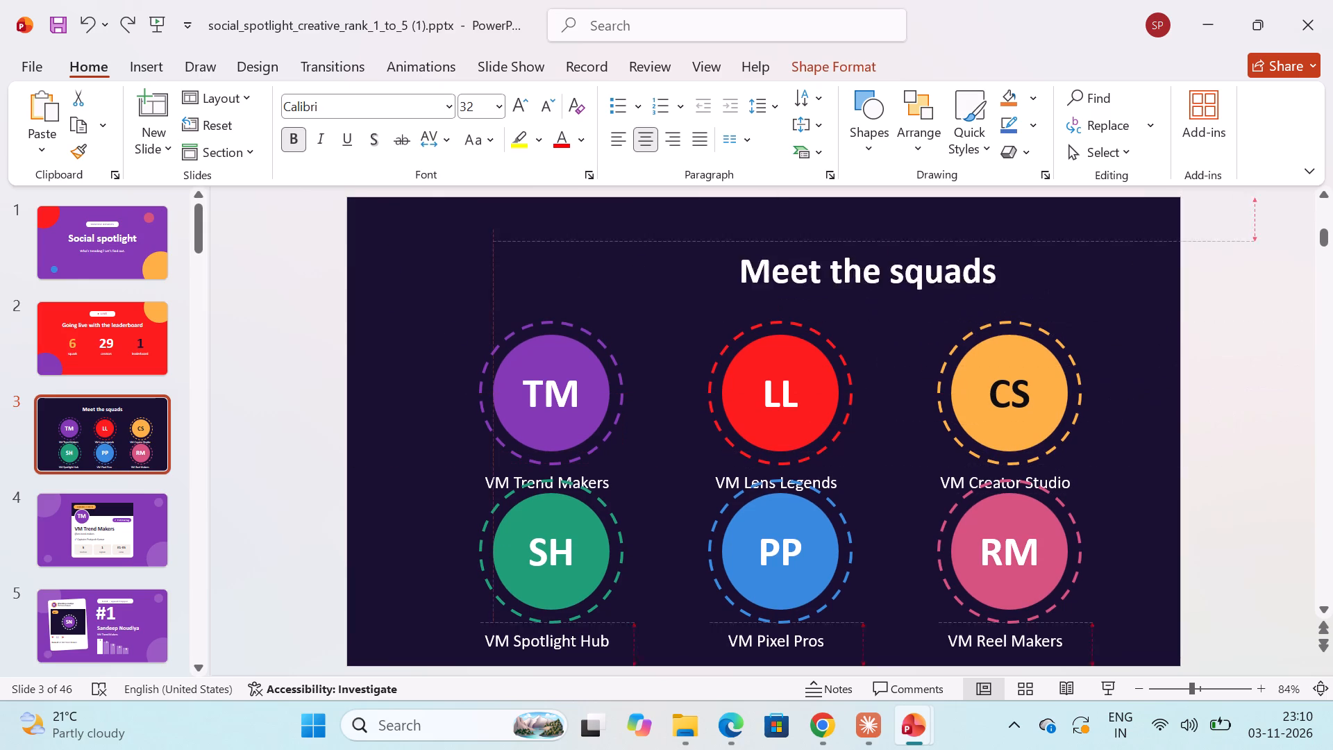
{"action": "left_click_drag", "start_coordinate": [494, 299], "coordinate": [385, 274]}
{"action": "left_click", "coordinate": [339, 317]}
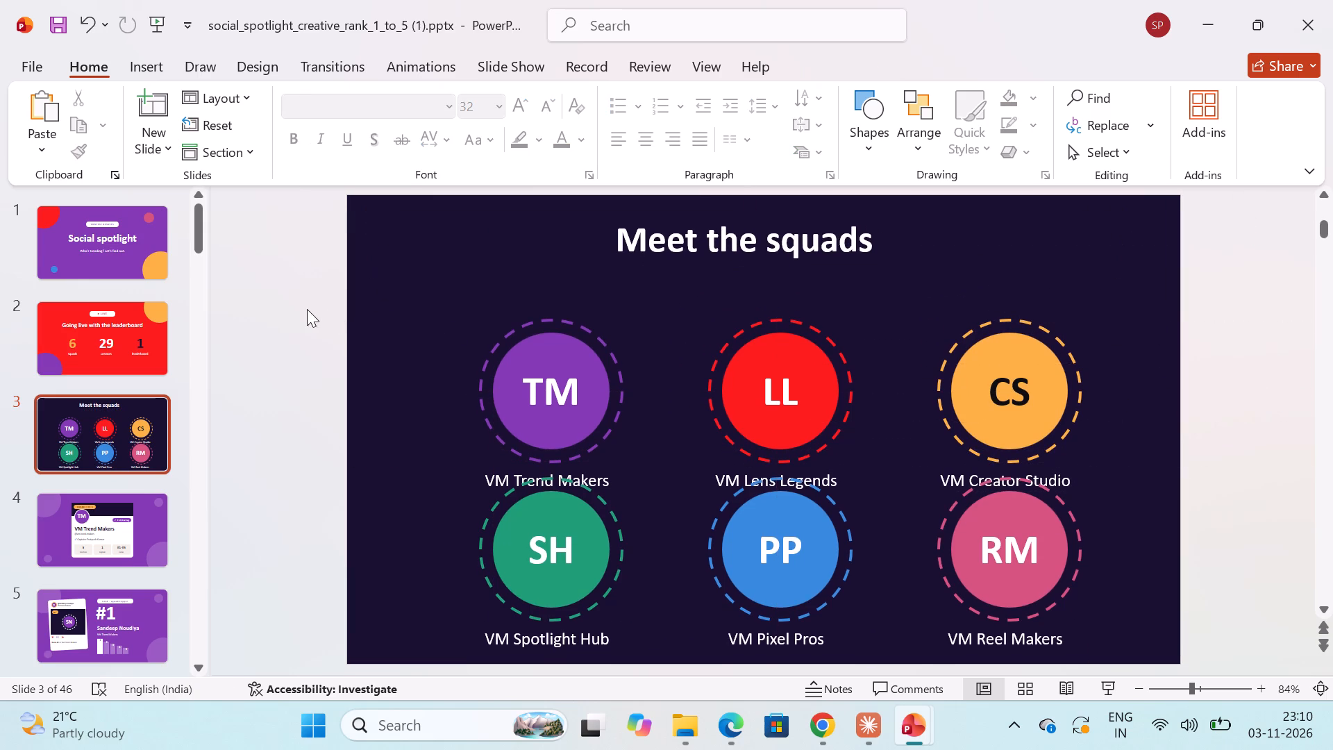
Move the upper row of squad circles with their dashed rings and name labels higher on the "Meet the squads" slide.
{"action": "left_click_drag", "start_coordinate": [307, 309], "coordinate": [1266, 514]}
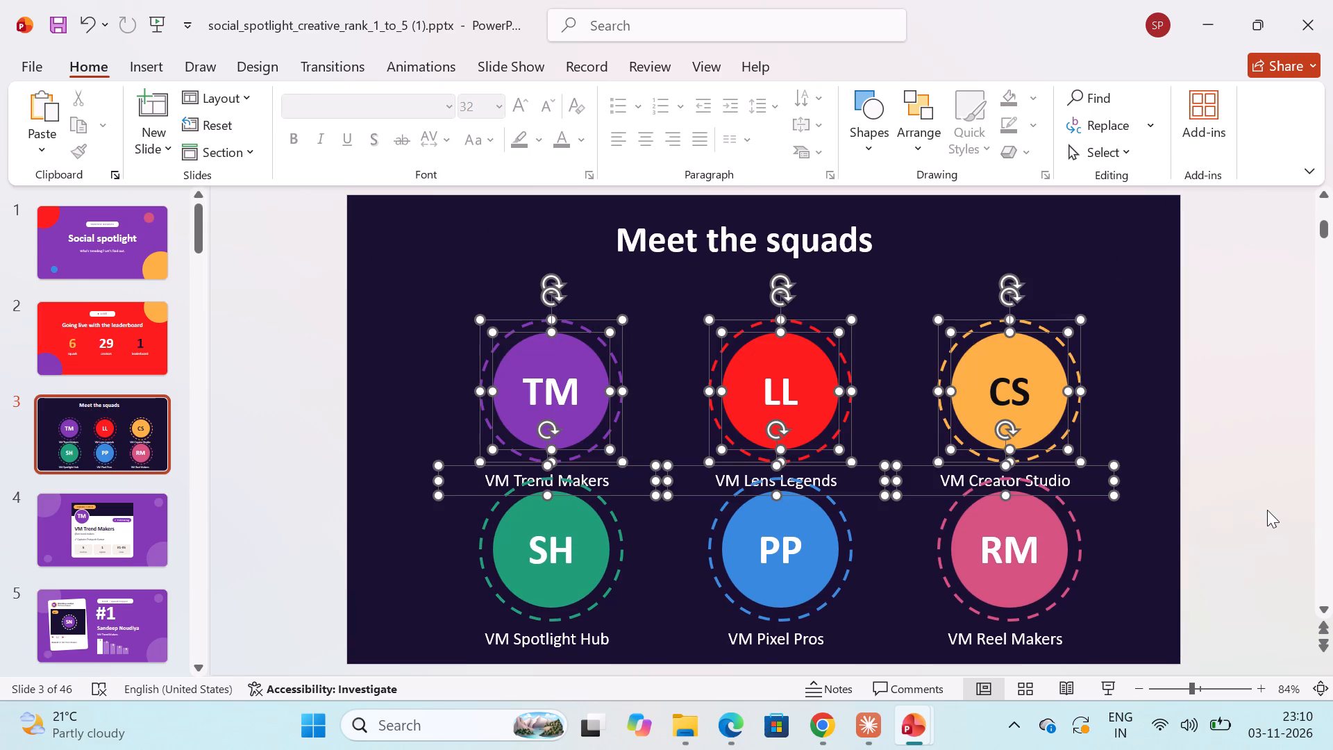
{"action": "key", "text": "ctrl+Up"}
{"action": "key", "text": "ctrl+Up"}
{"action": "key", "text": "ctrl+Up"}
{"action": "key", "text": "ctrl+Up"}
{"action": "key", "text": "ctrl+Up"}
{"action": "key", "text": "ctrl+Up"}
{"action": "key", "text": "ctrl+Up"}
{"action": "key", "text": "ctrl+Up"}
{"action": "key", "text": "ctrl+Up"}
{"action": "key", "text": "ctrl+Up"}
{"action": "key", "text": "ctrl+Up"}
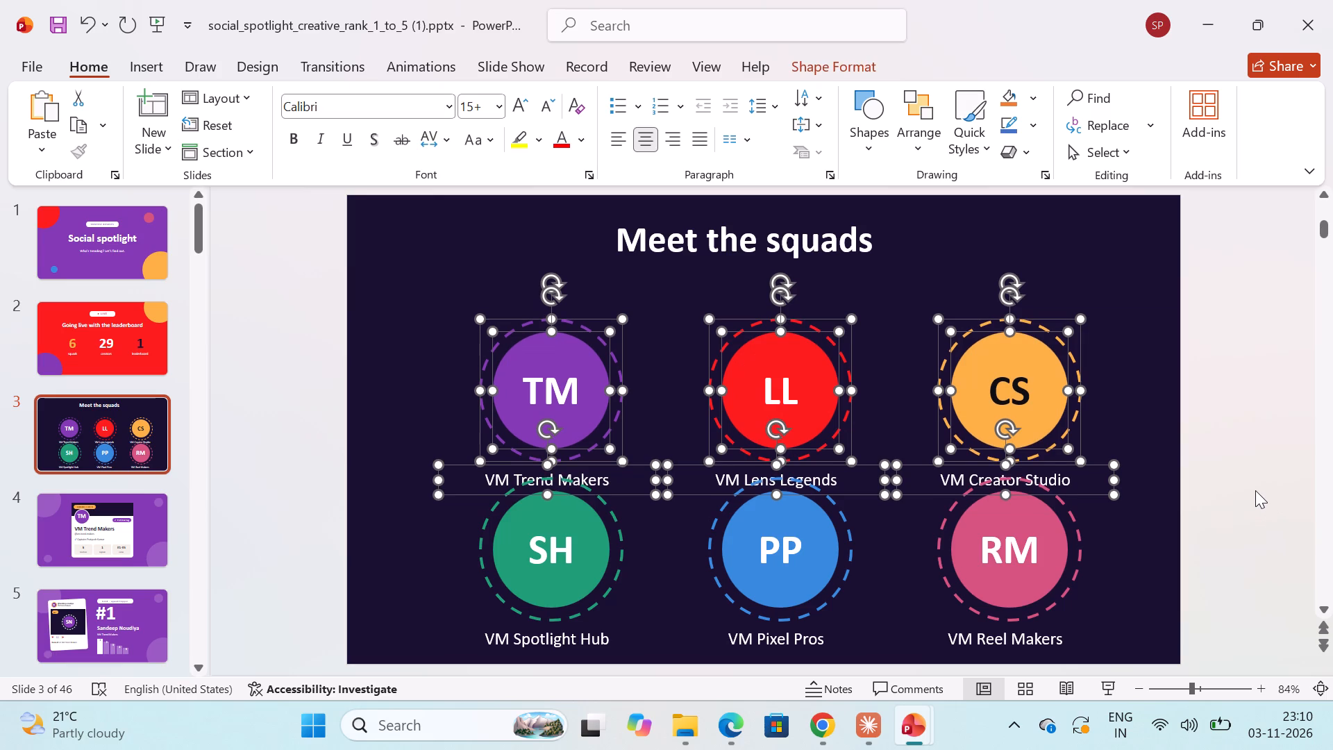
{"action": "key", "text": "ctrl+Up"}
{"action": "key", "text": "ctrl+Up"}
{"action": "key", "text": "ctrl+Up"}
{"action": "key", "text": "ctrl+Up"}
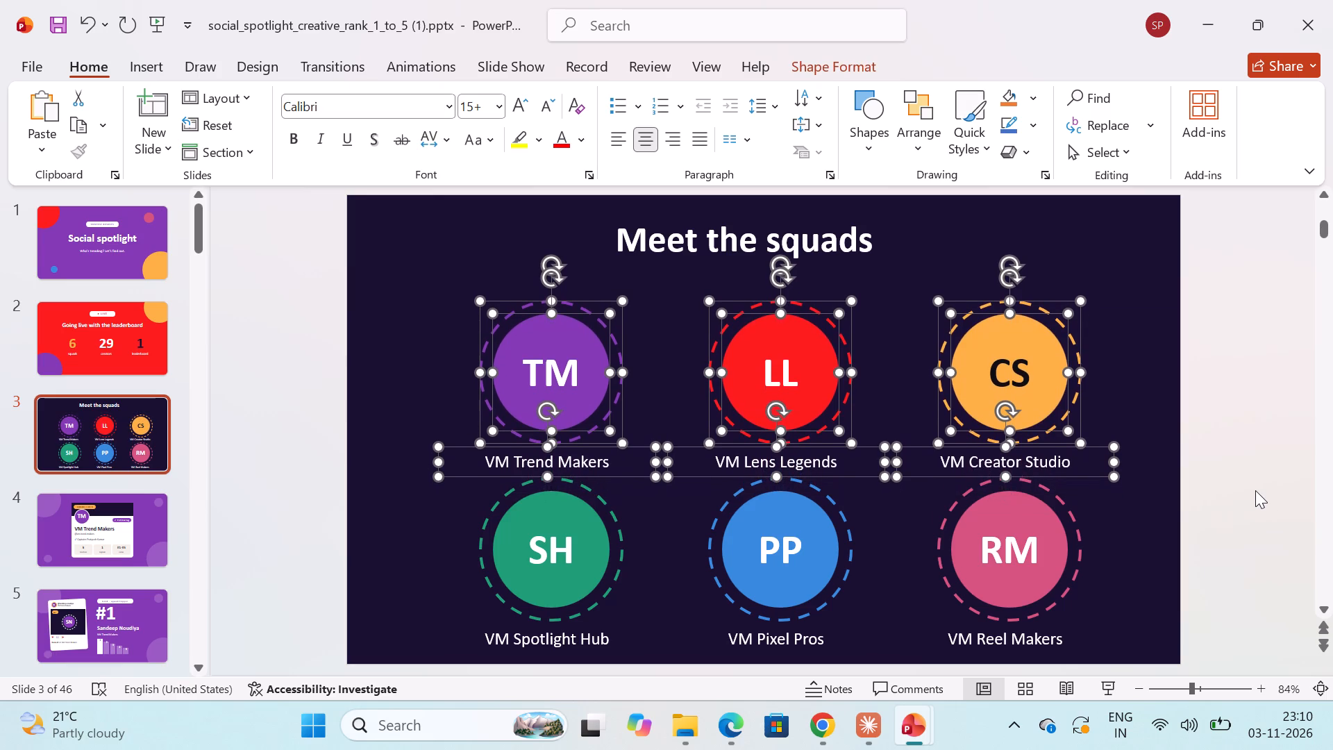
{"action": "key", "text": "ctrl+Up"}
{"action": "key", "text": "ctrl+Up"}
{"action": "key", "text": "ctrl+Up"}
{"action": "key", "text": "ctrl+Up"}
{"action": "key", "text": "ctrl+Up"}
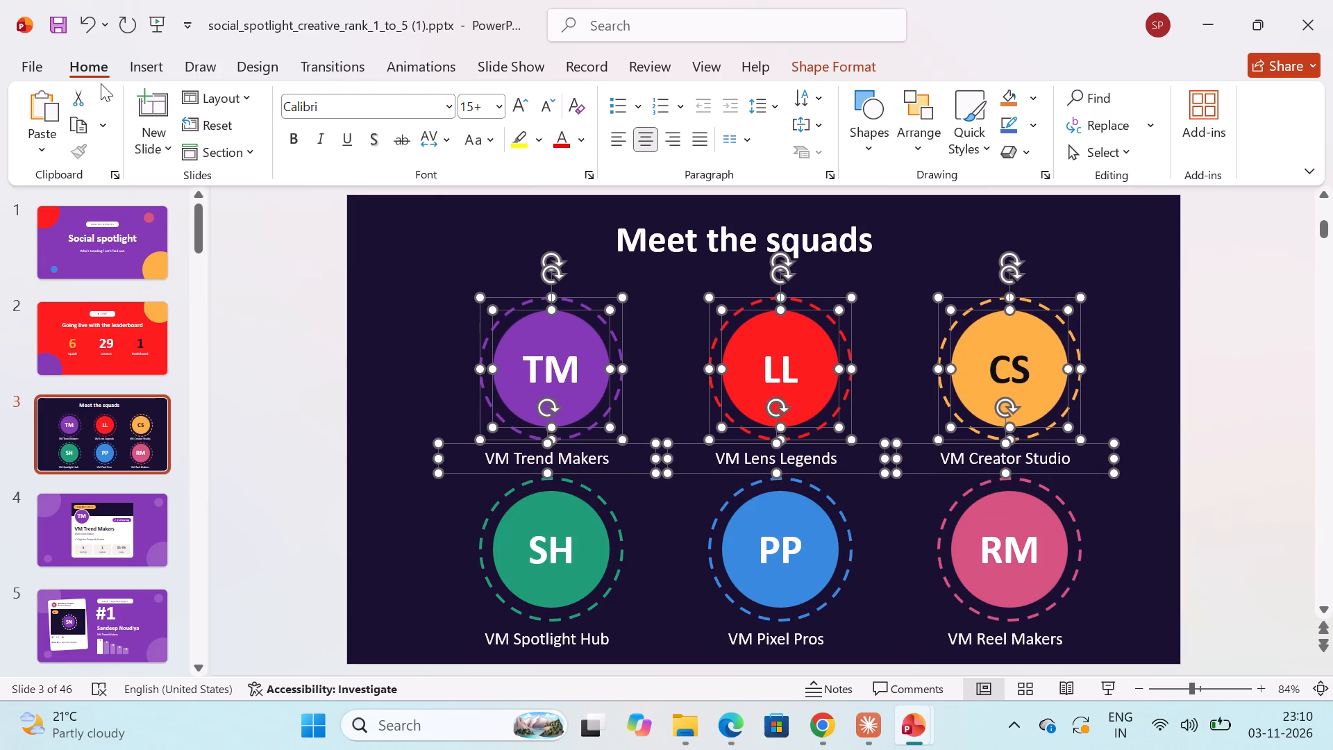
Review the content verifier slides near the end of the deck and the Rising star #5 slide for VM Reel Makers.
{"action": "left_click", "coordinate": [108, 533]}
{"action": "left_click_drag", "start_coordinate": [201, 220], "coordinate": [175, 725]}
{"action": "left_click", "coordinate": [130, 596]}
{"action": "left_click", "coordinate": [130, 521]}
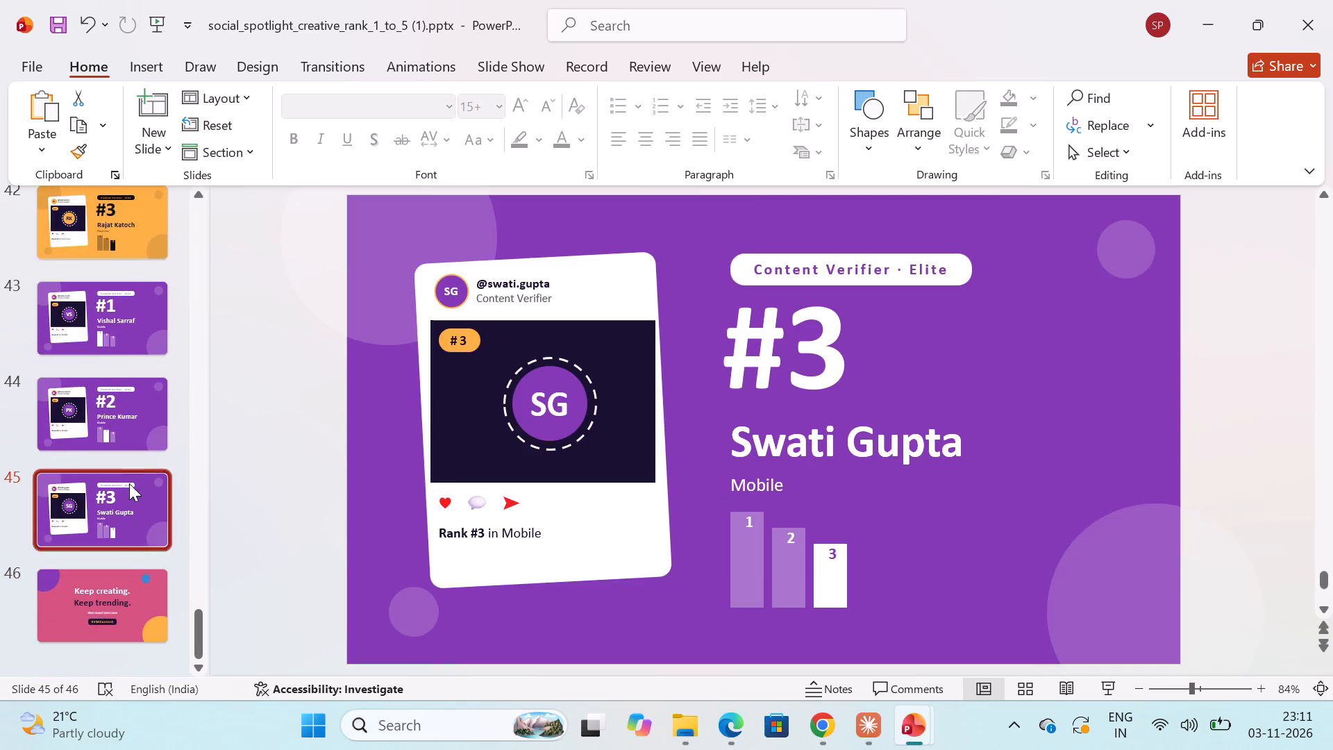
{"action": "left_click", "coordinate": [128, 437]}
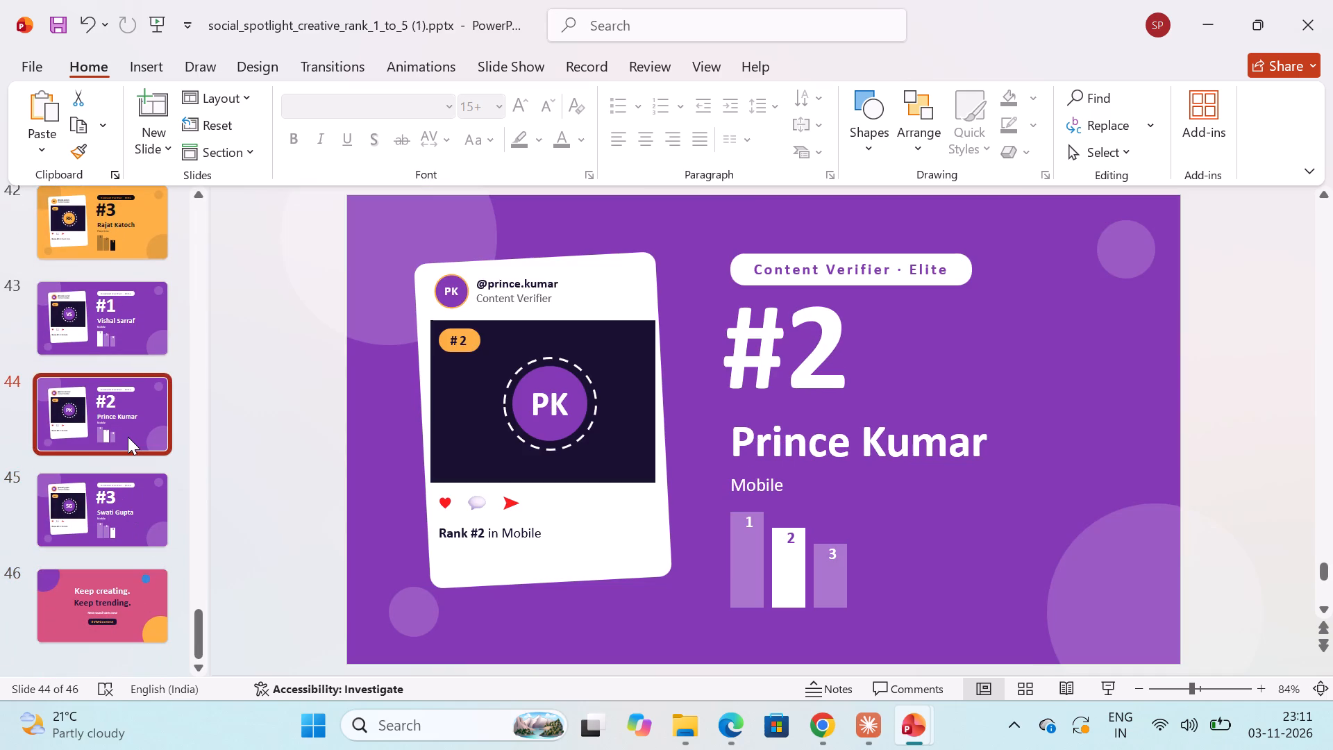
{"action": "left_click", "coordinate": [133, 294]}
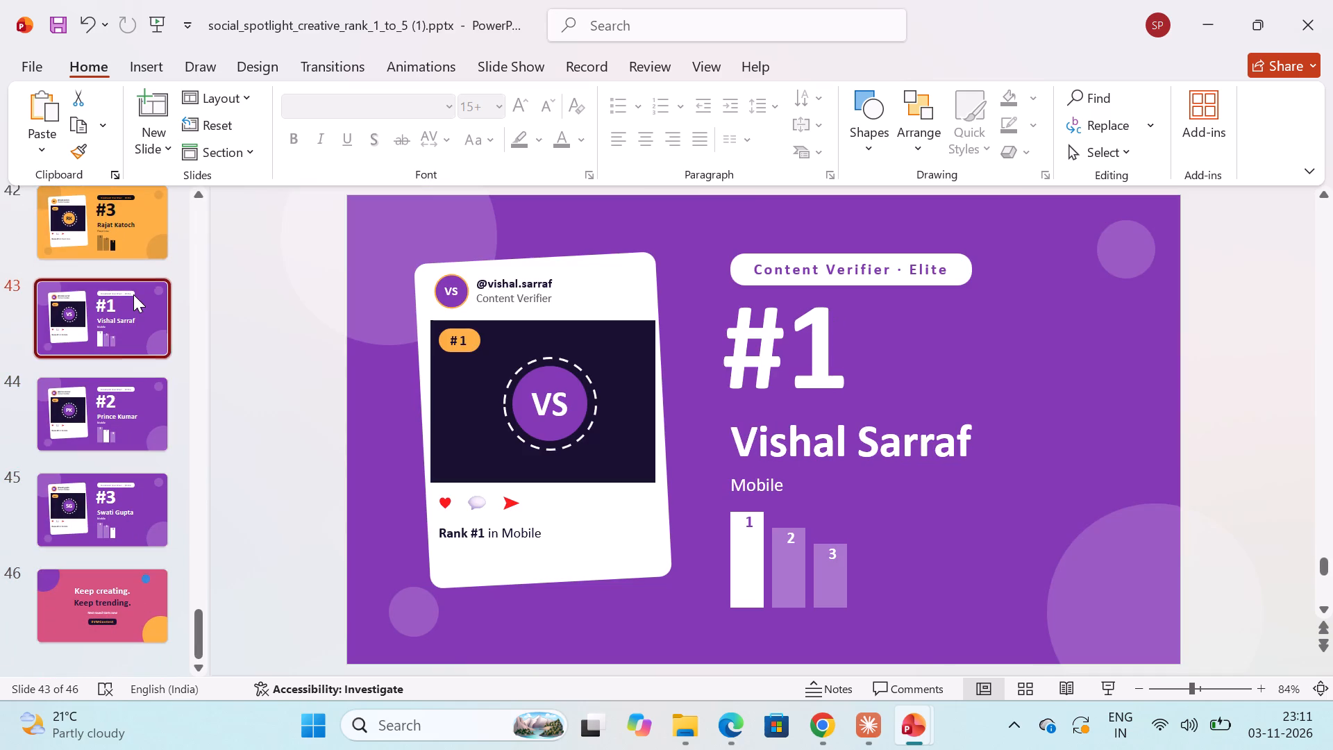
{"action": "scroll", "coordinate": [131, 335], "scroll_direction": "up", "scroll_amount": 12}
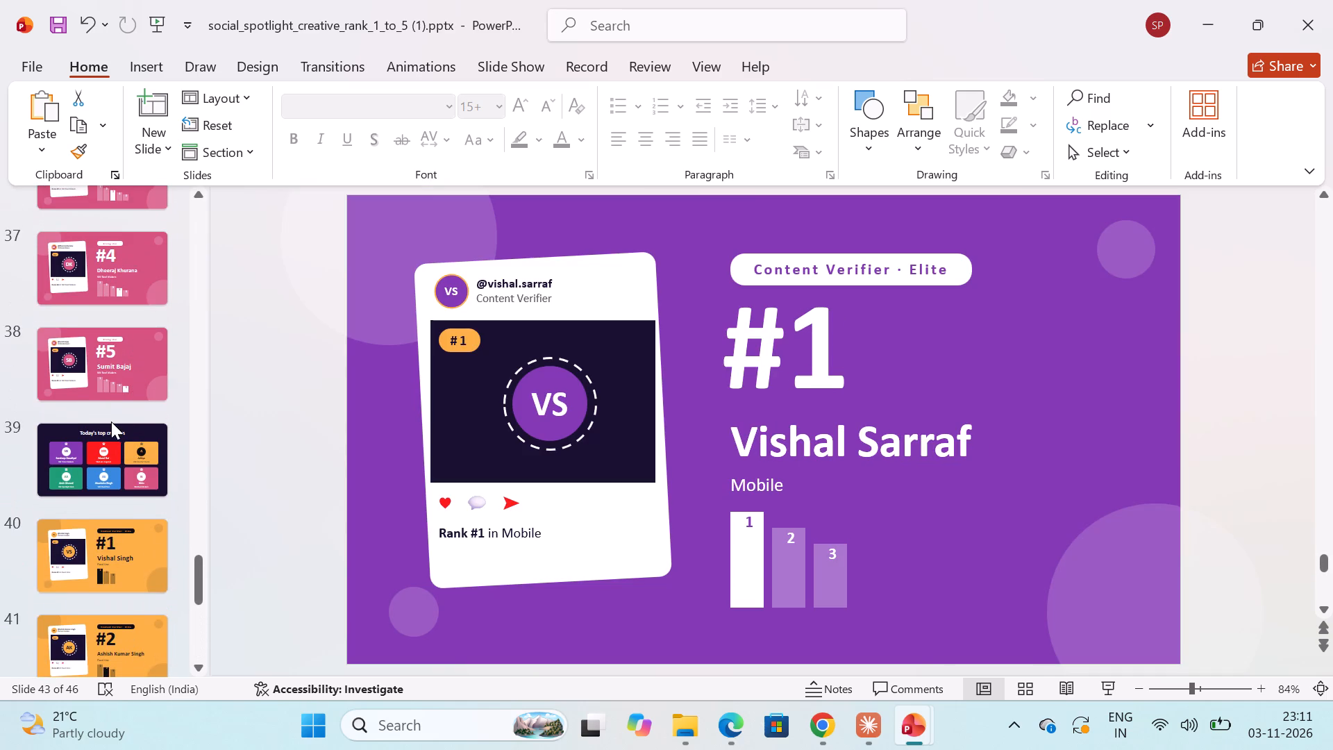
{"action": "left_click", "coordinate": [115, 365]}
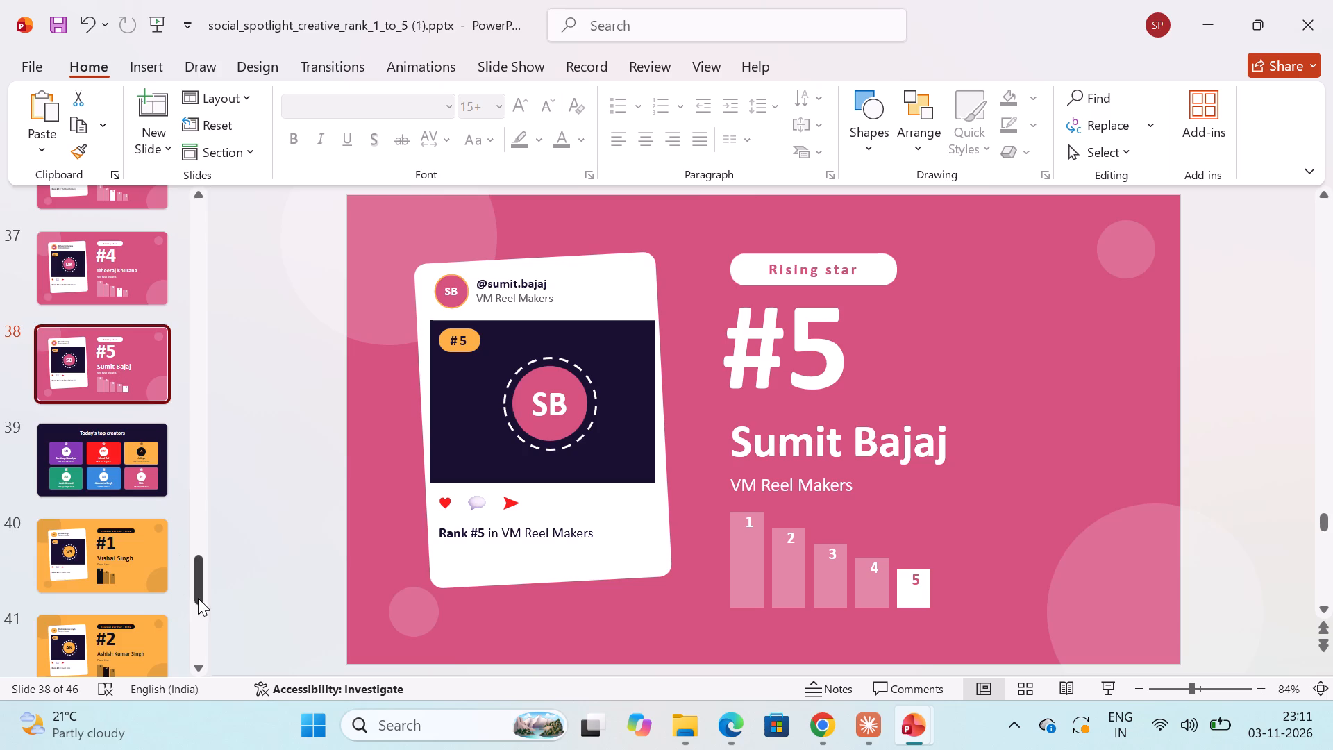
Replace the "Social spotlight" title on the opening slide with "Virgin Media Creator League".
{"action": "left_click_drag", "start_coordinate": [198, 599], "coordinate": [205, 157]}
{"action": "left_click", "coordinate": [121, 246]}
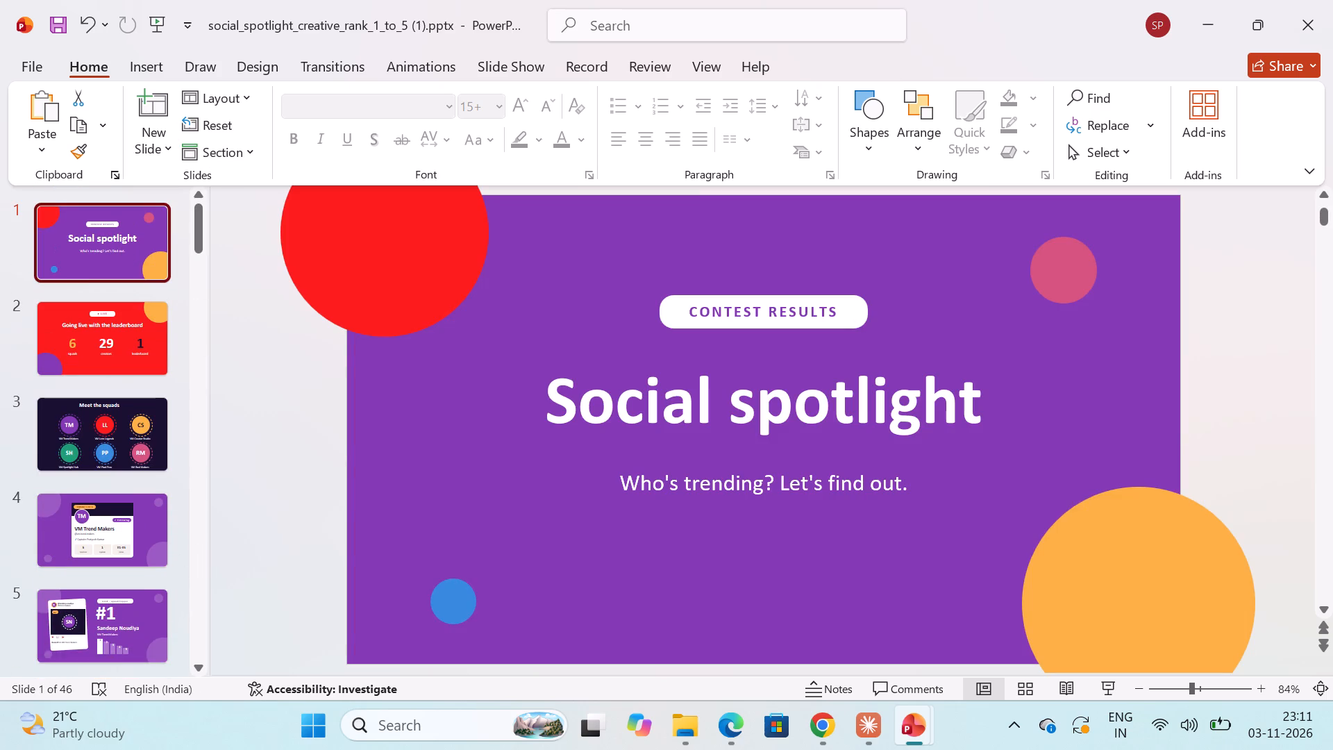
{"action": "left_click", "coordinate": [548, 404]}
{"action": "key", "text": "Delete"}
{"action": "key", "text": "Delete"}
{"action": "key", "text": "Delete"}
{"action": "key", "text": "Delete"}
{"action": "key", "text": "Delete"}
{"action": "key", "text": "Delete"}
{"action": "key", "text": "Delete"}
{"action": "key", "text": "Delete"}
{"action": "key", "text": "Delete"}
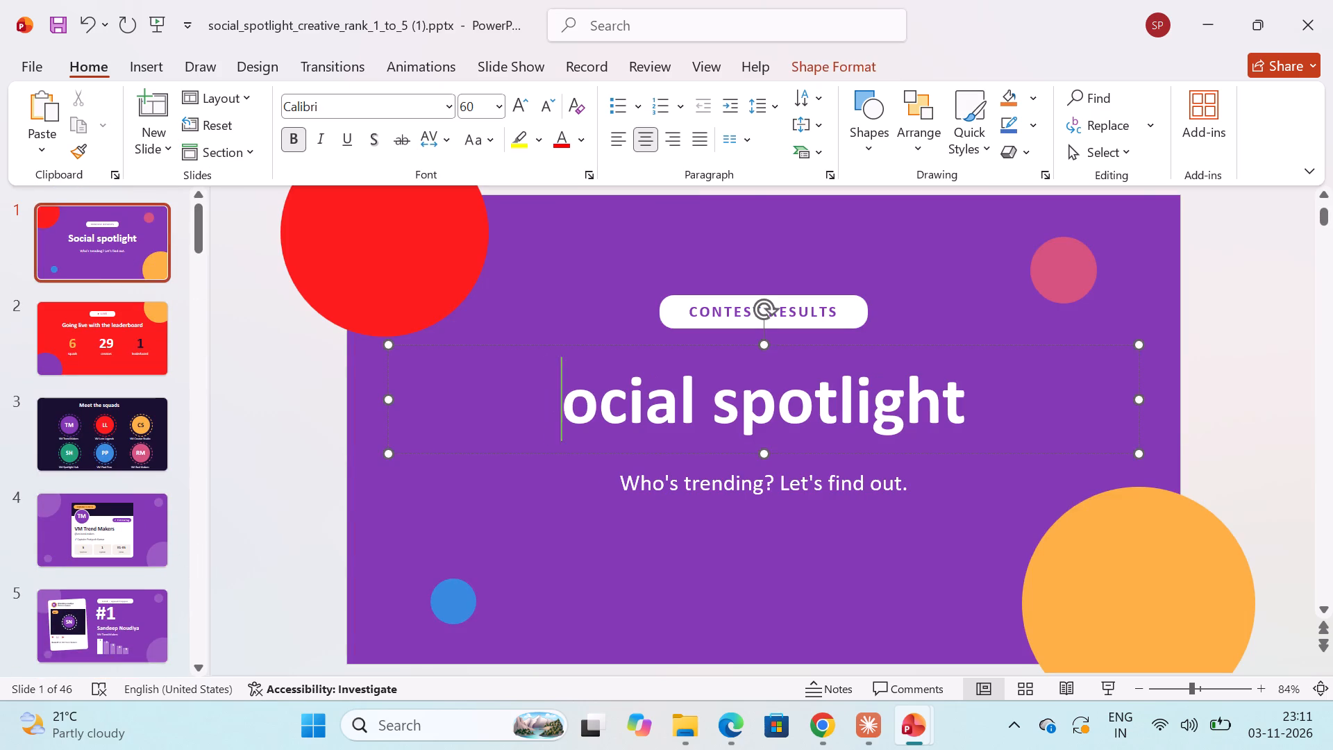
{"action": "key", "text": "Delete"}
{"action": "key", "text": "Delete"}
{"action": "key", "text": "Delete"}
{"action": "key", "text": "Delete"}
{"action": "key", "text": "Delete"}
{"action": "key", "text": "Delete"}
{"action": "key", "text": "Delete"}
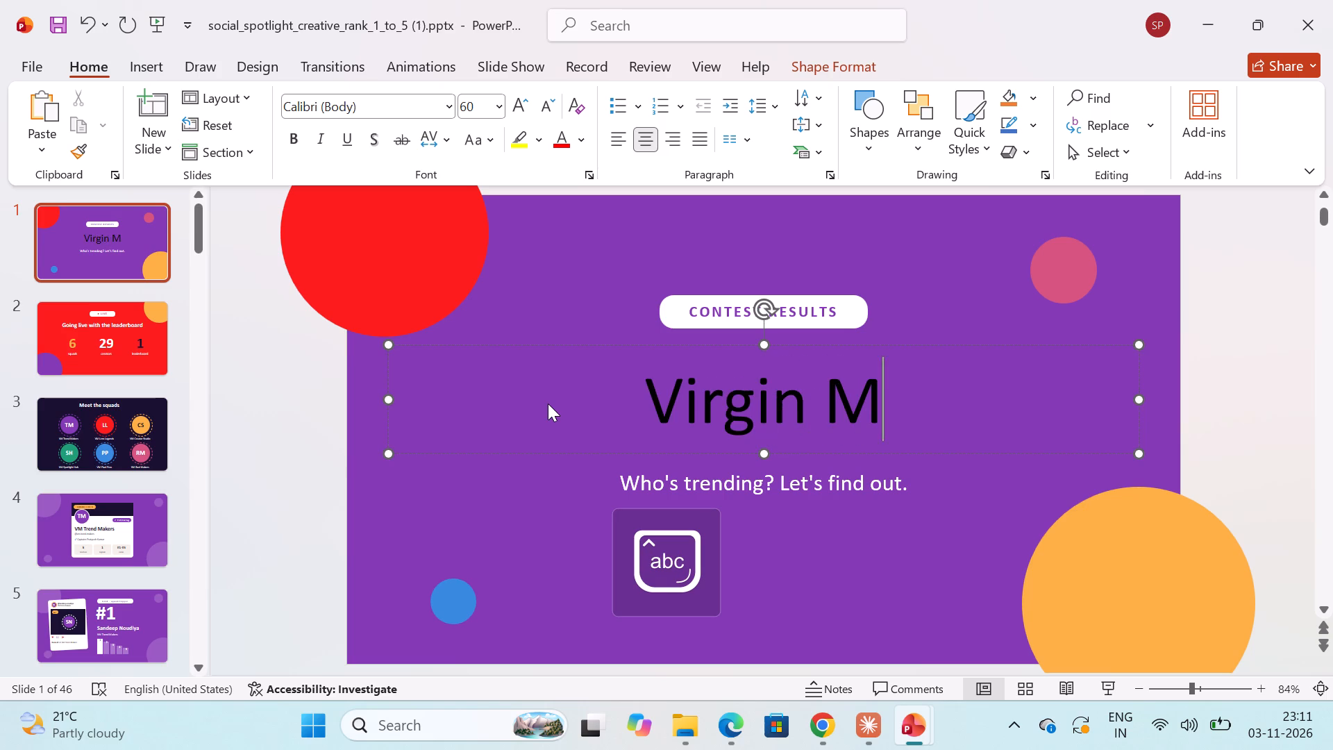
{"action": "type", "text": "edia"}
{"action": "key", "text": "space"}
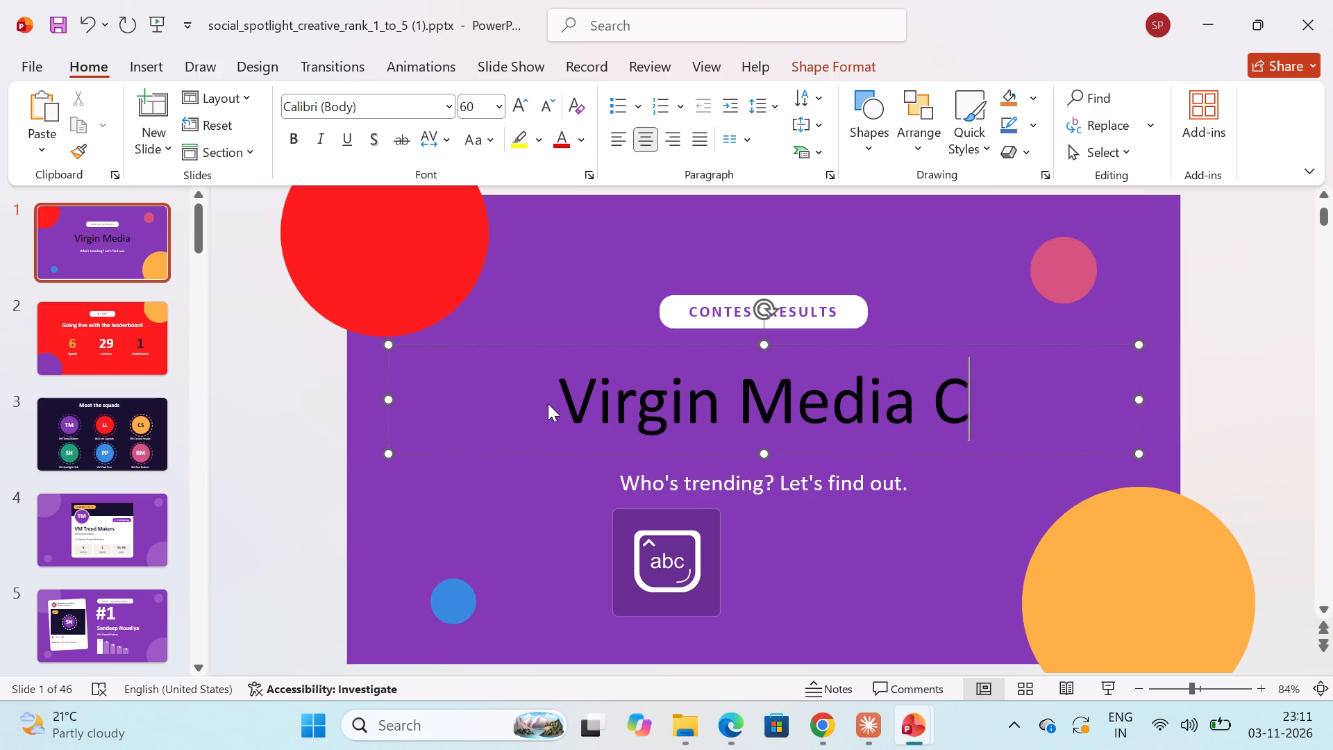
{"action": "key", "text": "BackSpace"}
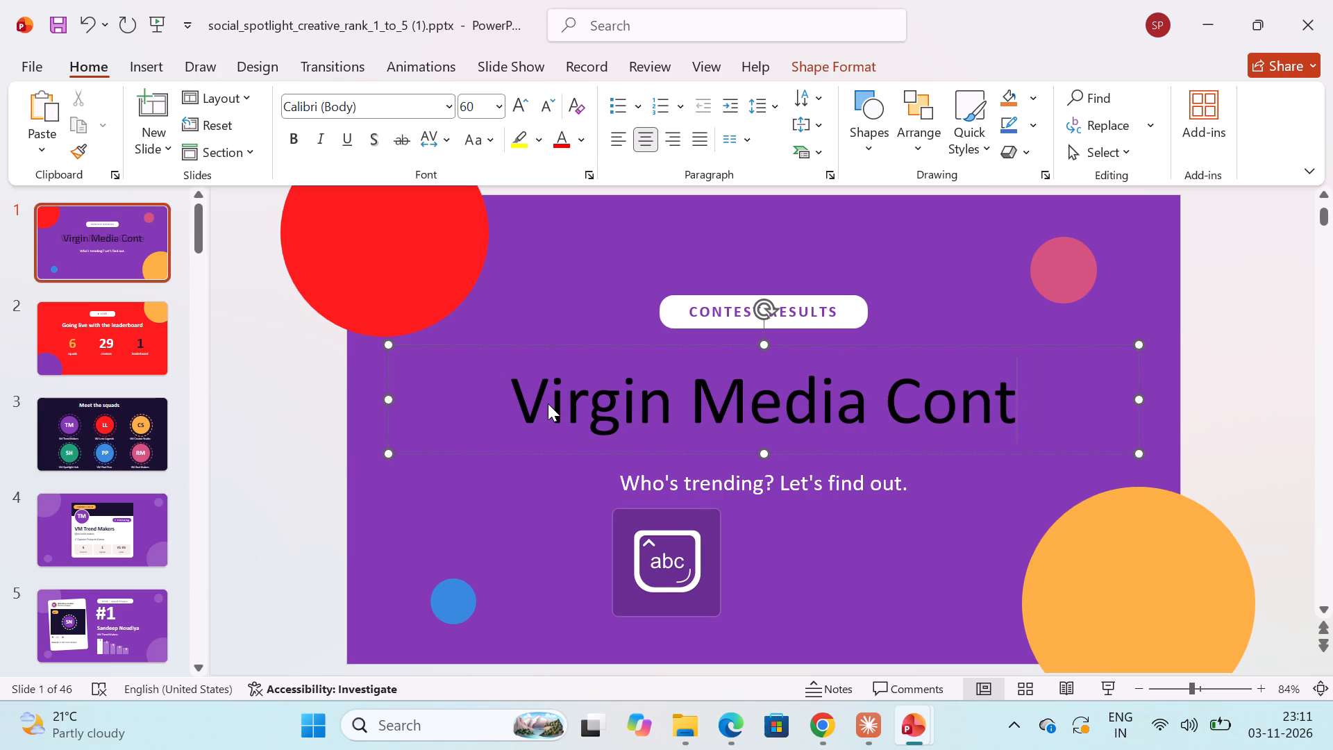
{"action": "key", "text": "BackSpace"}
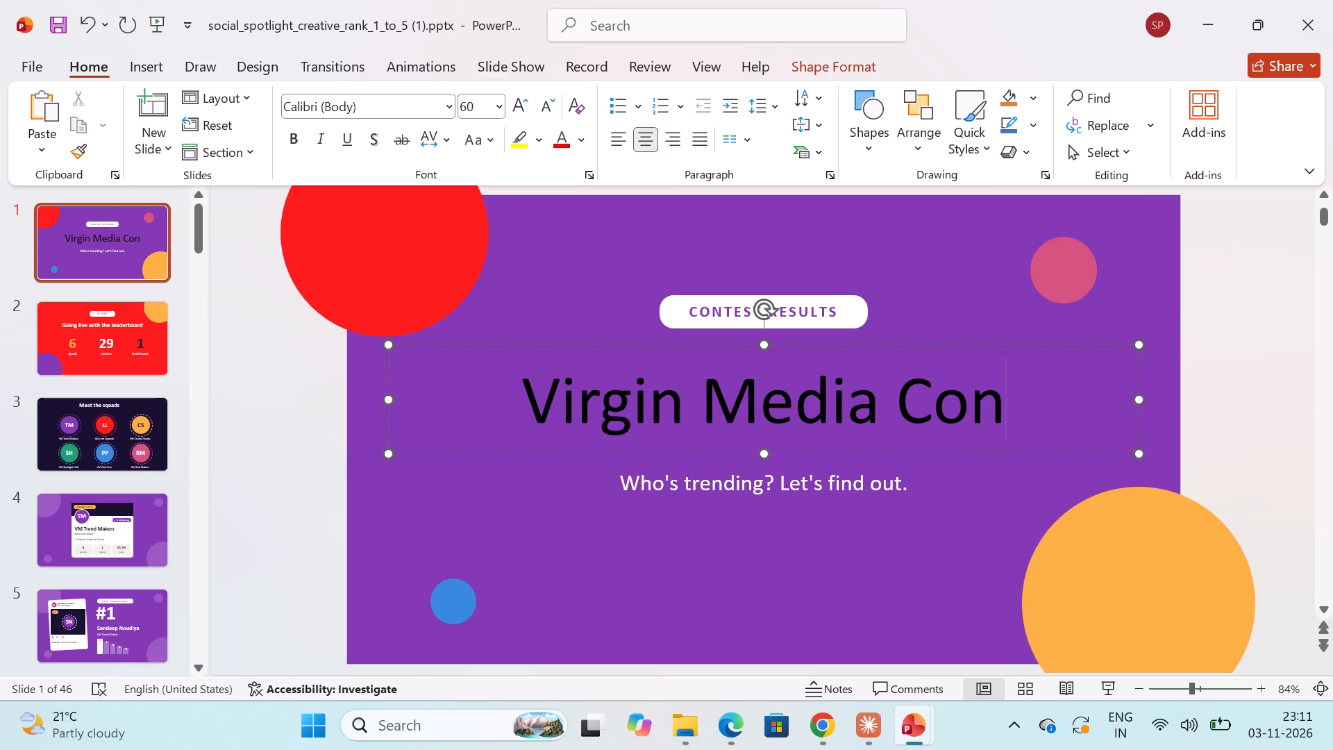
{"action": "key", "text": "BackSpace"}
{"action": "key", "text": "BackSpace"}
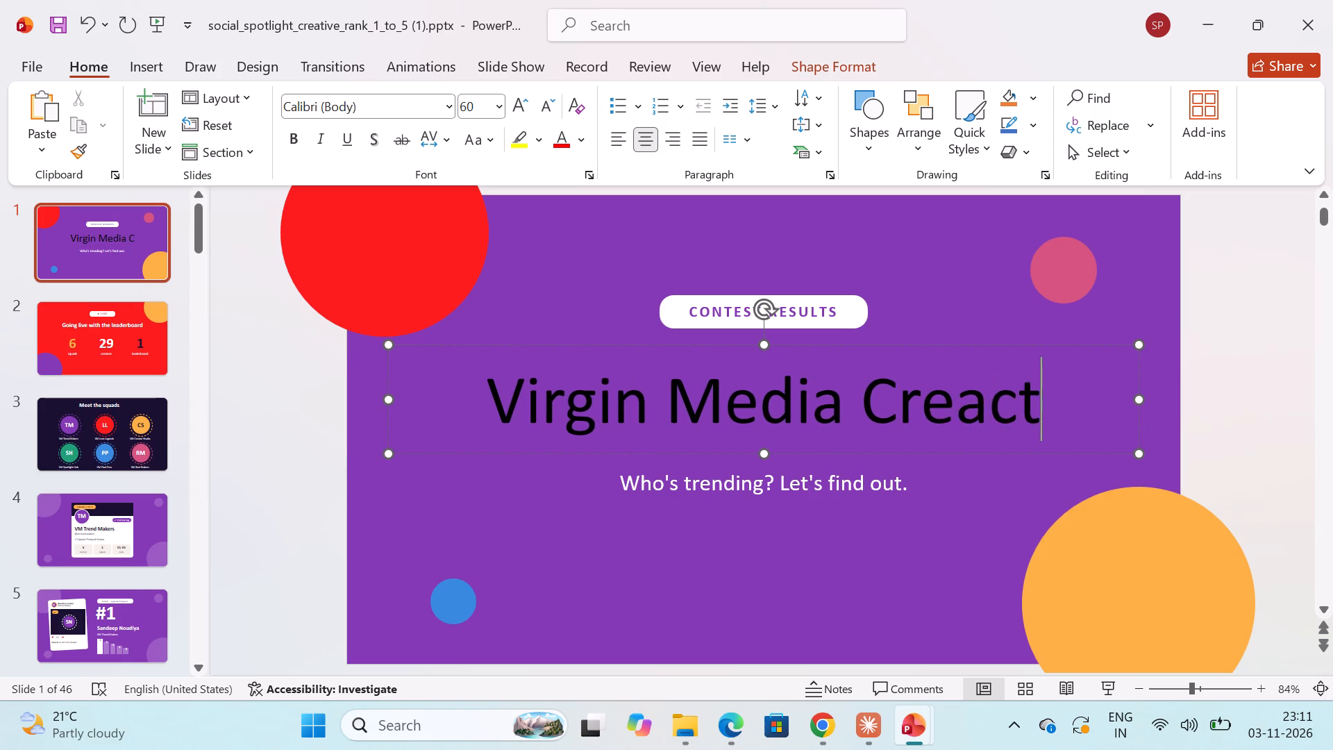
{"action": "key", "text": "BackSpace"}
{"action": "key", "text": "BackSpace"}
{"action": "key", "text": "BackSpace"}
{"action": "key", "text": "BackSpace"}
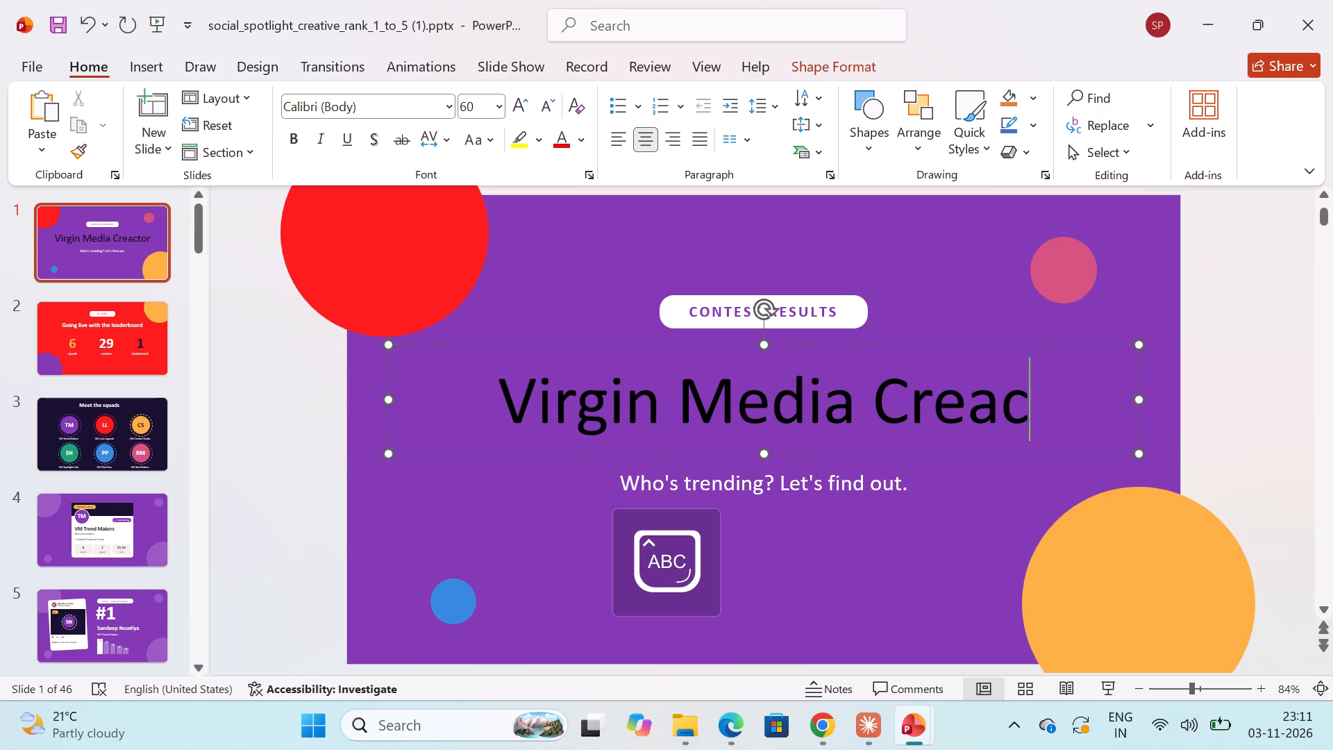
{"action": "key", "text": "BackSpace"}
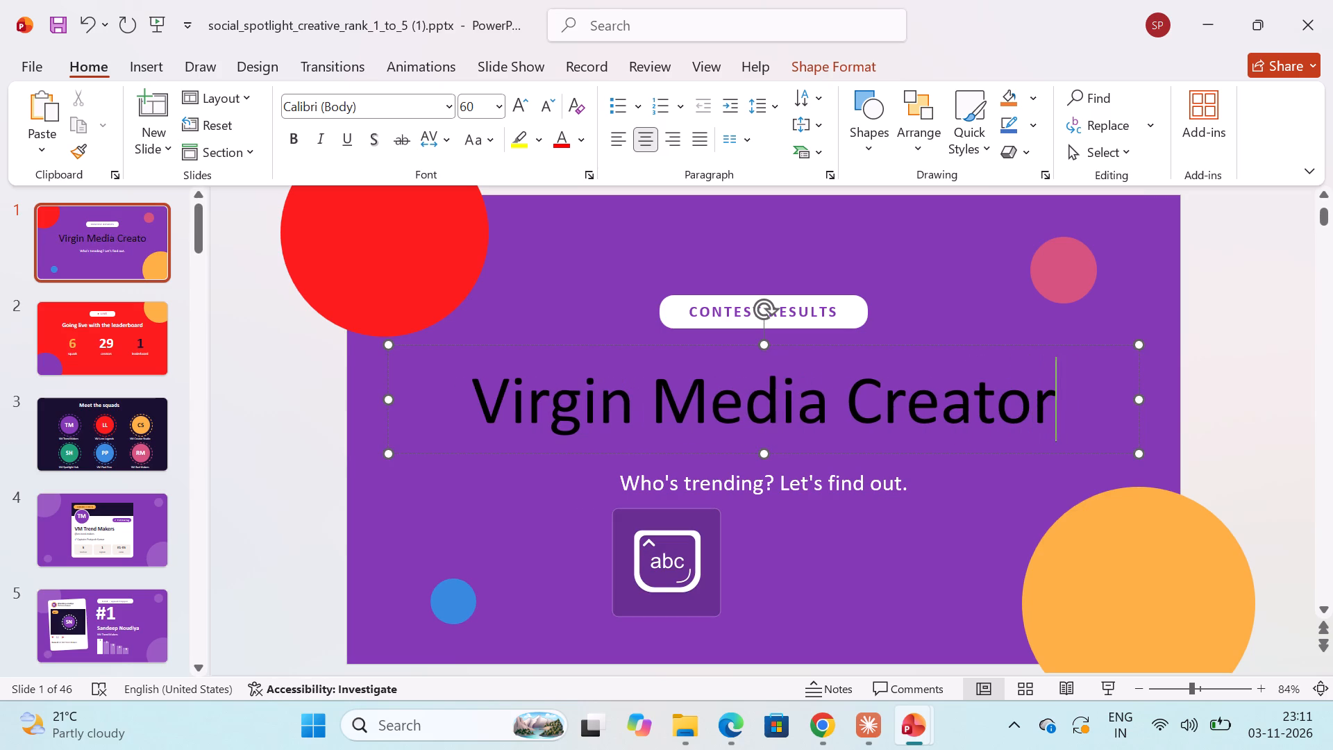
{"action": "type", "text": "eague"}
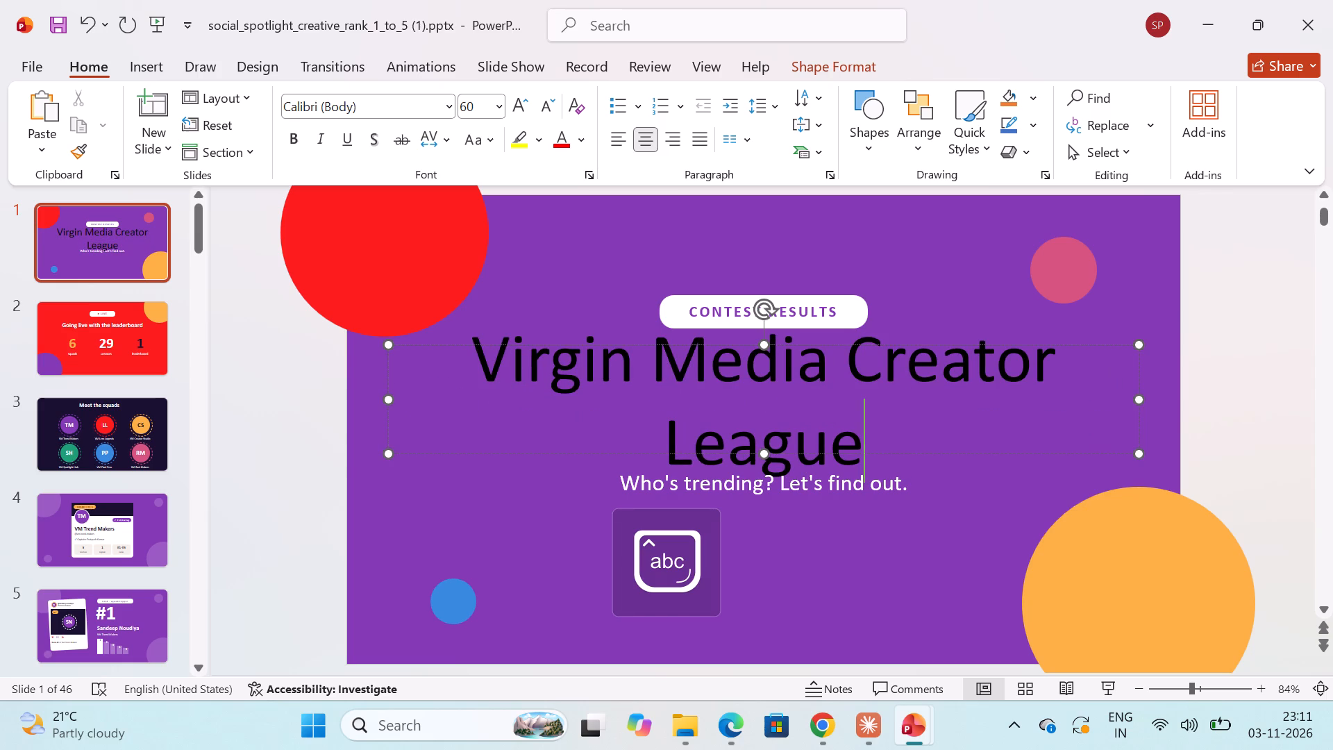
Change the opening slide's title text colour to white.
{"action": "left_click", "coordinate": [996, 346]}
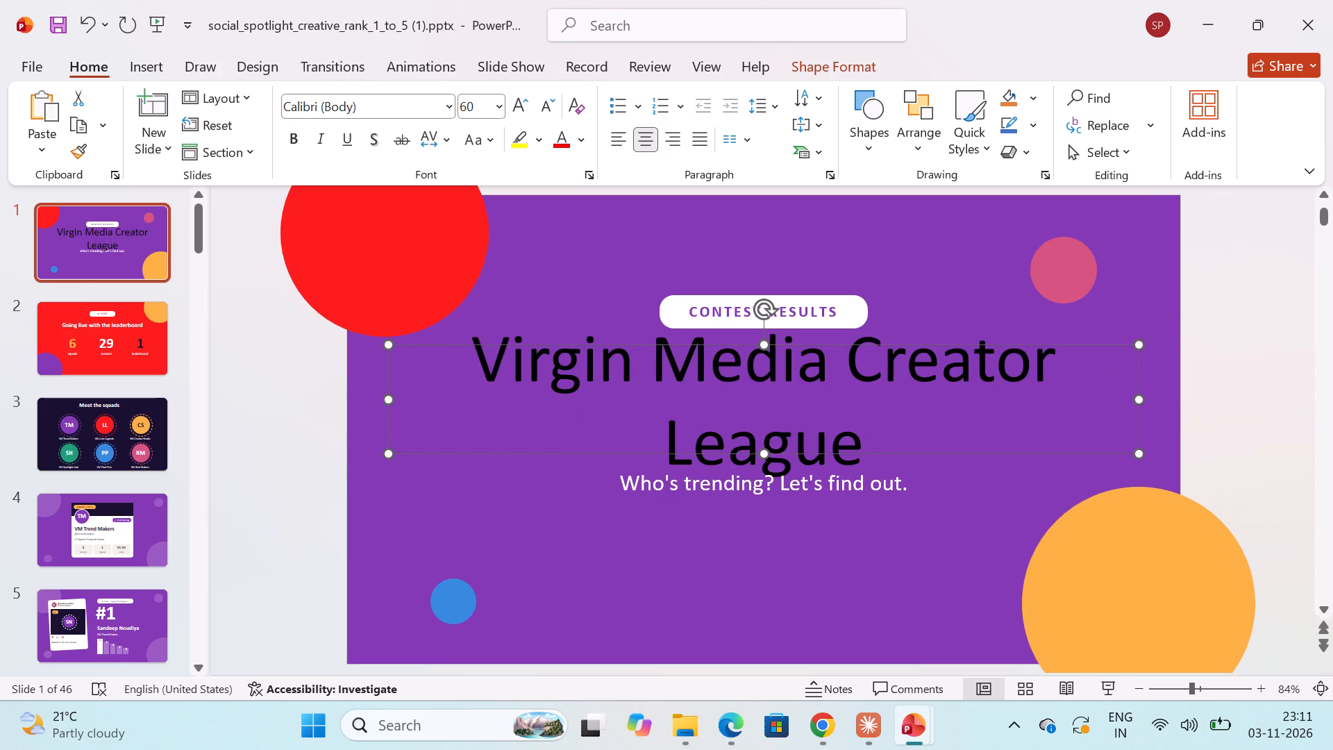
{"action": "left_click", "coordinate": [996, 346]}
{"action": "left_click", "coordinate": [579, 142]}
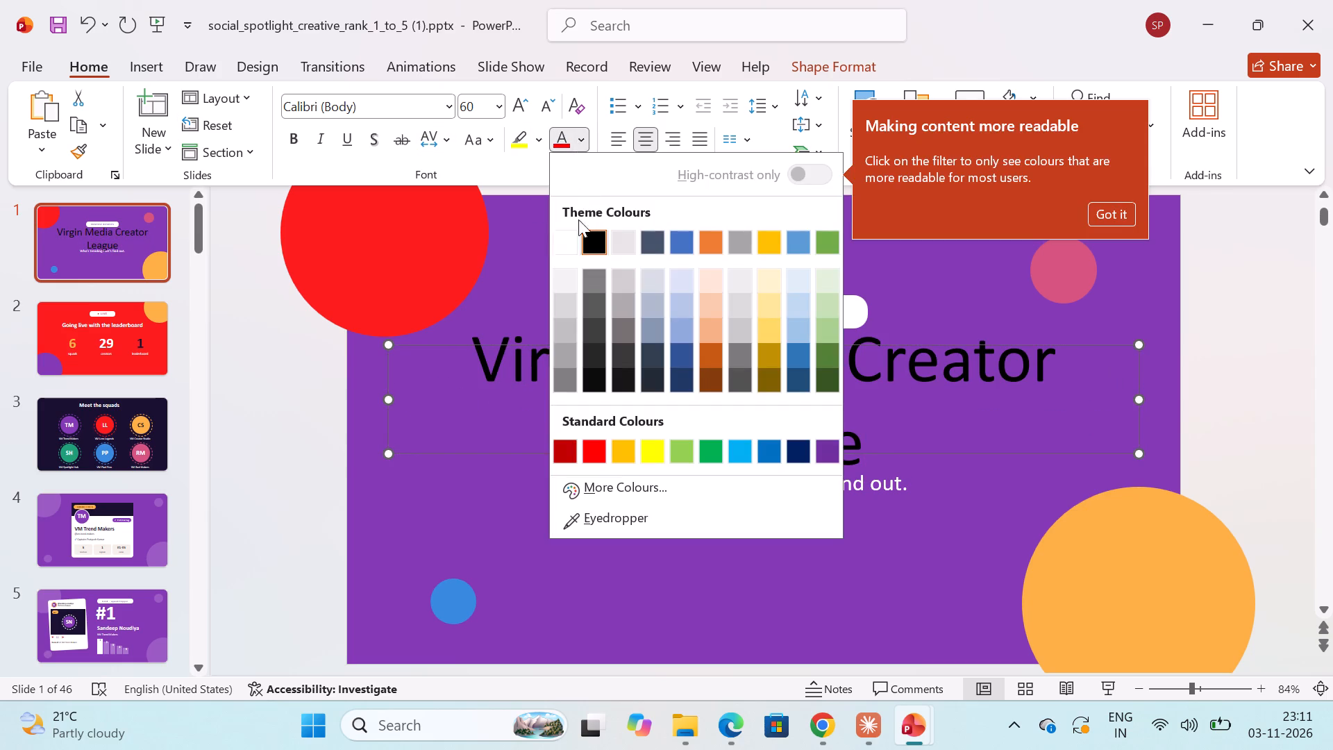
{"action": "left_click", "coordinate": [571, 242]}
Set the opening slide's title in Century Gothic and reduce its font size to 44.
{"action": "left_click", "coordinate": [453, 106]}
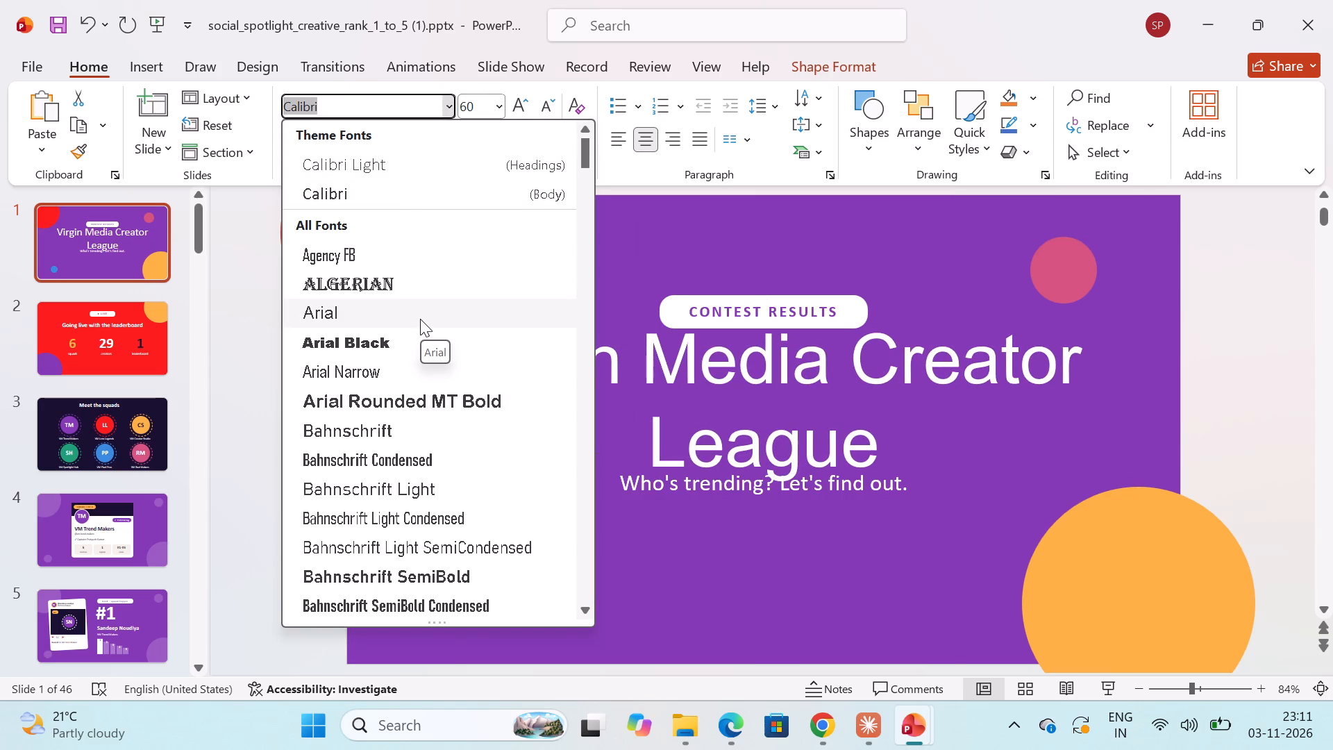
{"action": "scroll", "coordinate": [420, 319], "scroll_direction": "up", "scroll_amount": 4}
{"action": "scroll", "coordinate": [420, 319], "scroll_direction": "down", "scroll_amount": 6}
{"action": "scroll", "coordinate": [369, 418], "scroll_direction": "down", "scroll_amount": 5}
{"action": "scroll", "coordinate": [374, 536], "scroll_direction": "down", "scroll_amount": 1}
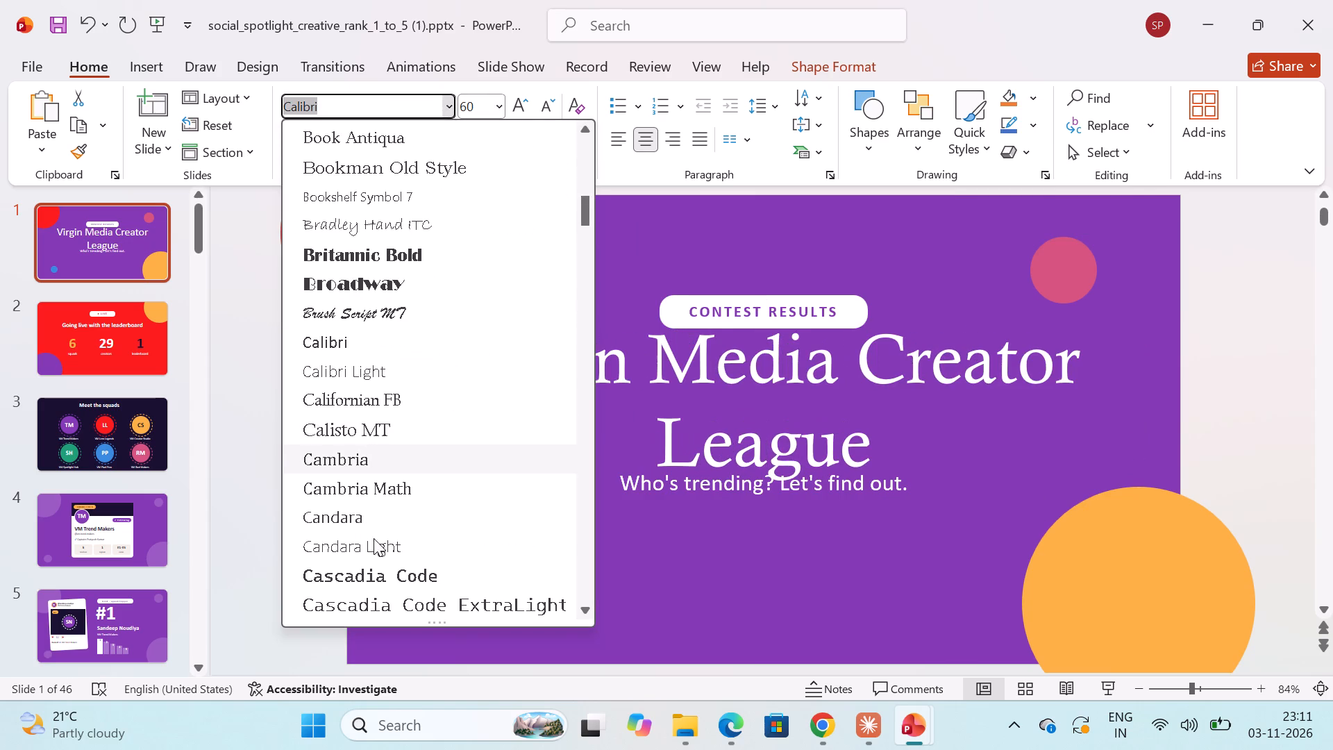
{"action": "scroll", "coordinate": [374, 538], "scroll_direction": "down", "scroll_amount": 4}
{"action": "left_click", "coordinate": [378, 522]}
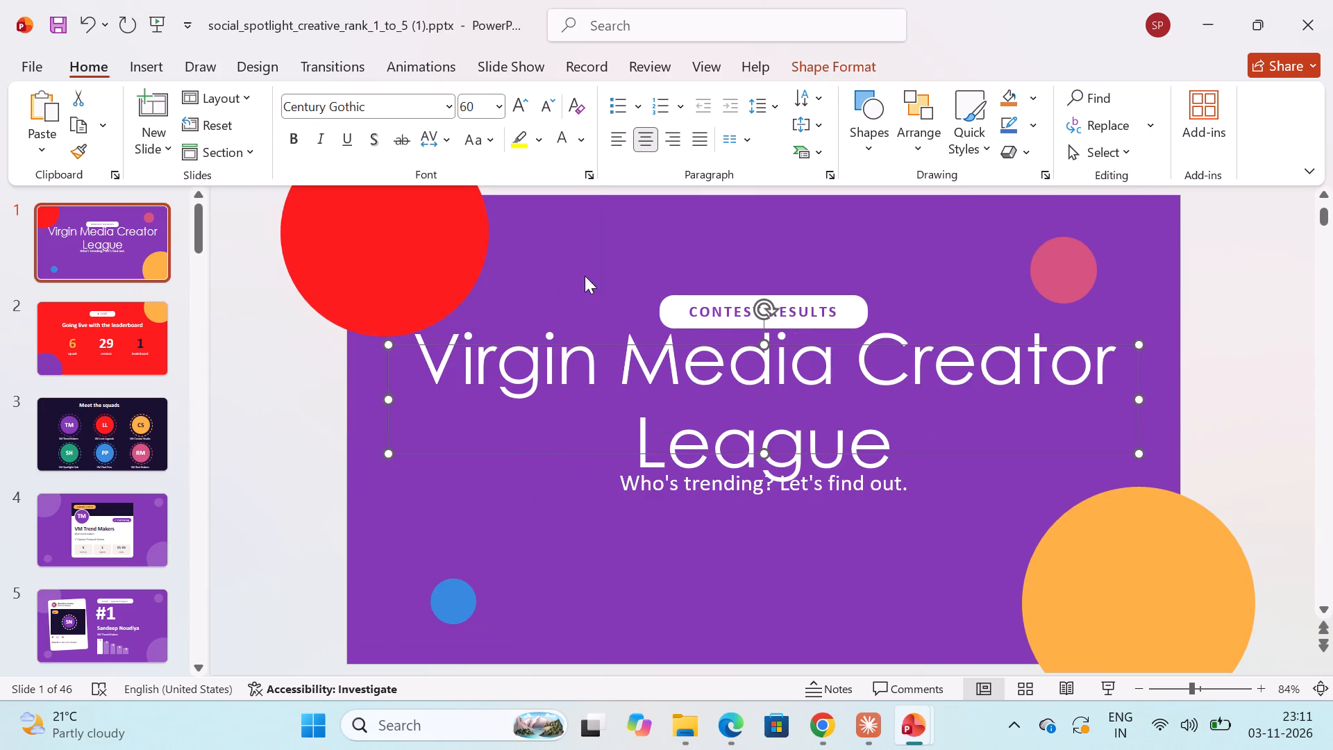
{"action": "triple_click", "coordinate": [548, 102]}
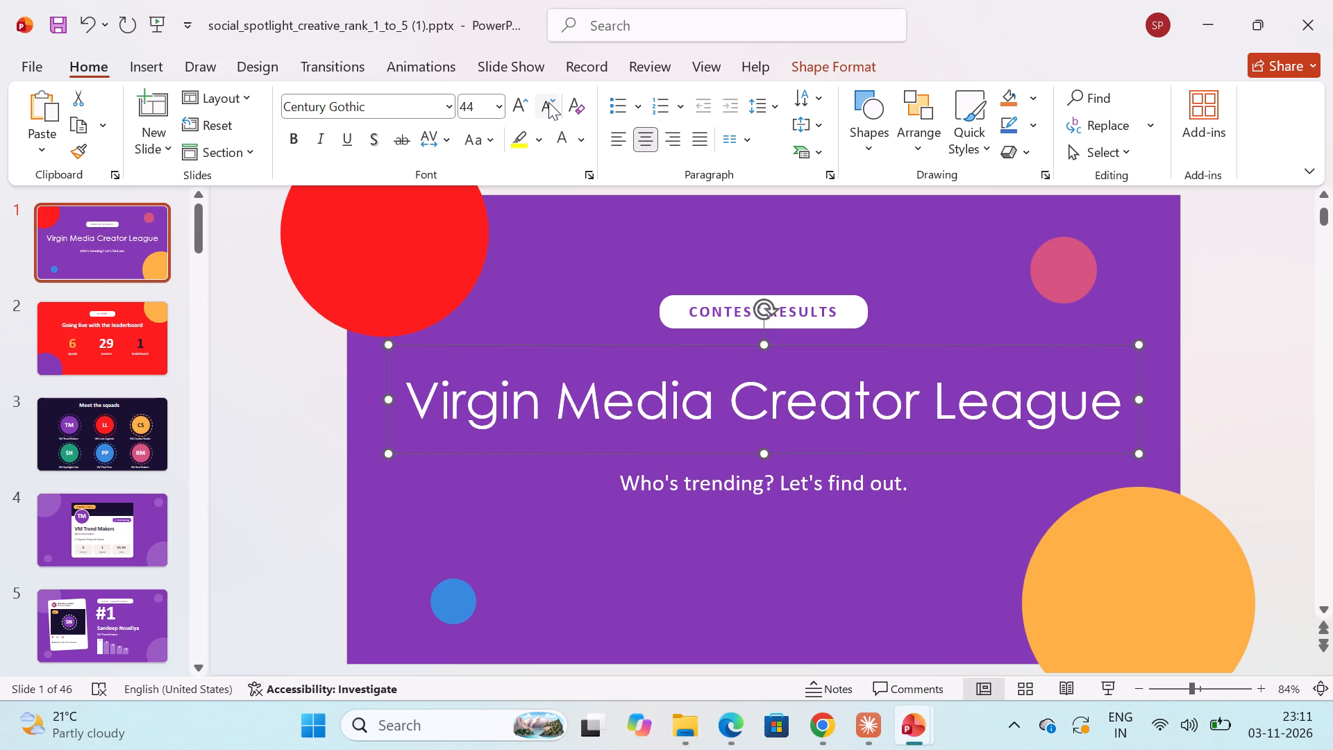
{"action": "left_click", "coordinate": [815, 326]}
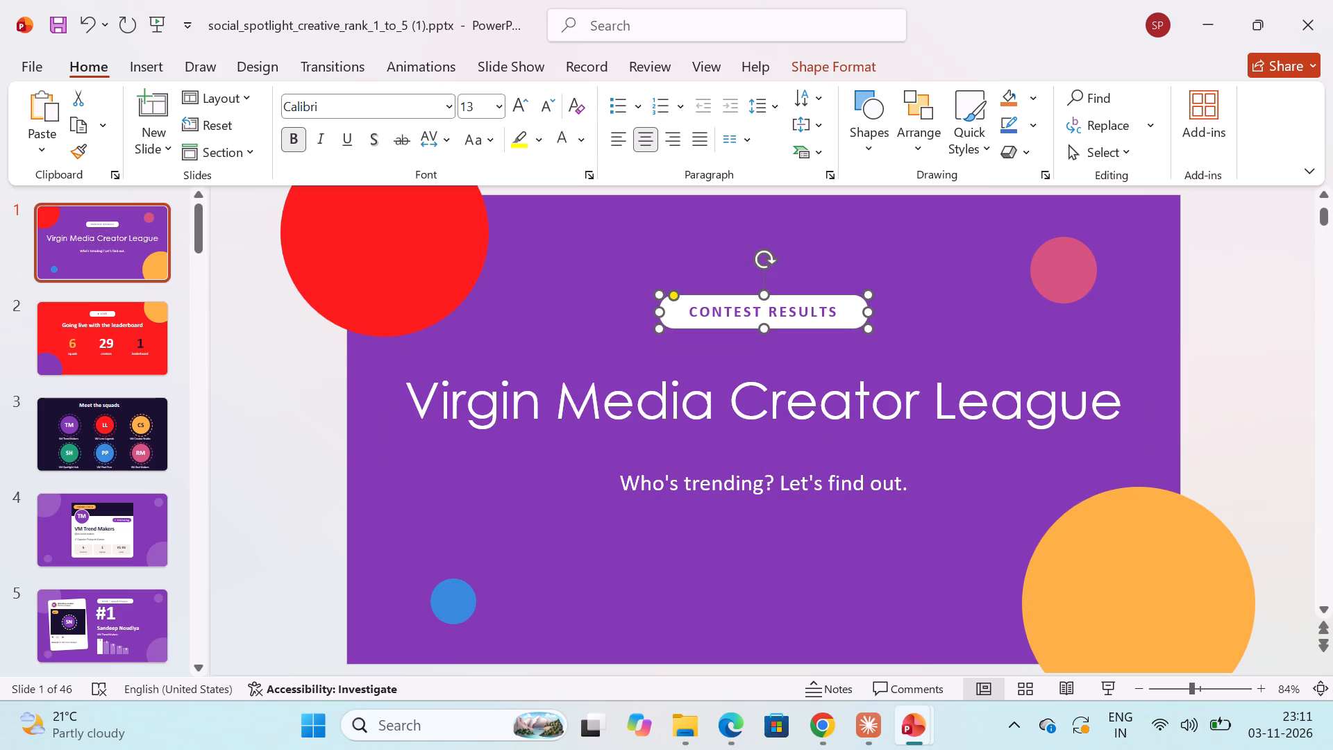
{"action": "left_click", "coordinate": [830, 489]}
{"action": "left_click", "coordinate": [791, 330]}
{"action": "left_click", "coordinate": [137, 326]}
Undo the last font size reduction on the opening slide's title.
{"action": "left_click", "coordinate": [130, 241]}
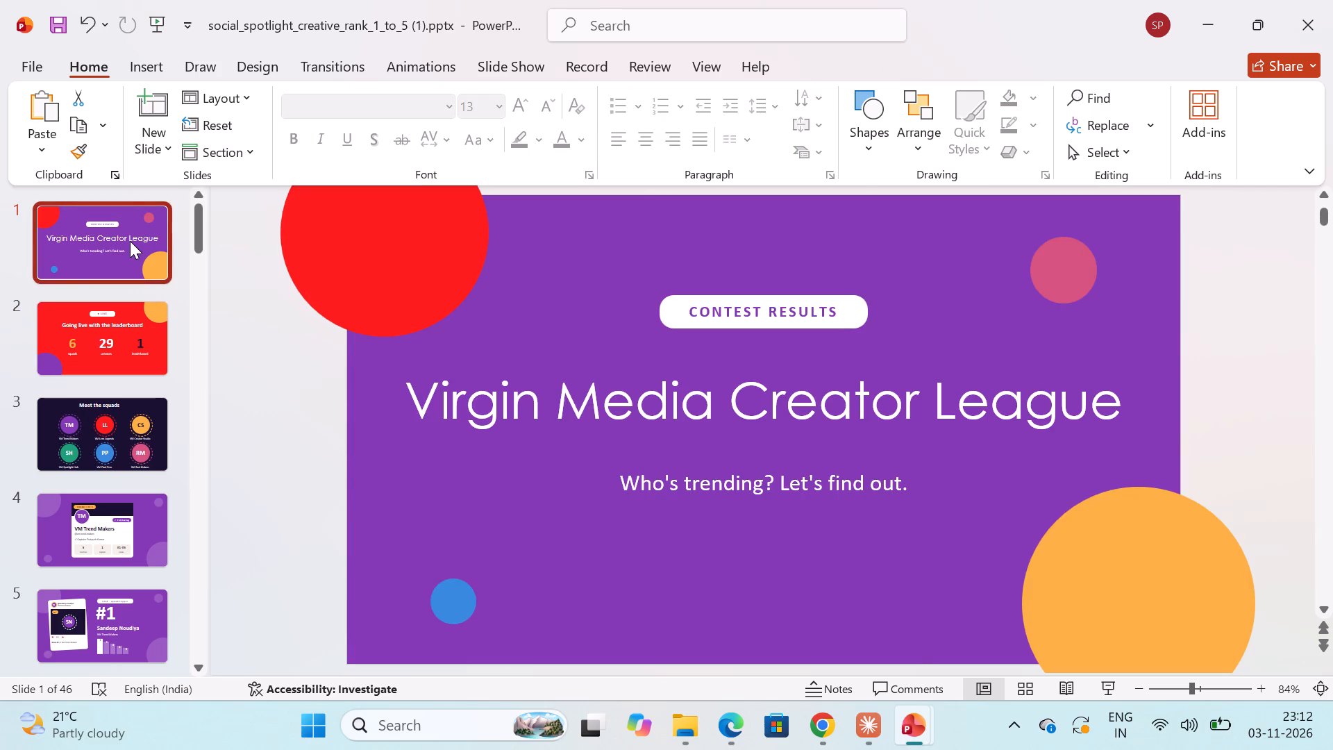
{"action": "key", "text": "ctrl+z"}
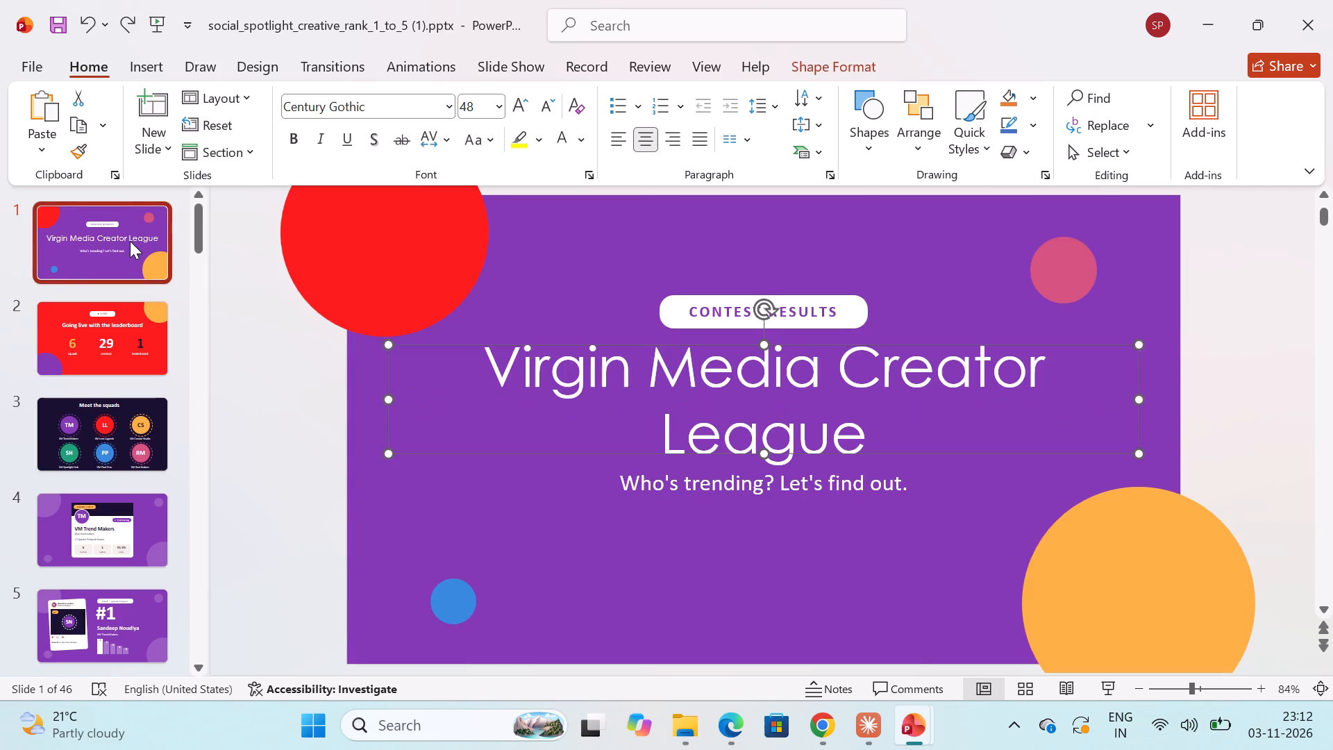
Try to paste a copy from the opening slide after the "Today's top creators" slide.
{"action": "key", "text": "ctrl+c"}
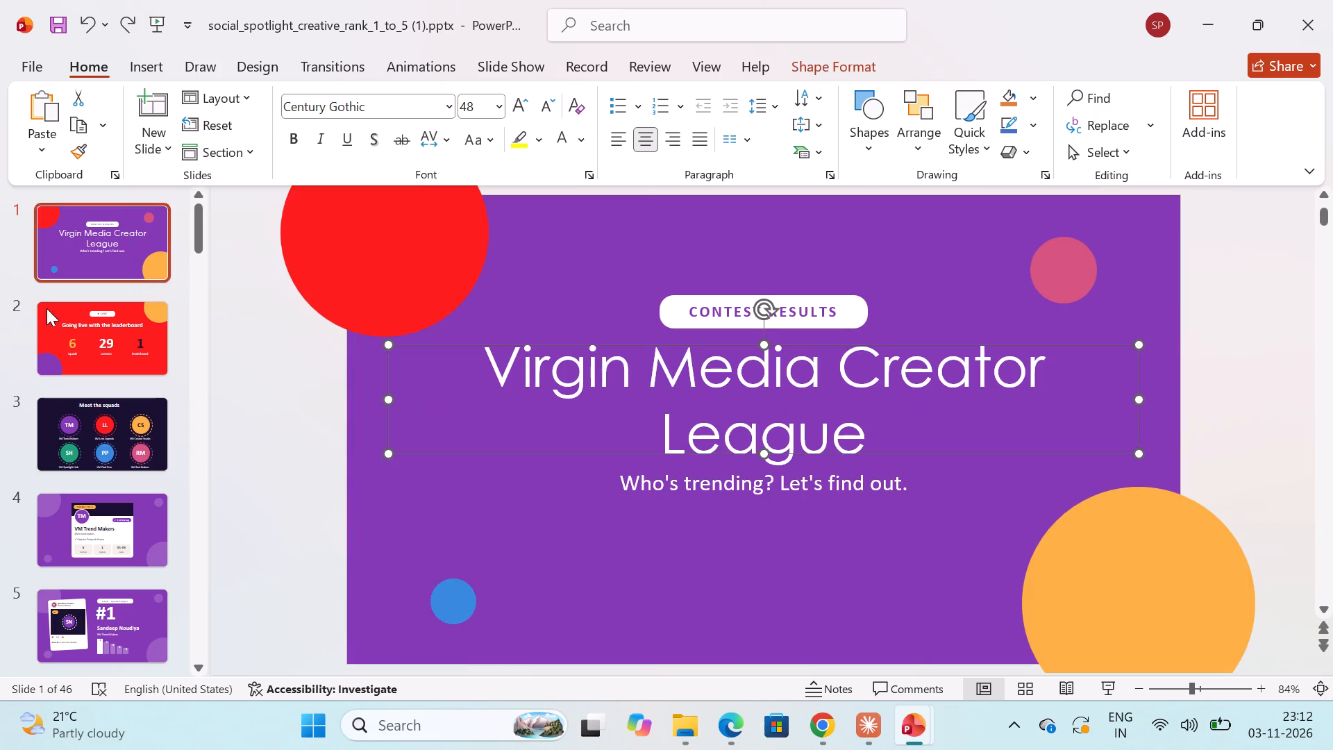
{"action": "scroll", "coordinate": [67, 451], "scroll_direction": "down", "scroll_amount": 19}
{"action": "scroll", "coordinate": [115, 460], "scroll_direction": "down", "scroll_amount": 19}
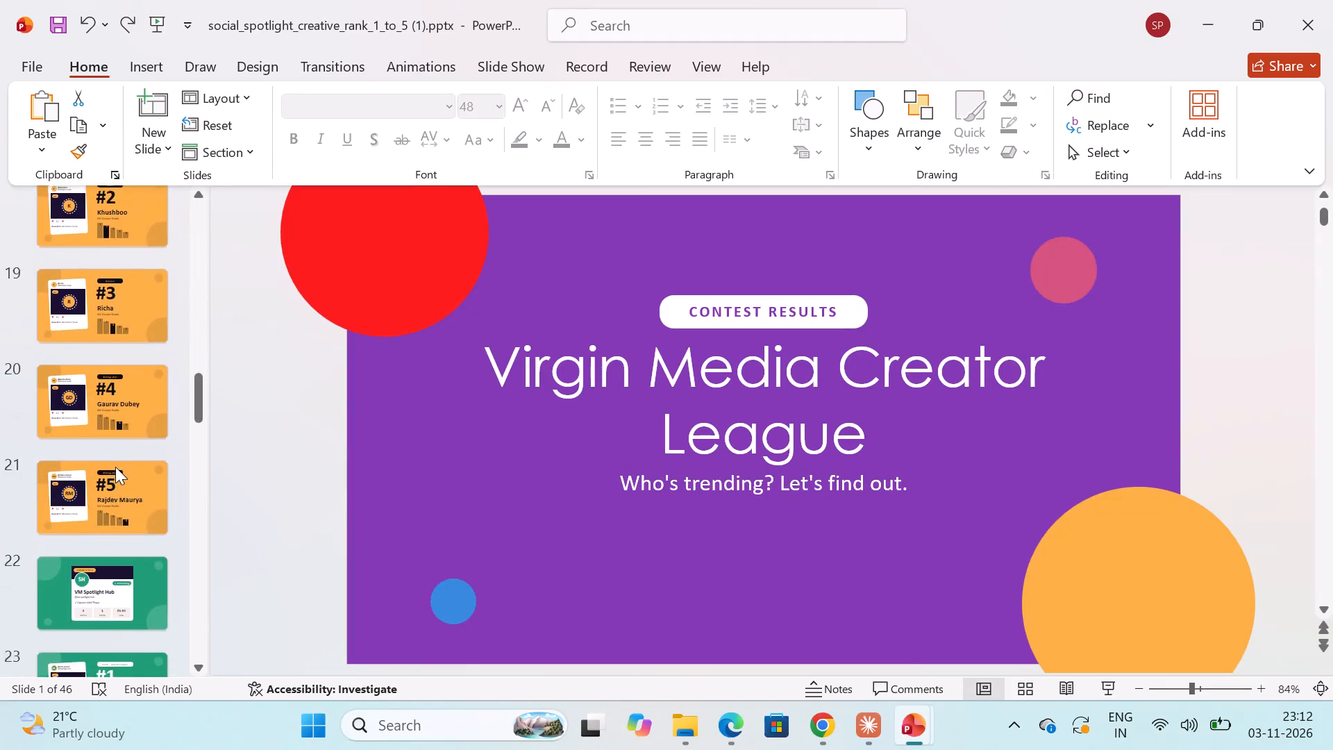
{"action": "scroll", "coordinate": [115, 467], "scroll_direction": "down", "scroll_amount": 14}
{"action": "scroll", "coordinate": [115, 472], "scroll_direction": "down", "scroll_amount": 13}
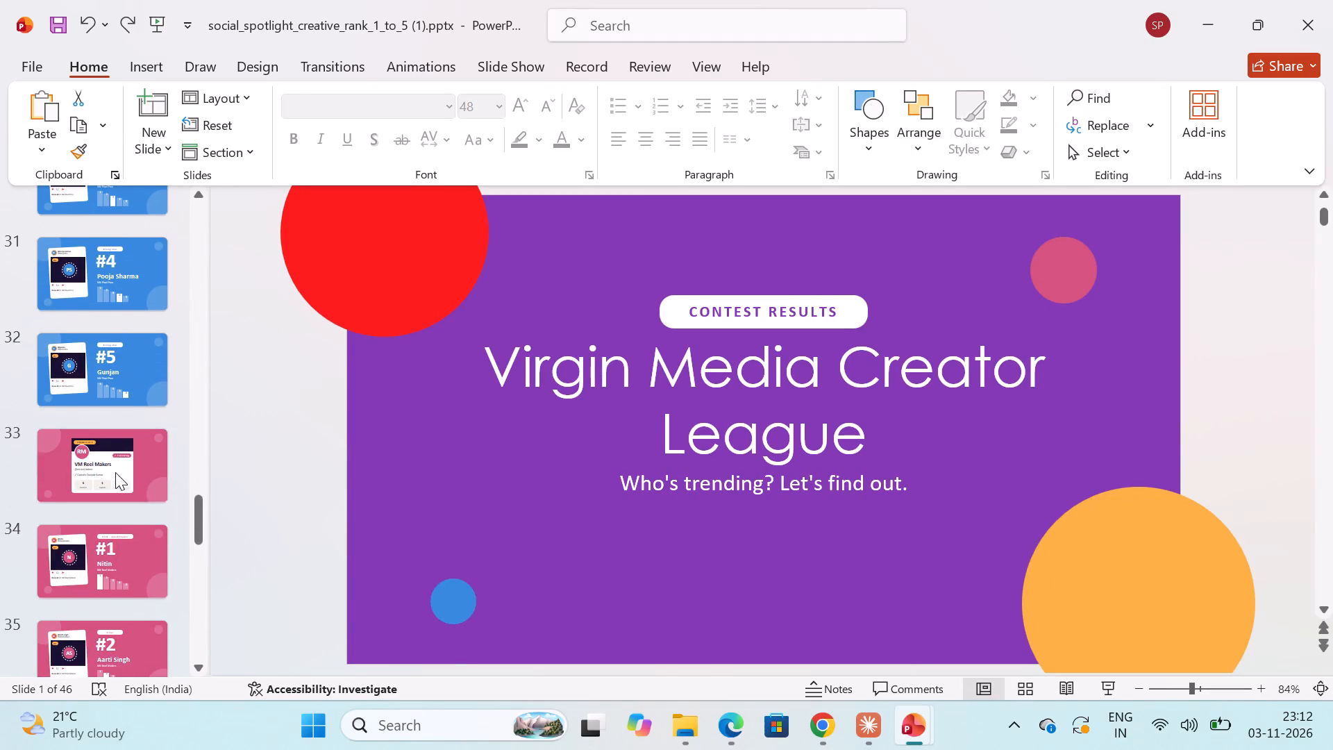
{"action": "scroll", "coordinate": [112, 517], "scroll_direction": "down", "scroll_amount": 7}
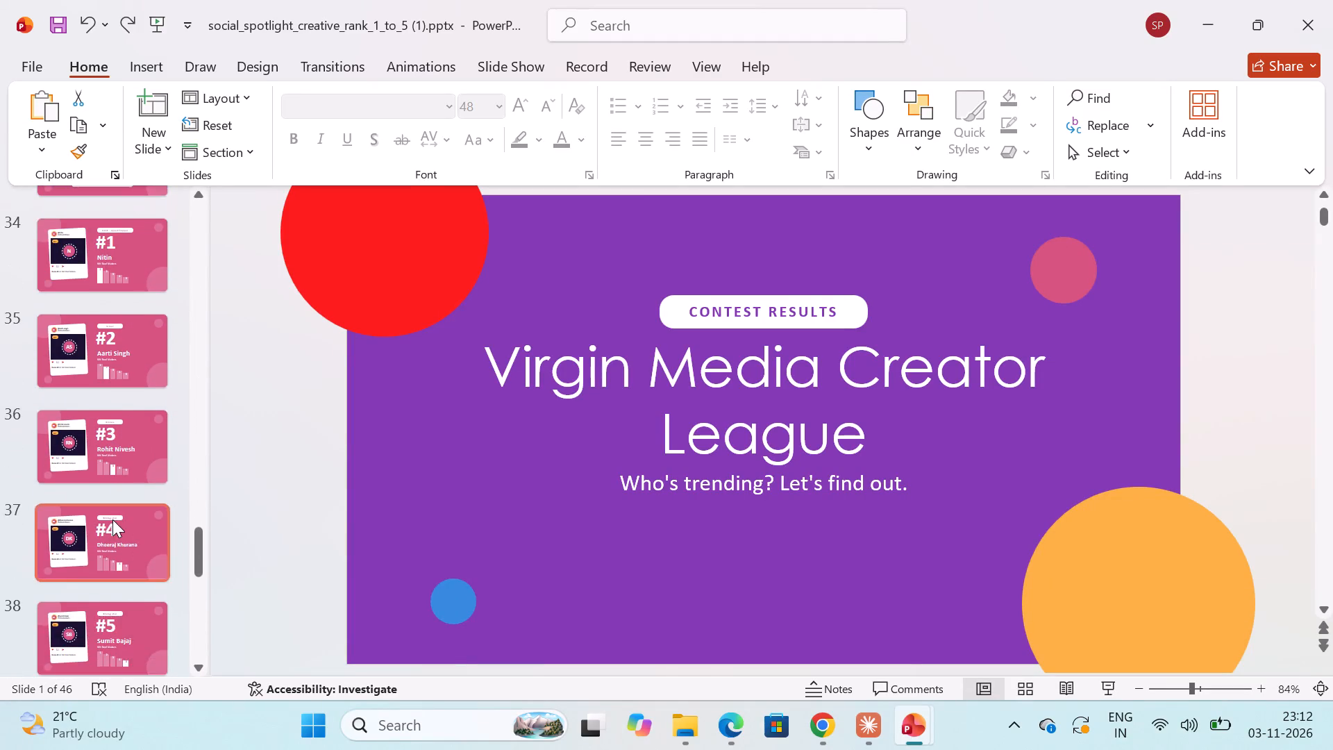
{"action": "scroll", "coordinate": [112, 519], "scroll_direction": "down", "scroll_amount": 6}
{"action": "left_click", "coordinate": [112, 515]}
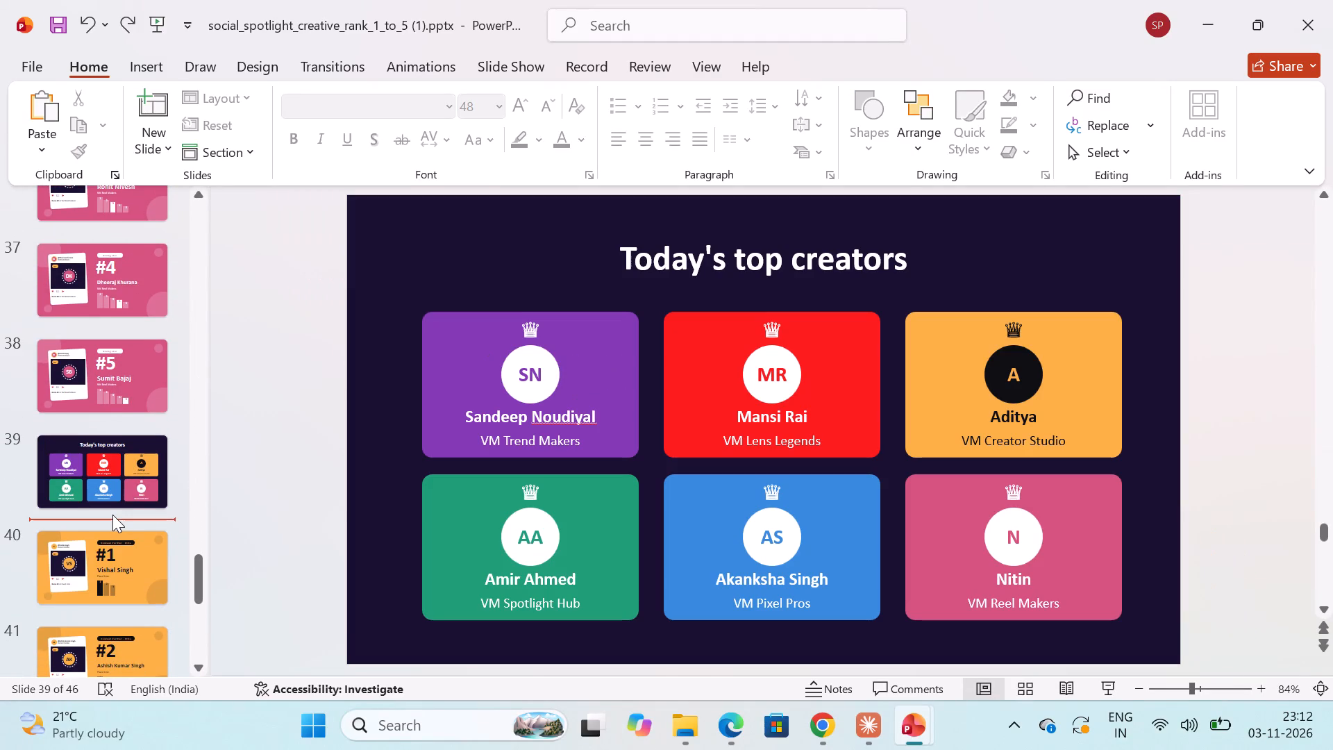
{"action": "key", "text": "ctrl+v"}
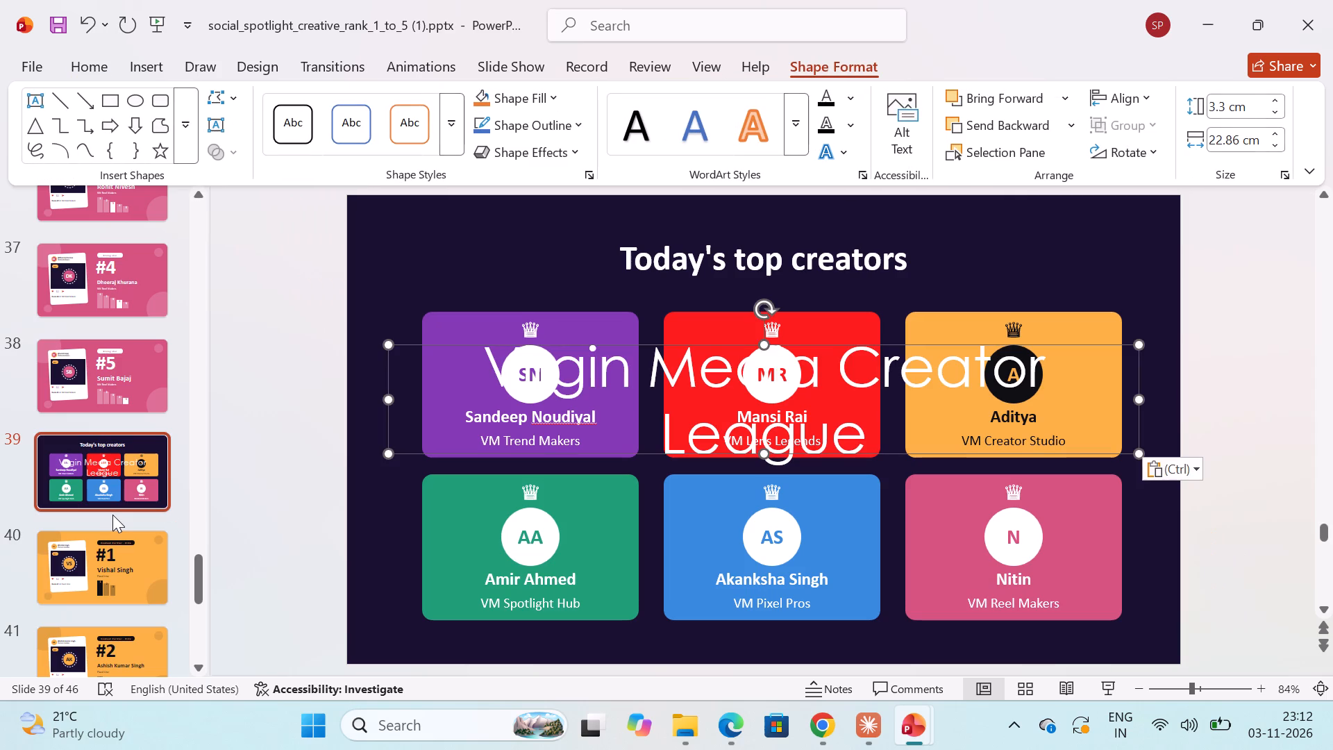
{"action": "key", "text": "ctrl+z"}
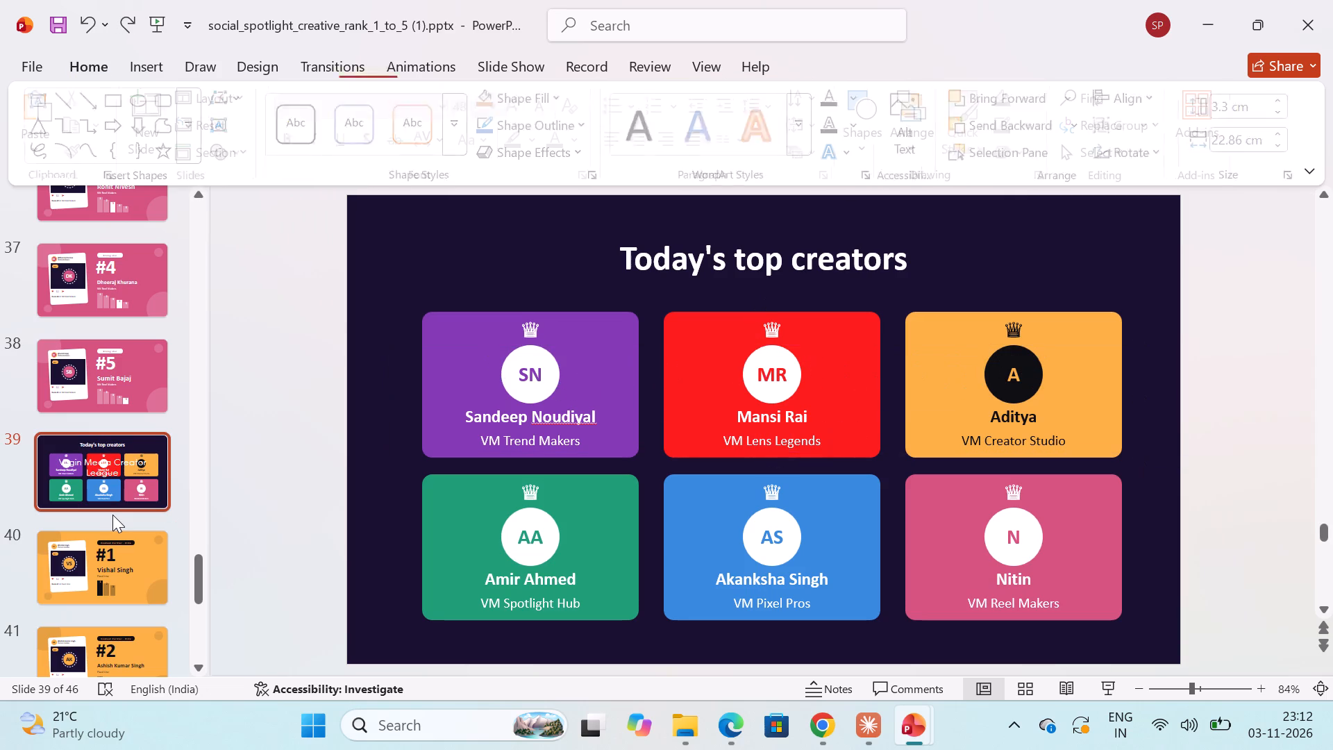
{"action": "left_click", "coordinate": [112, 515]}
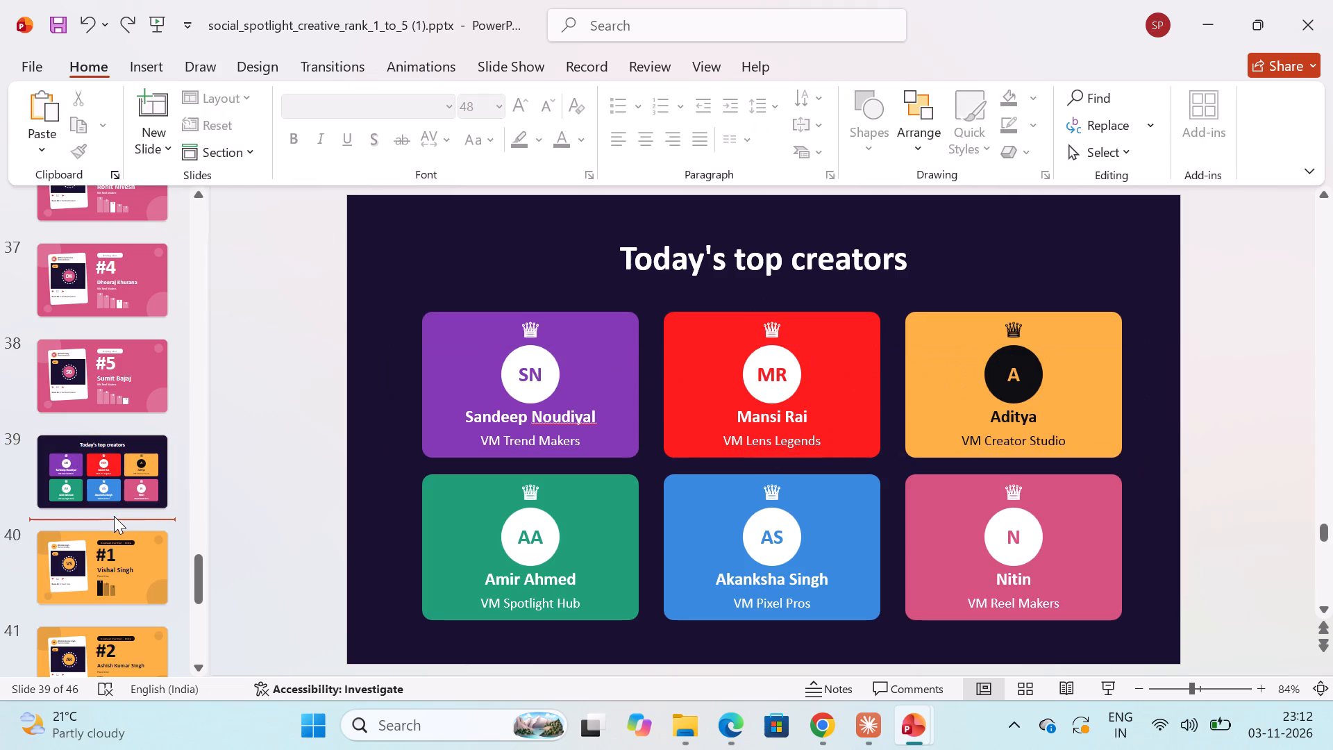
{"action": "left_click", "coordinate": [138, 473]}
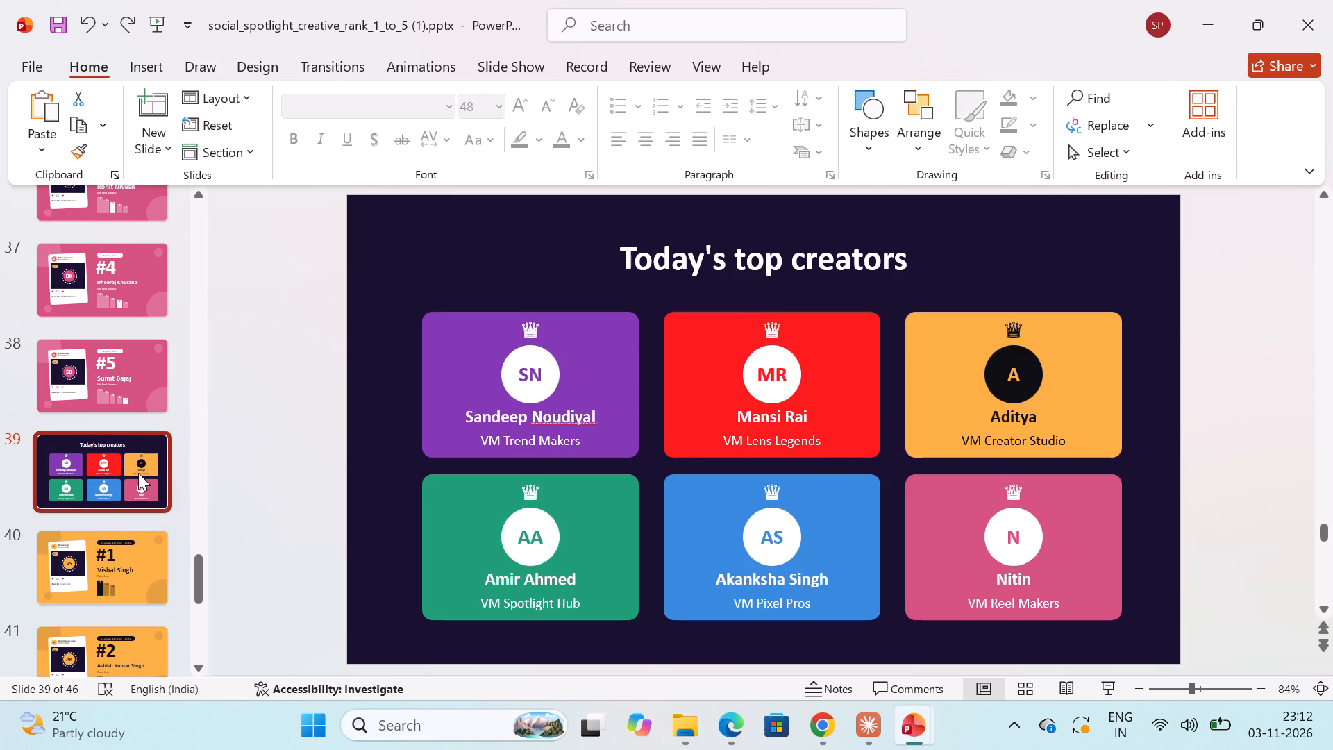
Copy the whole opening slide and paste it directly after the "Today's top creators" slide.
{"action": "left_click_drag", "start_coordinate": [196, 590], "coordinate": [221, 297]}
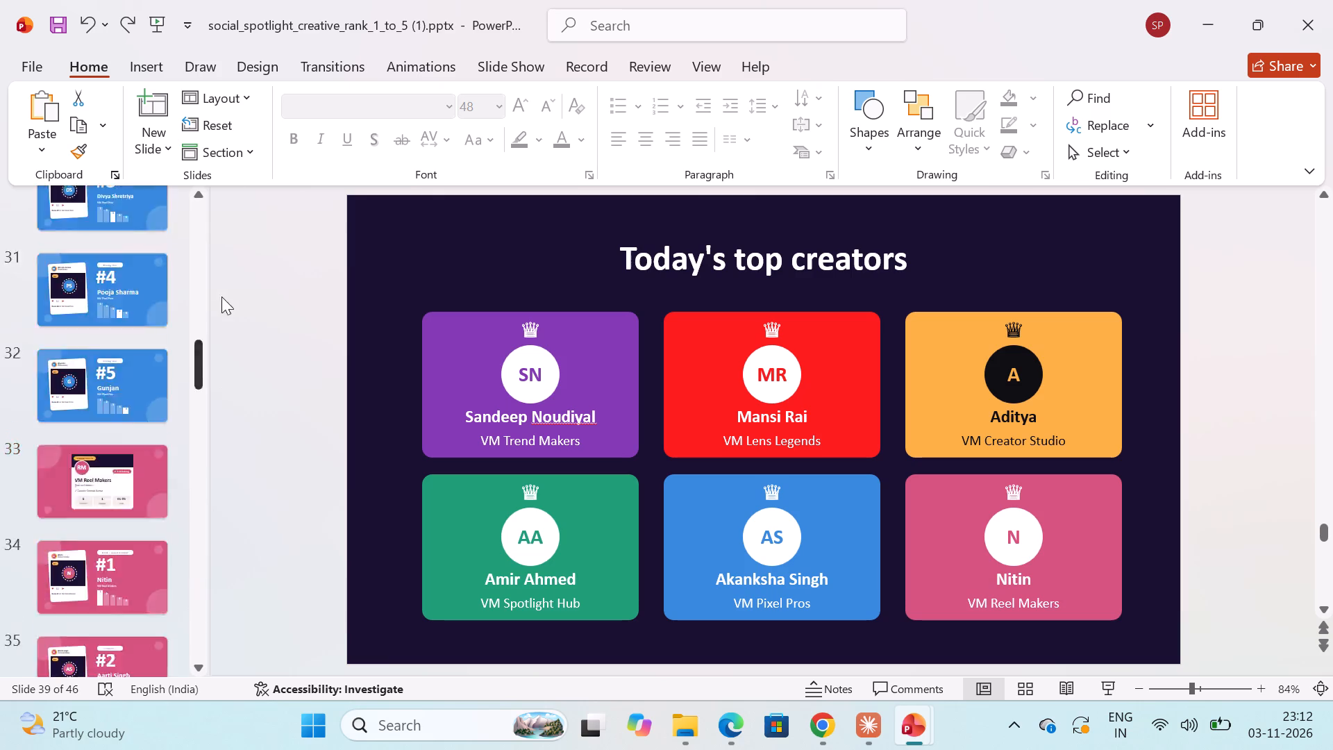
{"action": "left_click_drag", "start_coordinate": [221, 297], "coordinate": [222, 215]}
{"action": "left_click", "coordinate": [205, 230]}
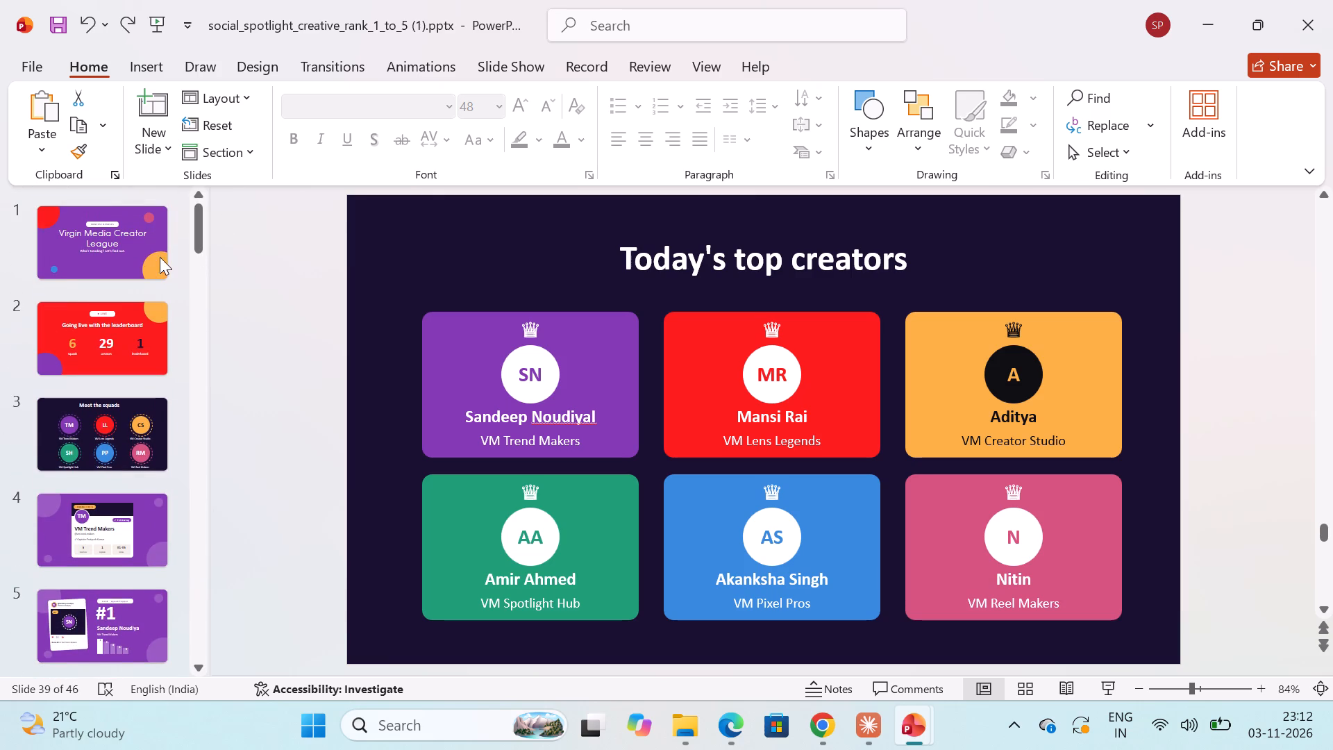
{"action": "left_click", "coordinate": [140, 262]}
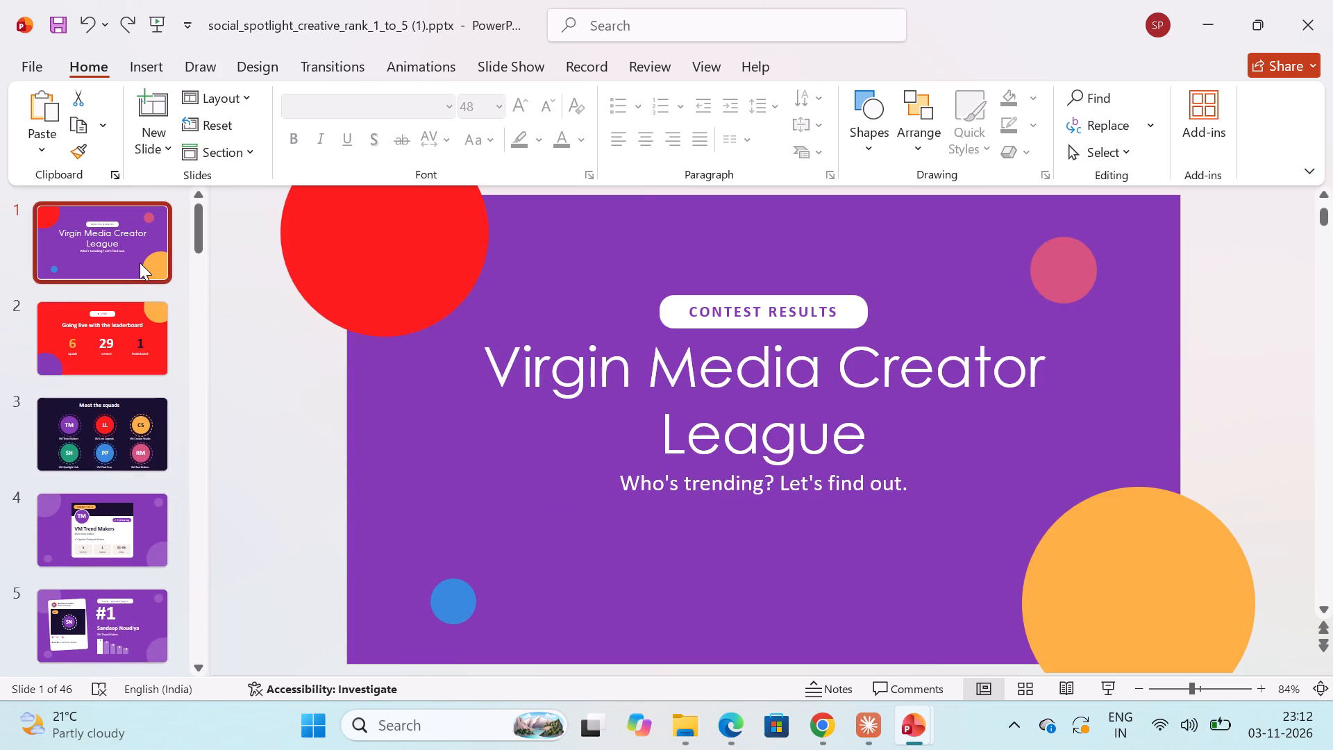
{"action": "key", "text": "ctrl+c"}
{"action": "key", "text": "ctrl+c"}
{"action": "left_click_drag", "start_coordinate": [200, 226], "coordinate": [209, 601]}
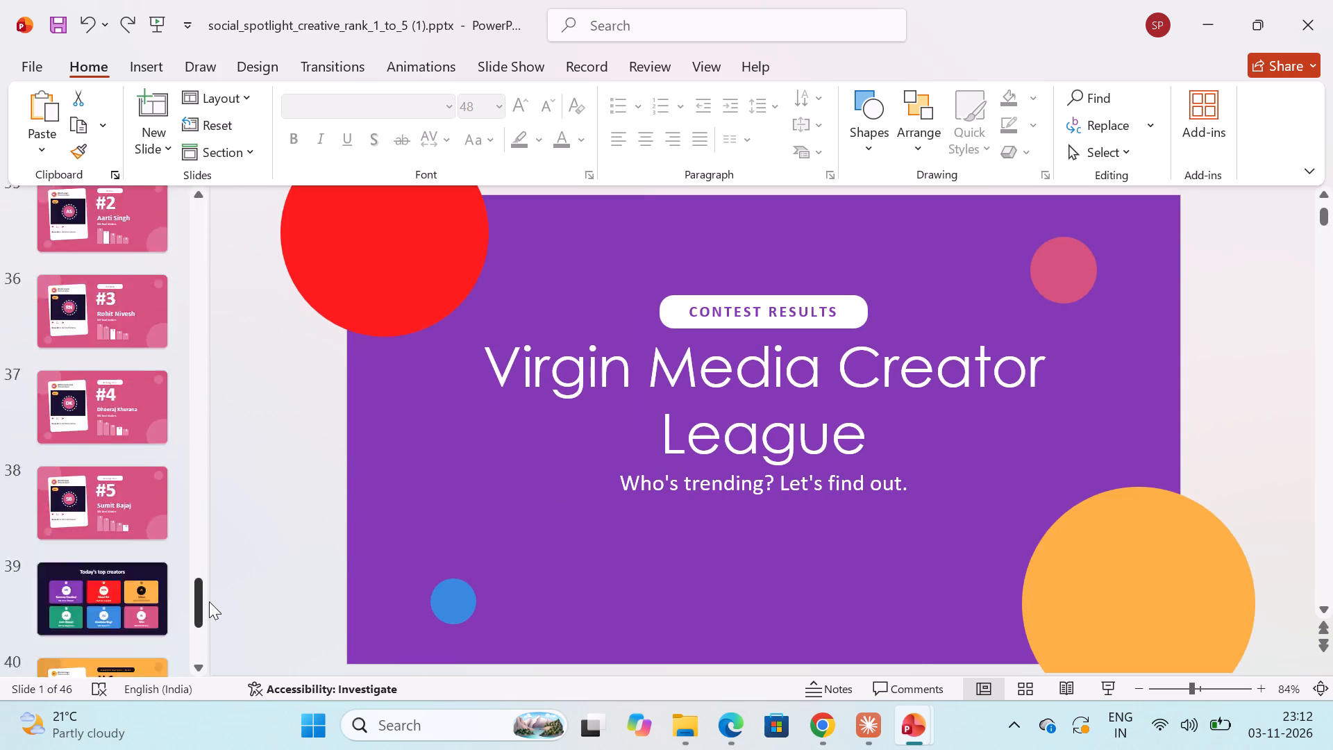
{"action": "left_click_drag", "start_coordinate": [209, 601], "coordinate": [210, 633]}
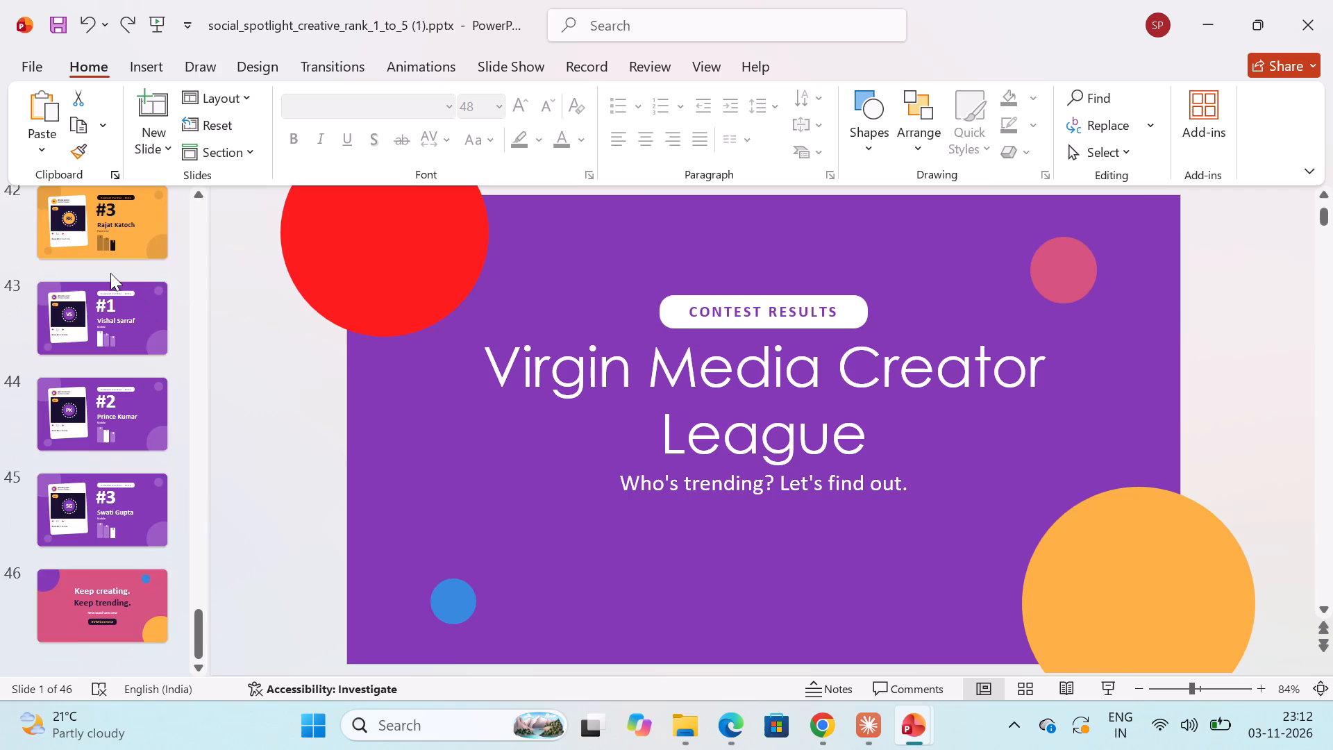
{"action": "scroll", "coordinate": [121, 385], "scroll_direction": "up", "scroll_amount": 9}
{"action": "left_click", "coordinate": [105, 374]}
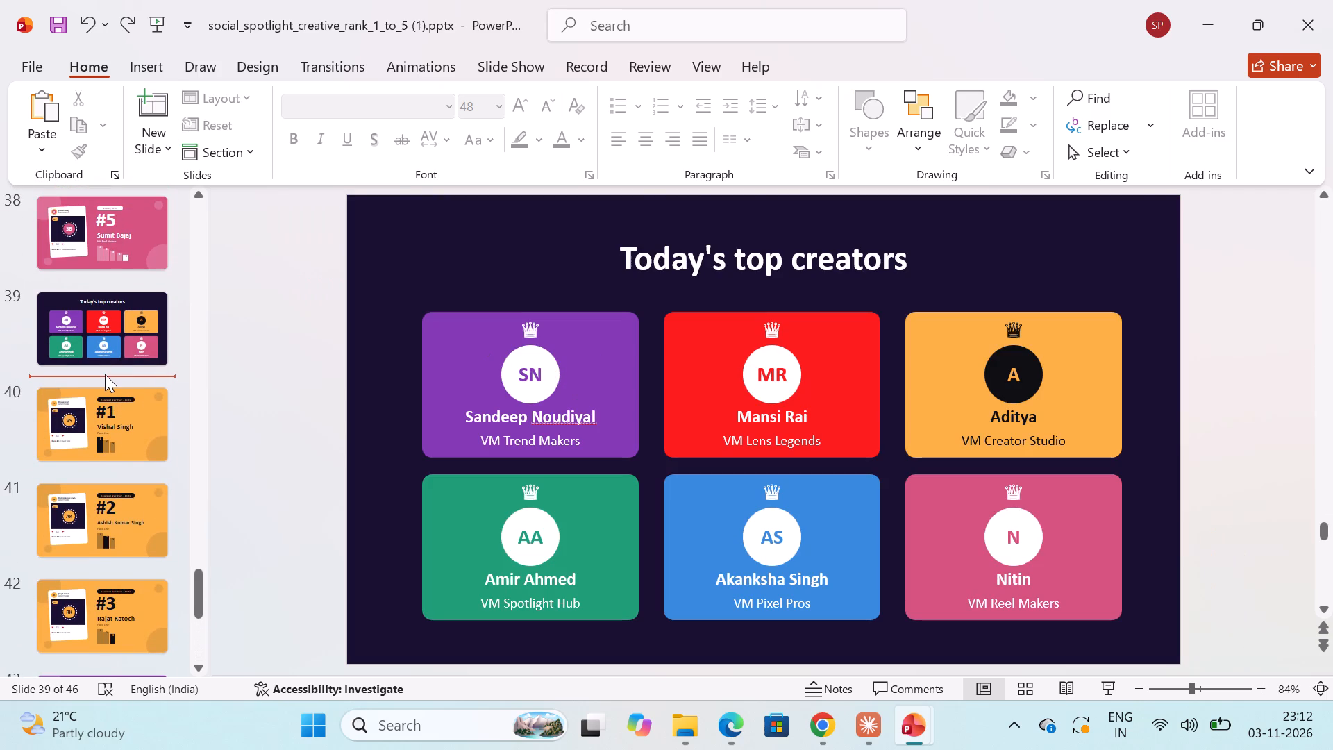
{"action": "key", "text": "ctrl+v"}
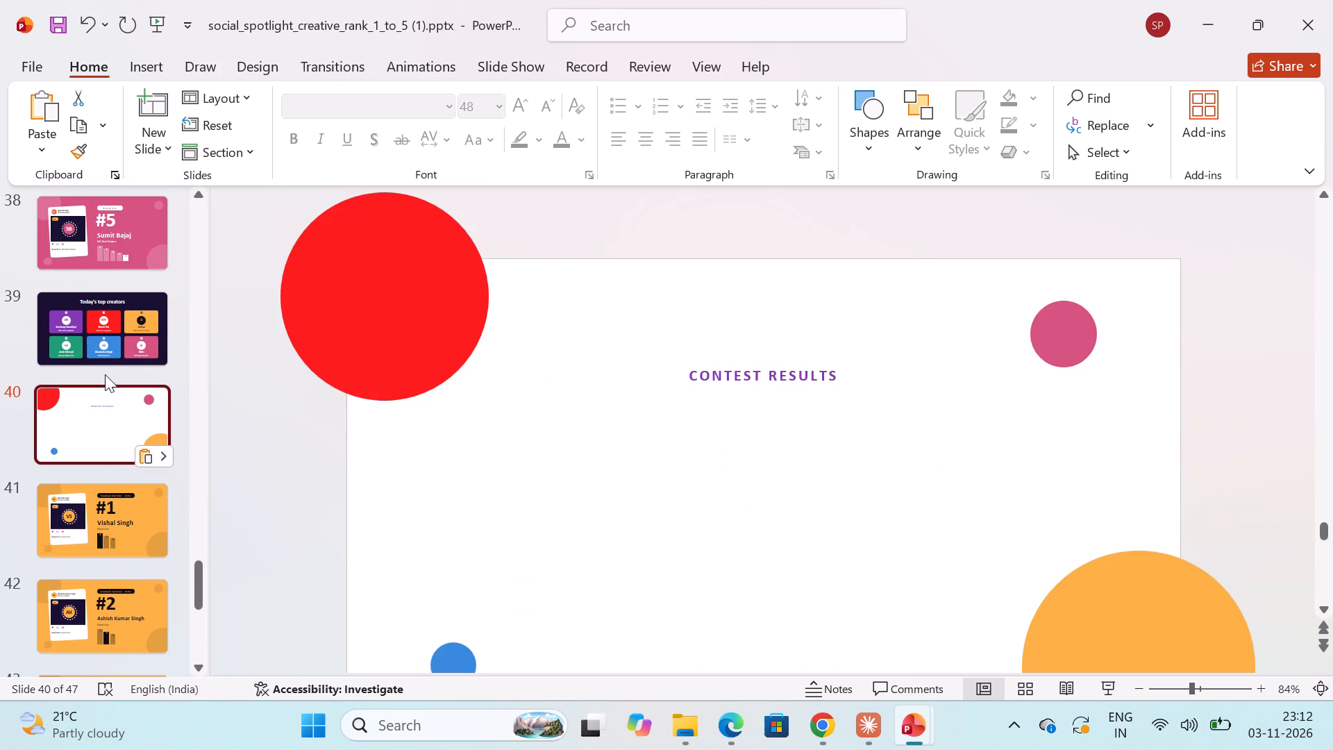
Delete the "CONTEST RESULTS" label from the pasted slide.
{"action": "left_click", "coordinate": [582, 426]}
{"action": "scroll", "coordinate": [1268, 451], "scroll_direction": "down", "scroll_amount": 2}
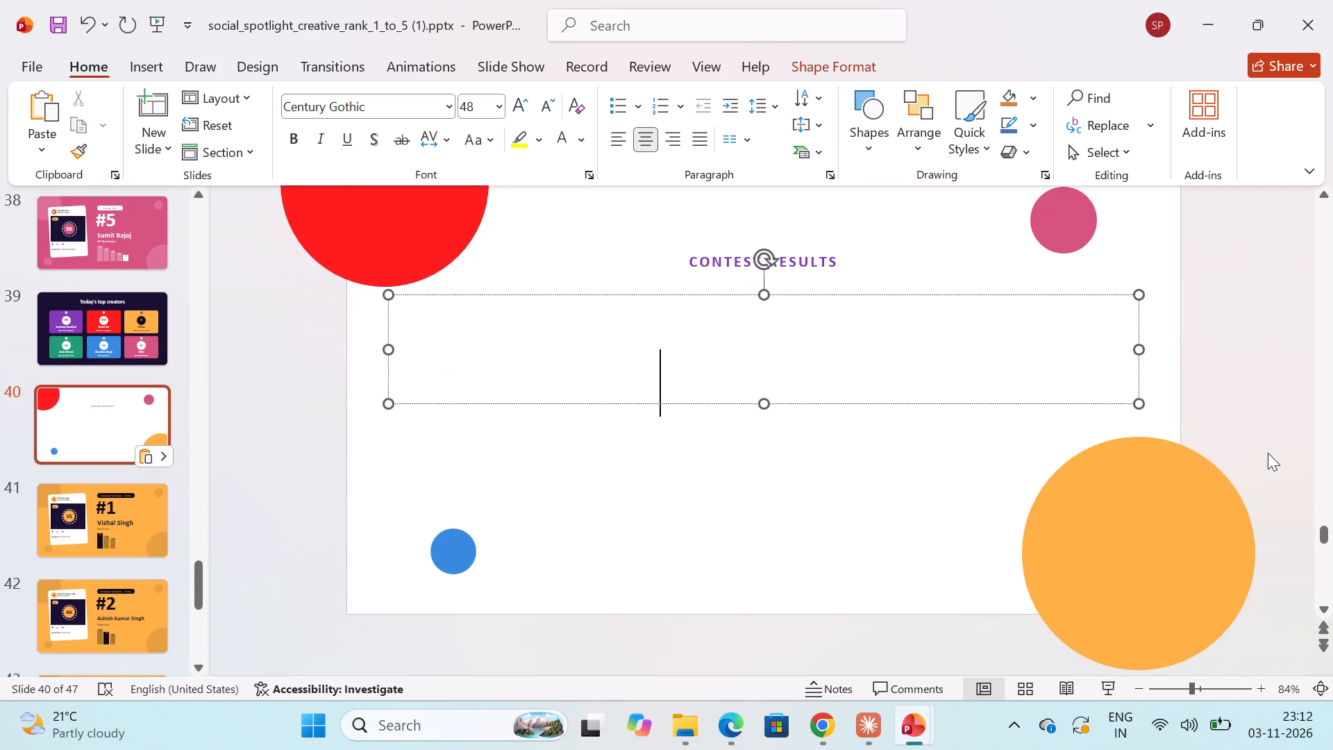
{"action": "scroll", "coordinate": [1268, 453], "scroll_direction": "up", "scroll_amount": 1}
{"action": "scroll", "coordinate": [669, 419], "scroll_direction": "up", "scroll_amount": 1}
{"action": "left_click", "coordinate": [832, 328]}
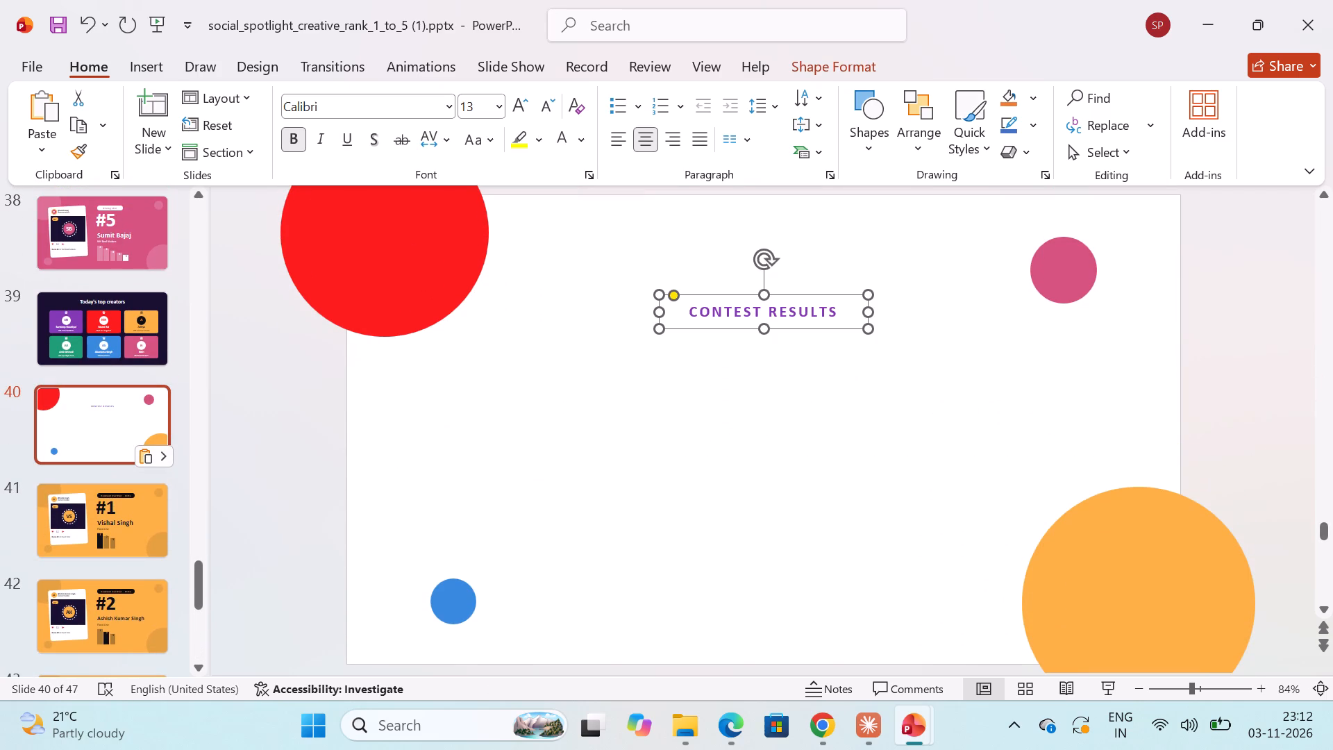
{"action": "left_click", "coordinate": [820, 329]}
{"action": "key", "text": "Delete"}
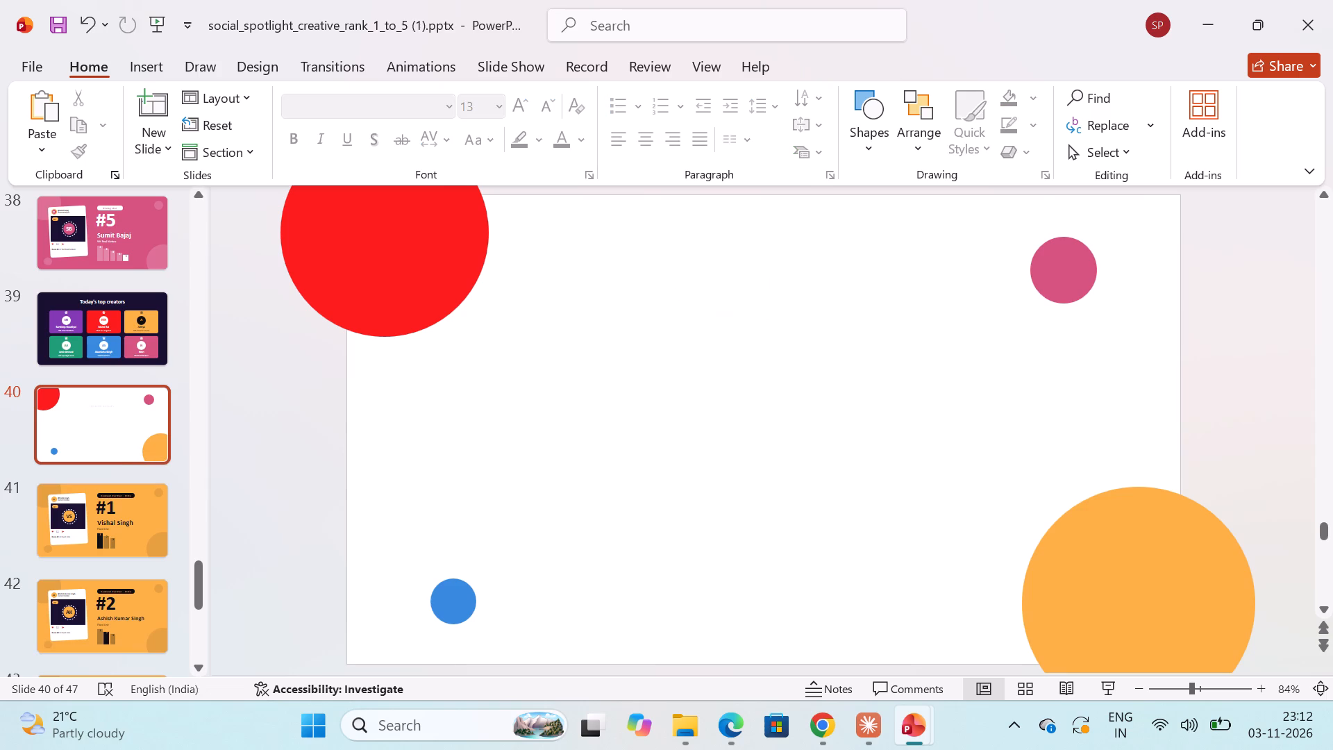
Insert a "Let's meet" phrase introducing the content verifiers into the pasted slide's tagline text box.
{"action": "left_click", "coordinate": [734, 506]}
{"action": "left_click", "coordinate": [746, 474]}
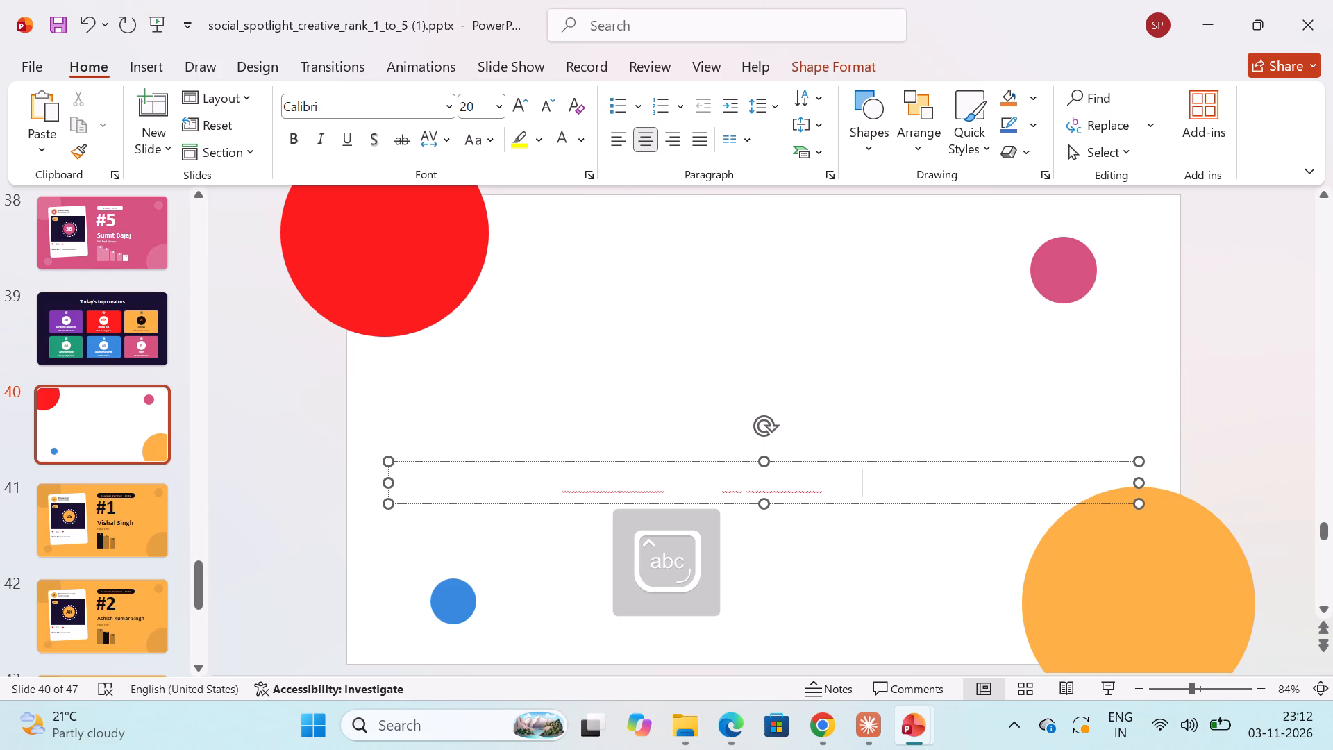
Change the text colour of the pasted slide's tagline to black.
{"action": "left_click", "coordinate": [837, 464]}
{"action": "left_click", "coordinate": [841, 488]}
{"action": "left_click", "coordinate": [838, 504]}
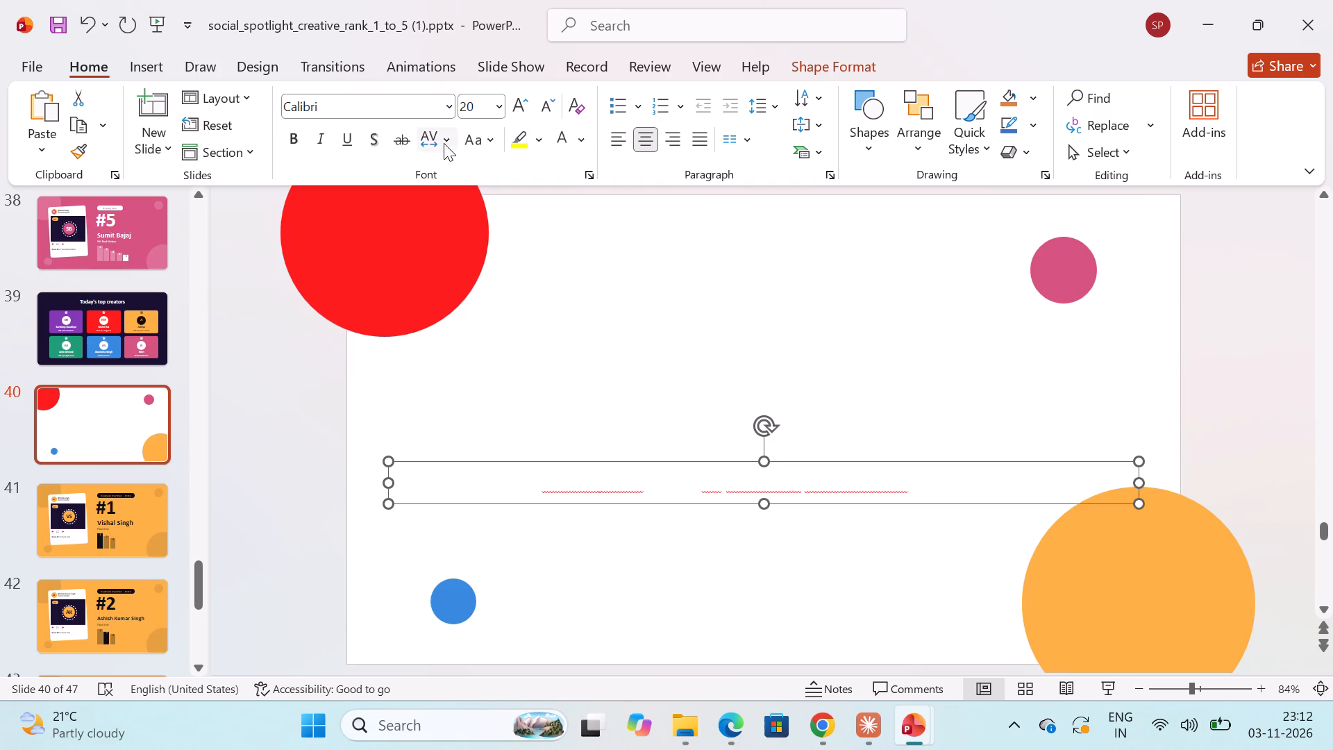
{"action": "left_click", "coordinate": [584, 137]}
{"action": "left_click", "coordinate": [596, 242]}
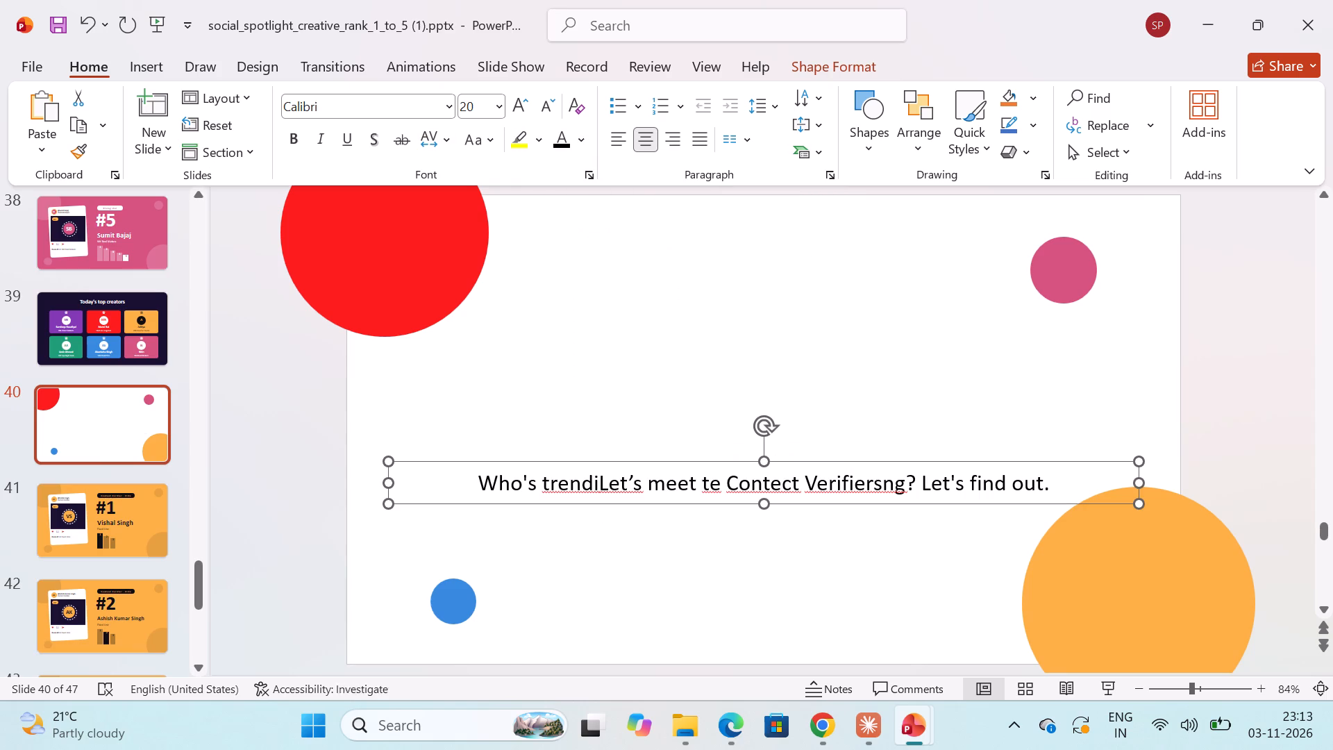
Complete the phrase "Who's trending" in the tagline and separate it from "Let's meet" with three line breaks.
{"action": "left_click", "coordinate": [582, 486]}
{"action": "left_click", "coordinate": [599, 483]}
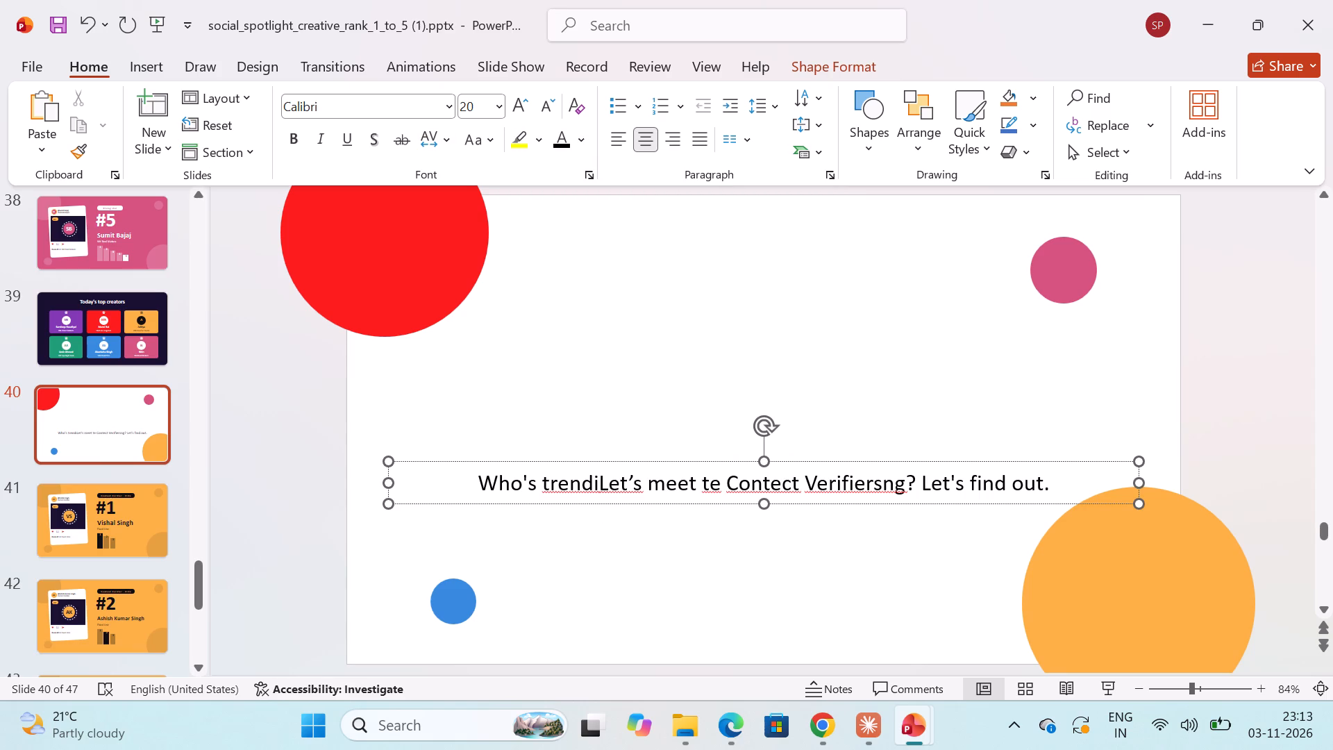
{"action": "type", "text": "ng"}
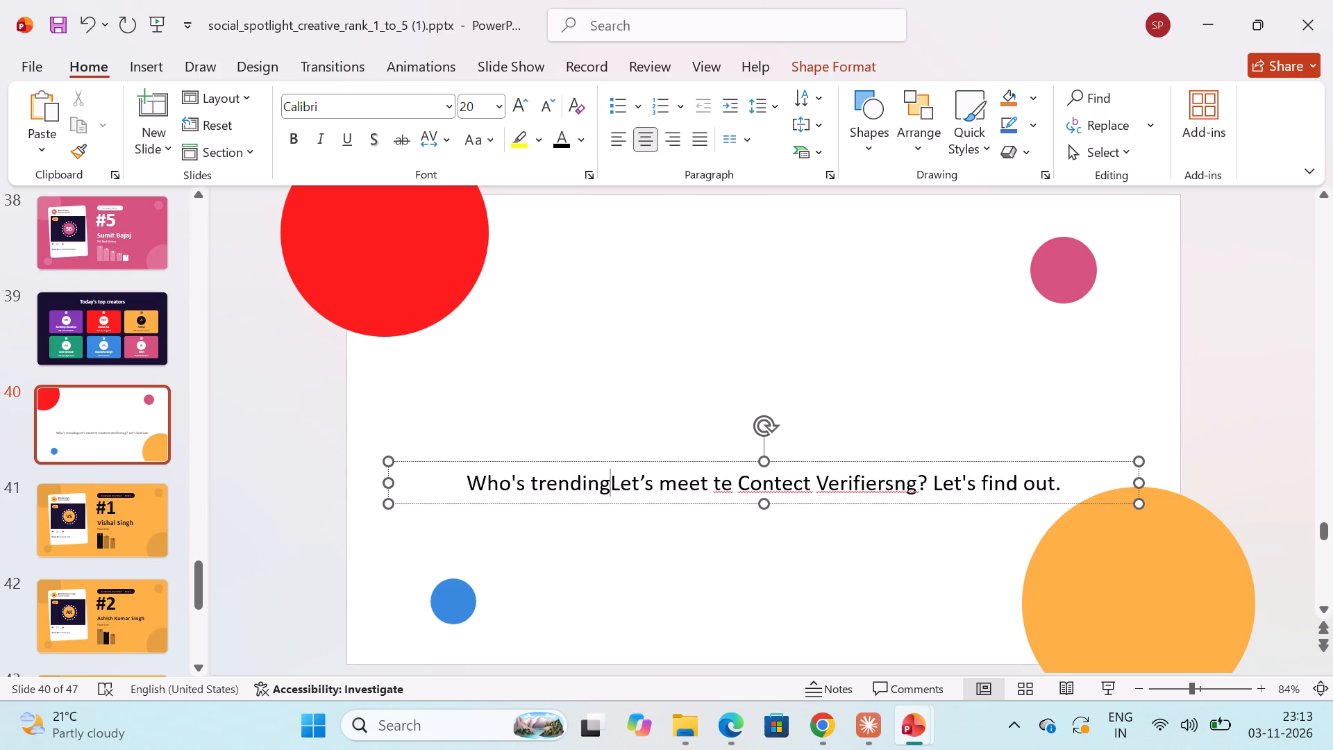
{"action": "key", "text": "Return"}
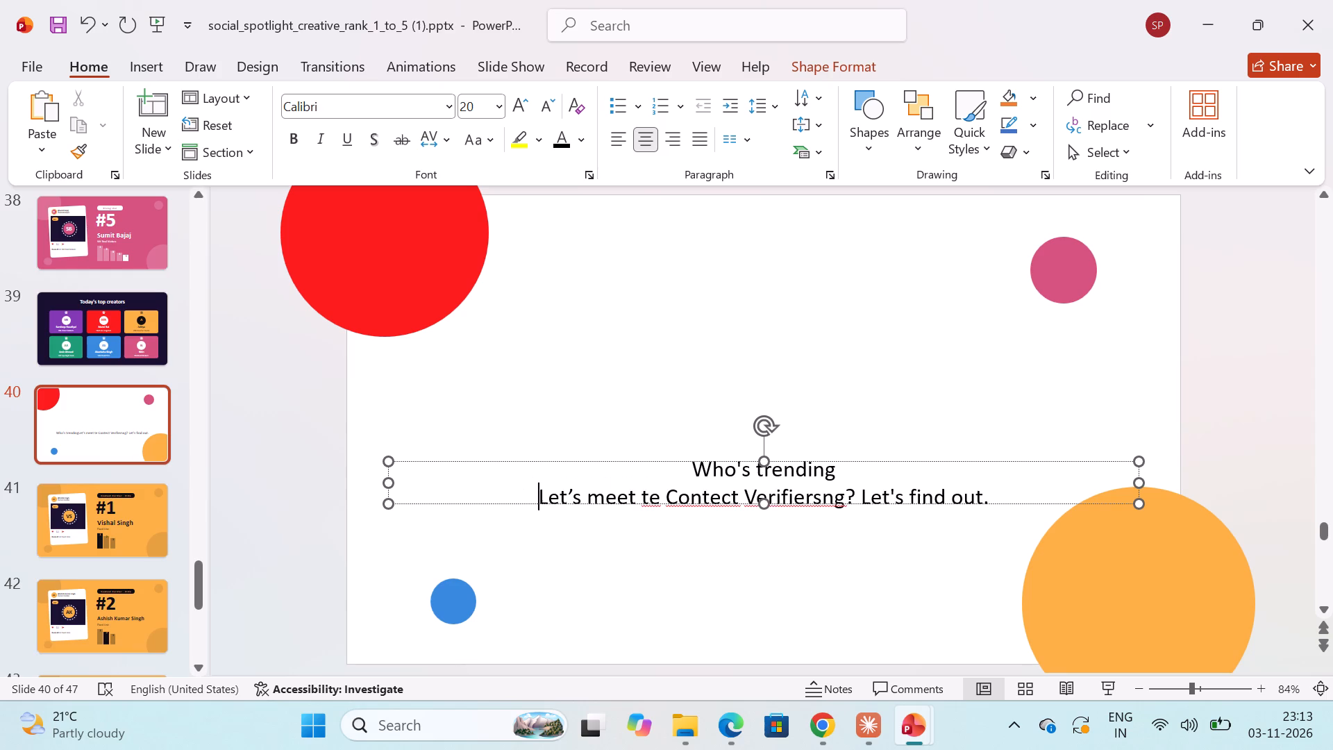
{"action": "key", "text": "Return"}
{"action": "key", "text": "Return"}
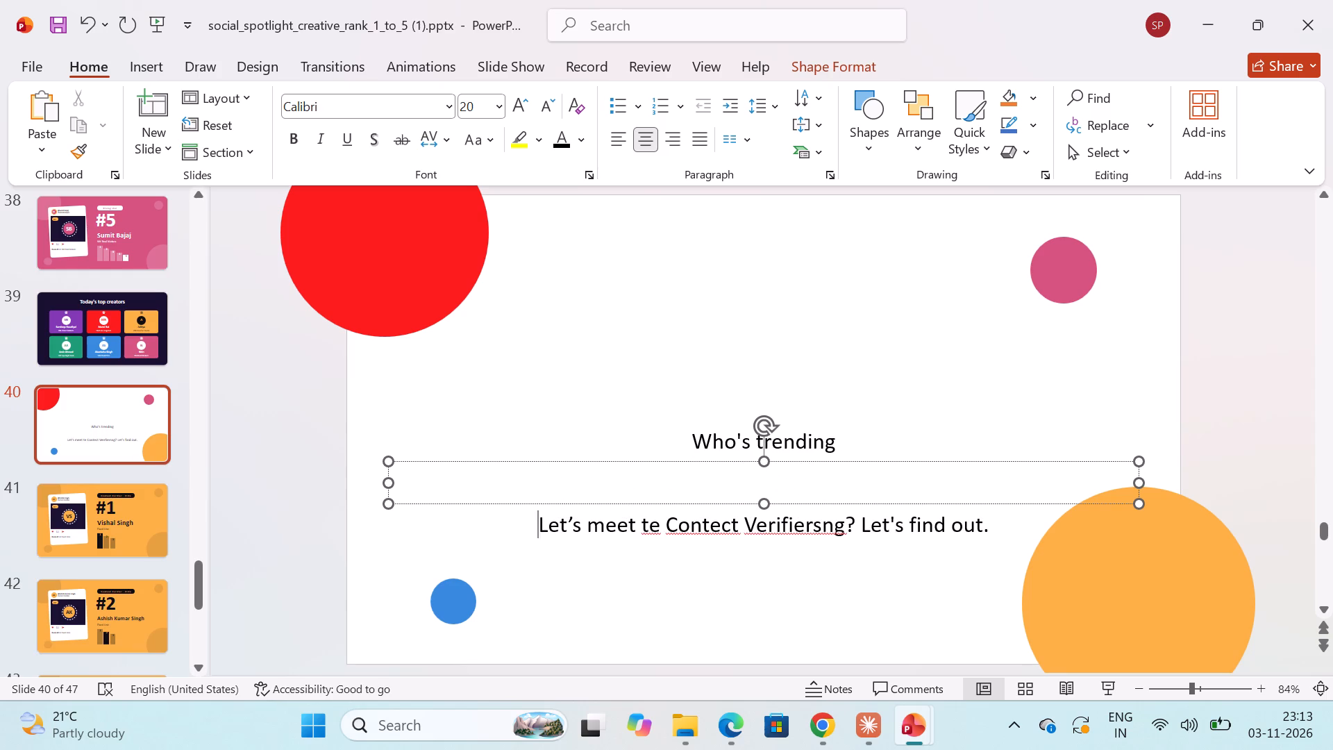
Correct the misspelled wording in the tagline's lower line to "Content Verifiers".
{"action": "left_click", "coordinate": [731, 528]}
{"action": "key", "text": "BackSpace"}
{"action": "key", "text": "n"}
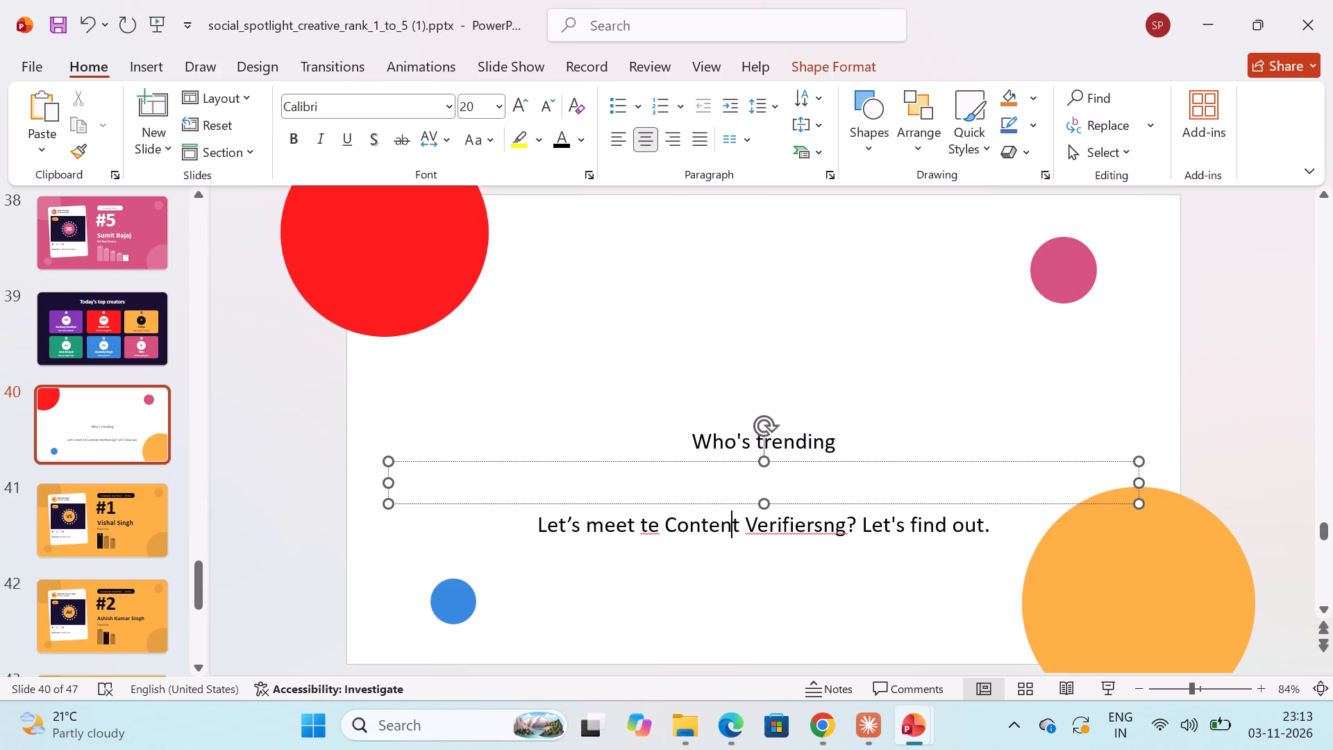
{"action": "left_click", "coordinate": [820, 524]}
{"action": "key", "text": "Delete"}
{"action": "key", "text": "Delete"}
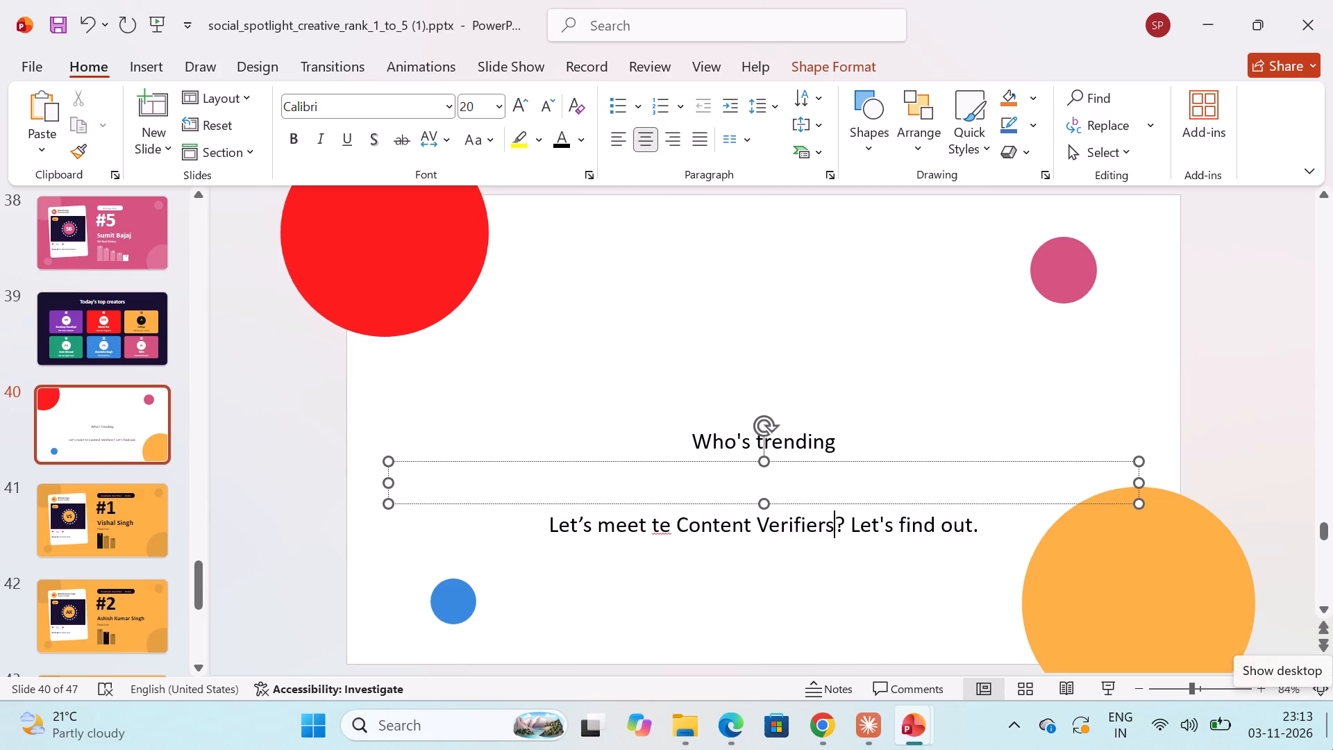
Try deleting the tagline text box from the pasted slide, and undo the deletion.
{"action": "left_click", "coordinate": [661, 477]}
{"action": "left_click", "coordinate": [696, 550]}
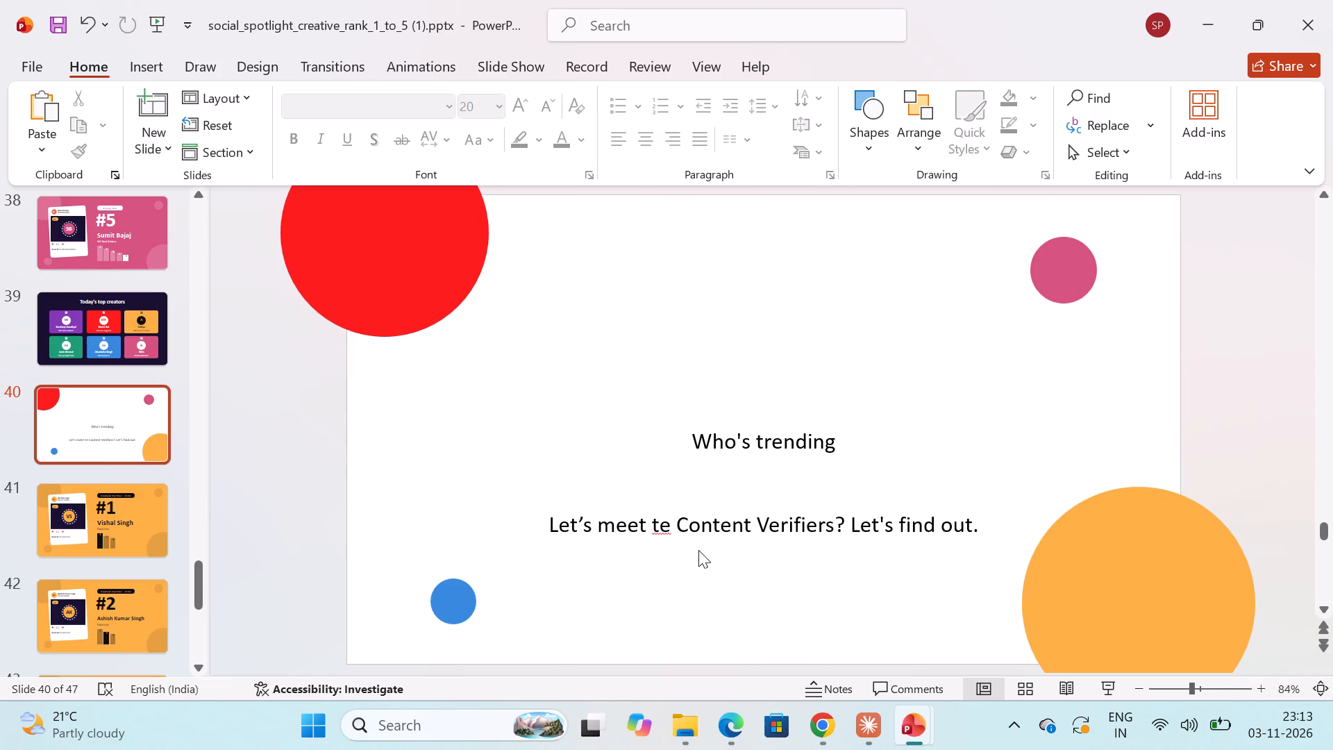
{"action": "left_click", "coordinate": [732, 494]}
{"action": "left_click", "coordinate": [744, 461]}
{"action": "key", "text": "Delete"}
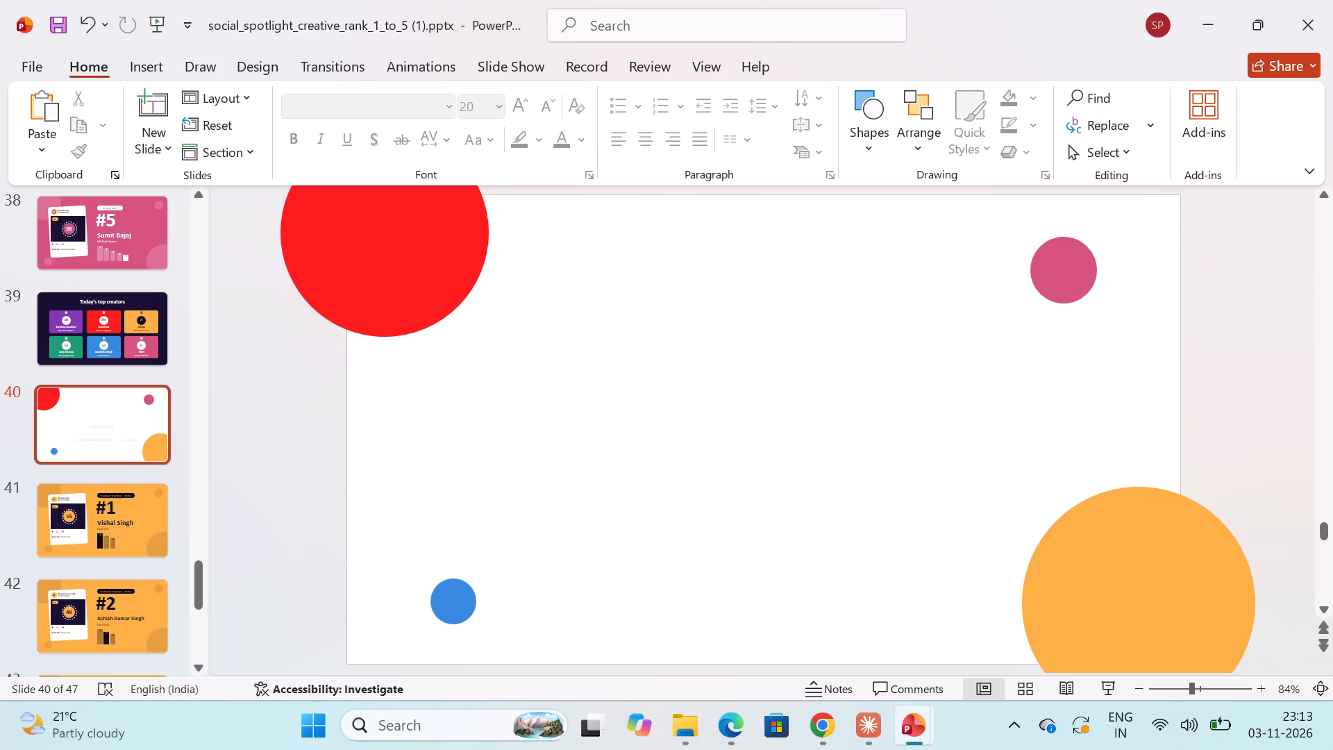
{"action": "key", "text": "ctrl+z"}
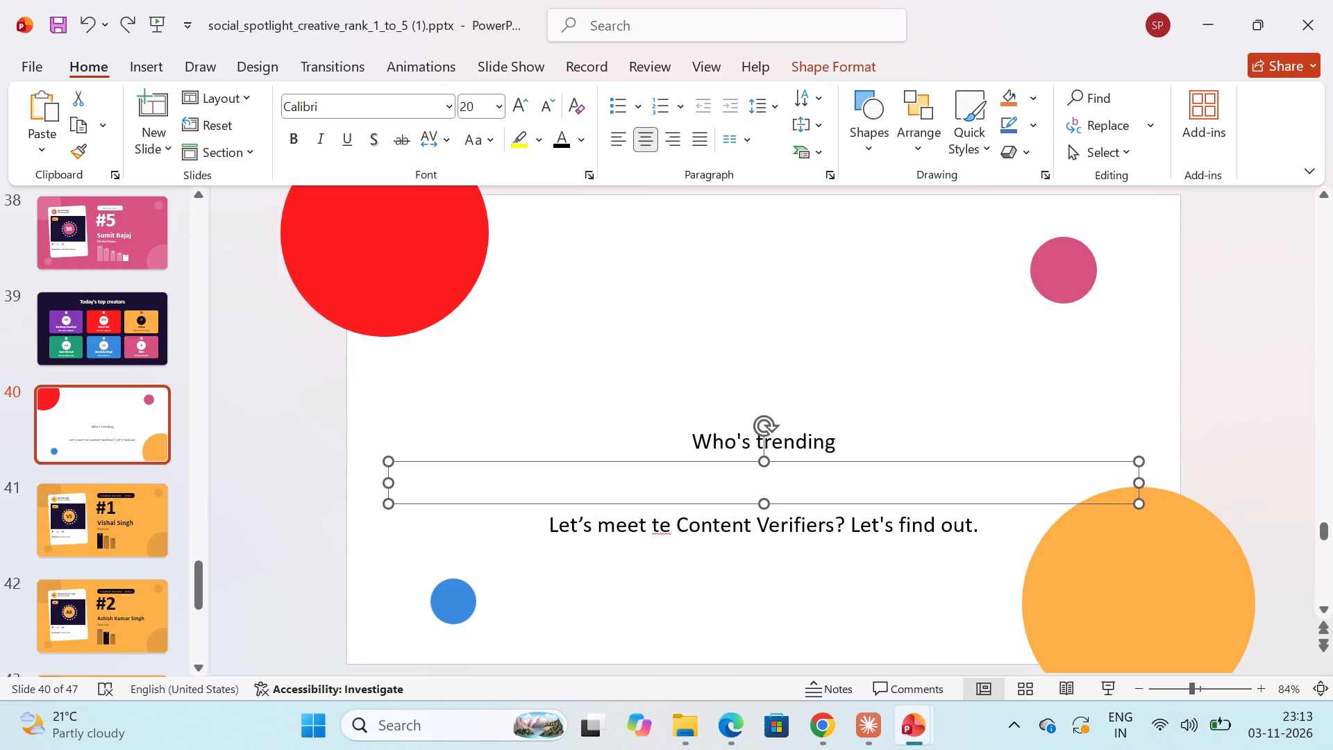
Correct the misspelled word before "Content Verifiers" to "the".
{"action": "left_click", "coordinate": [671, 528]}
{"action": "left_click", "coordinate": [660, 524]}
{"action": "key", "text": "h"}
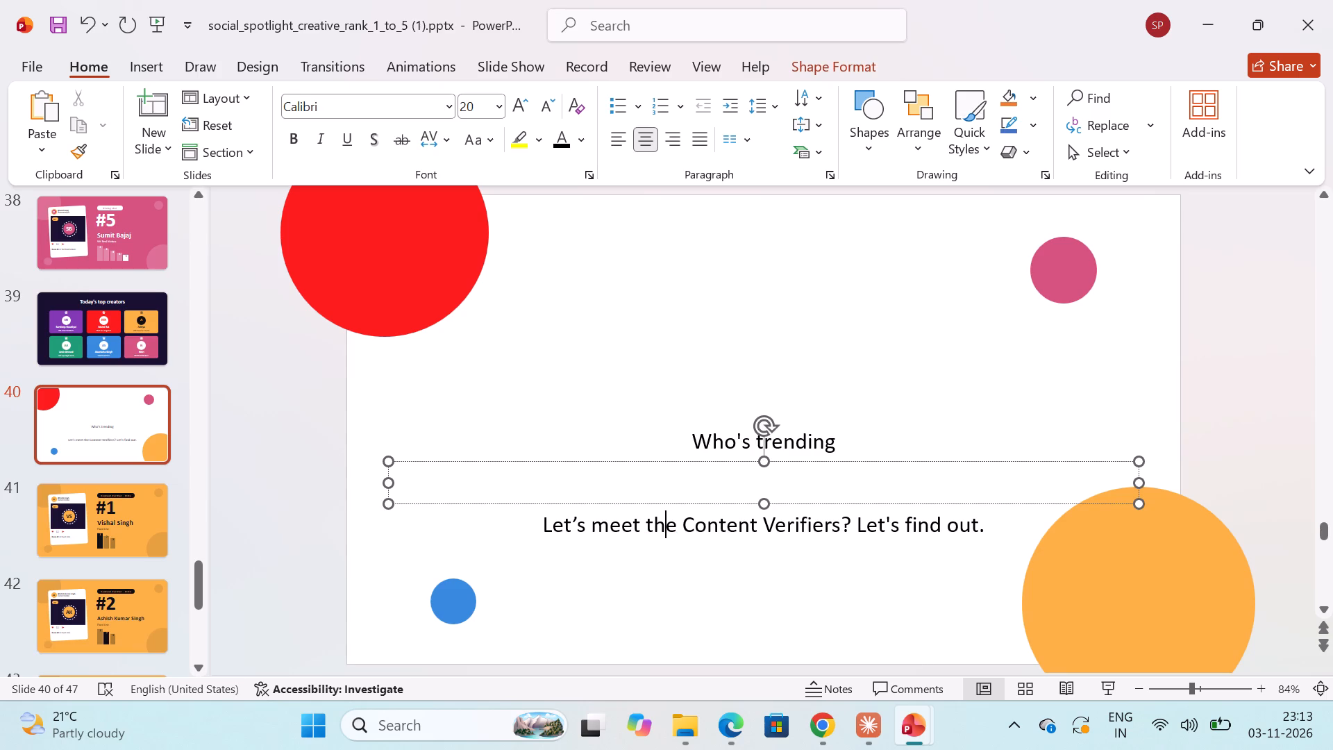
Move the tagline text box up into the upper middle of the pasted slide, just below the pink circle's level.
{"action": "left_click", "coordinate": [816, 427]}
{"action": "left_click", "coordinate": [817, 462]}
{"action": "left_click_drag", "start_coordinate": [818, 463], "coordinate": [823, 366]}
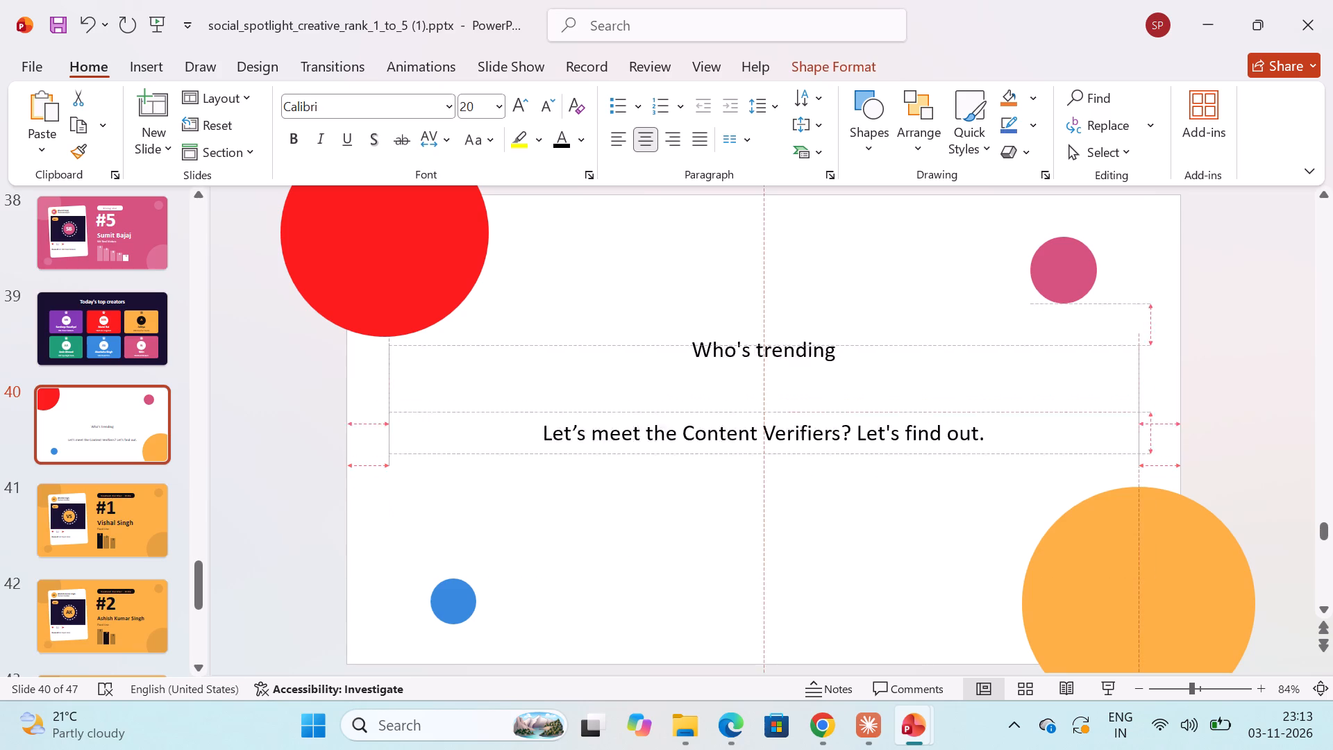
{"action": "left_click_drag", "start_coordinate": [823, 366], "coordinate": [812, 344]}
{"action": "left_click", "coordinate": [780, 328]}
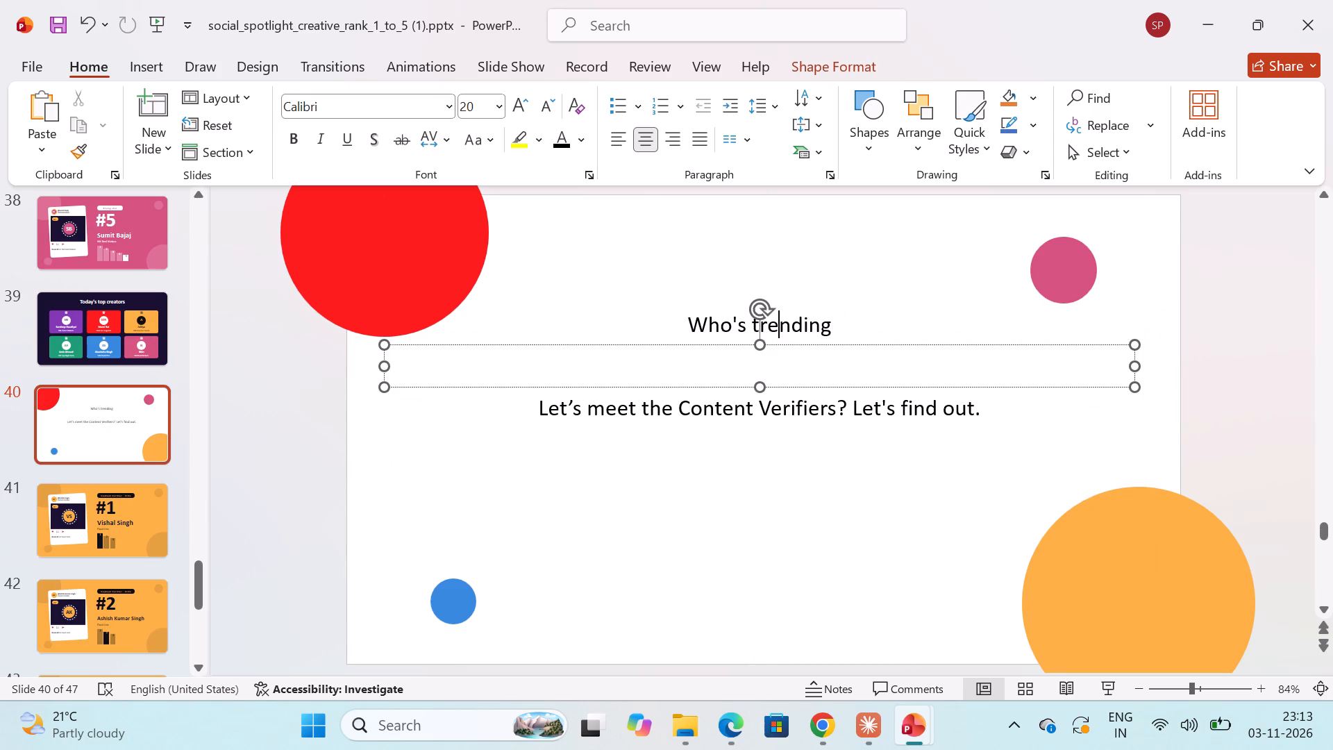
Increase the font size of the "Who's trending" line to 32.
{"action": "left_click_drag", "start_coordinate": [832, 324], "coordinate": [541, 324]}
{"action": "left_click", "coordinate": [526, 98]}
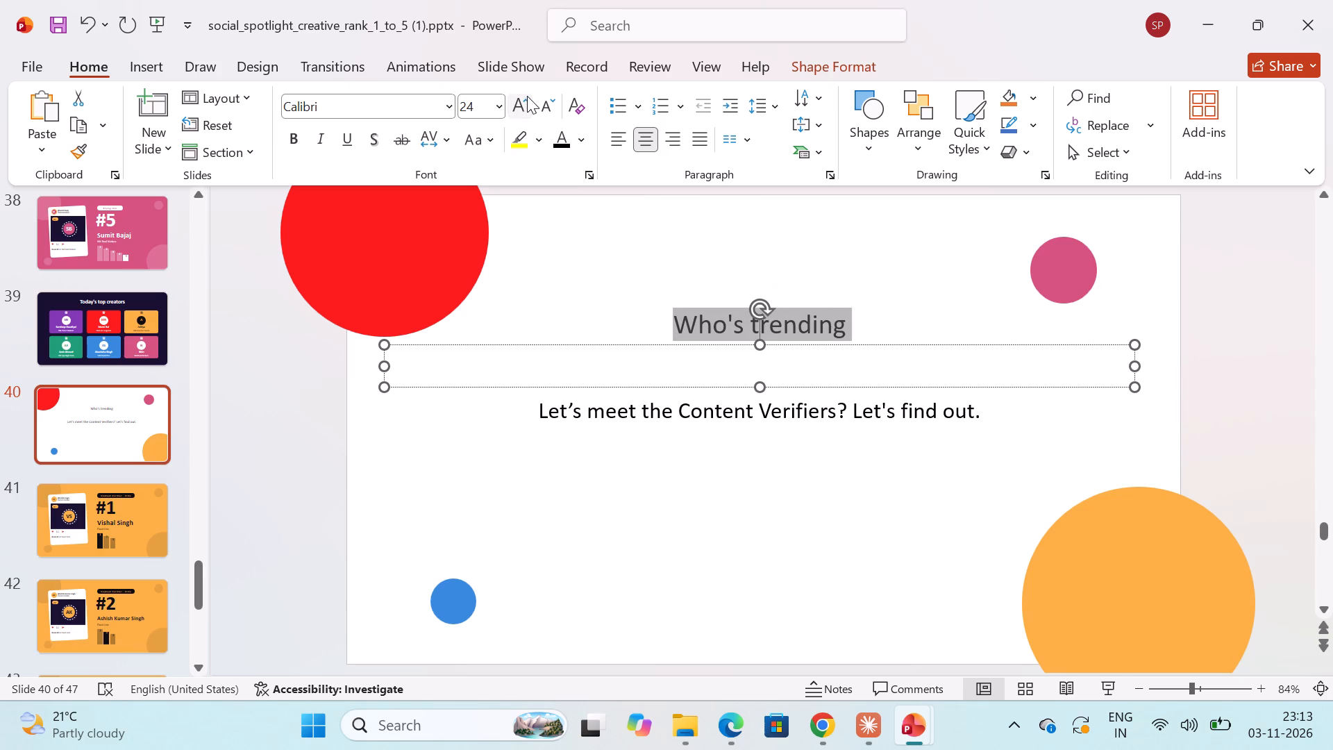
{"action": "double_click", "coordinate": [527, 96]}
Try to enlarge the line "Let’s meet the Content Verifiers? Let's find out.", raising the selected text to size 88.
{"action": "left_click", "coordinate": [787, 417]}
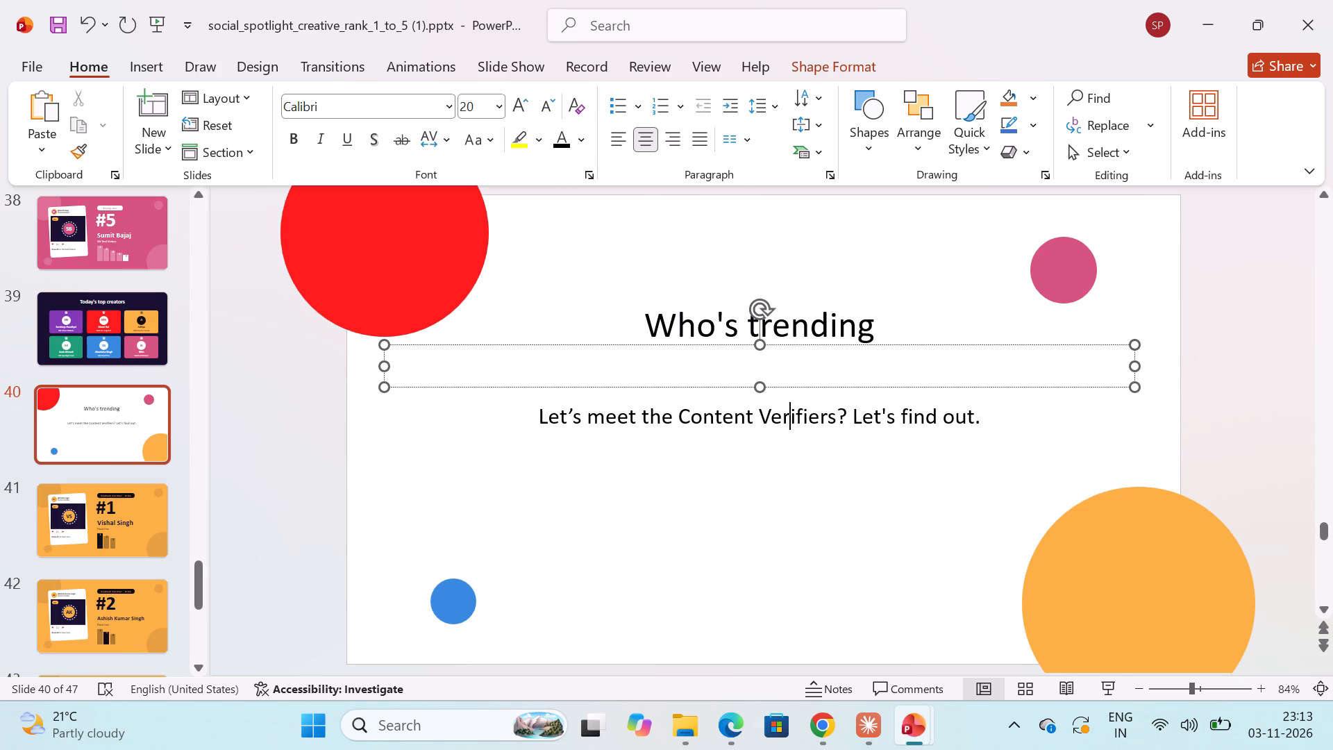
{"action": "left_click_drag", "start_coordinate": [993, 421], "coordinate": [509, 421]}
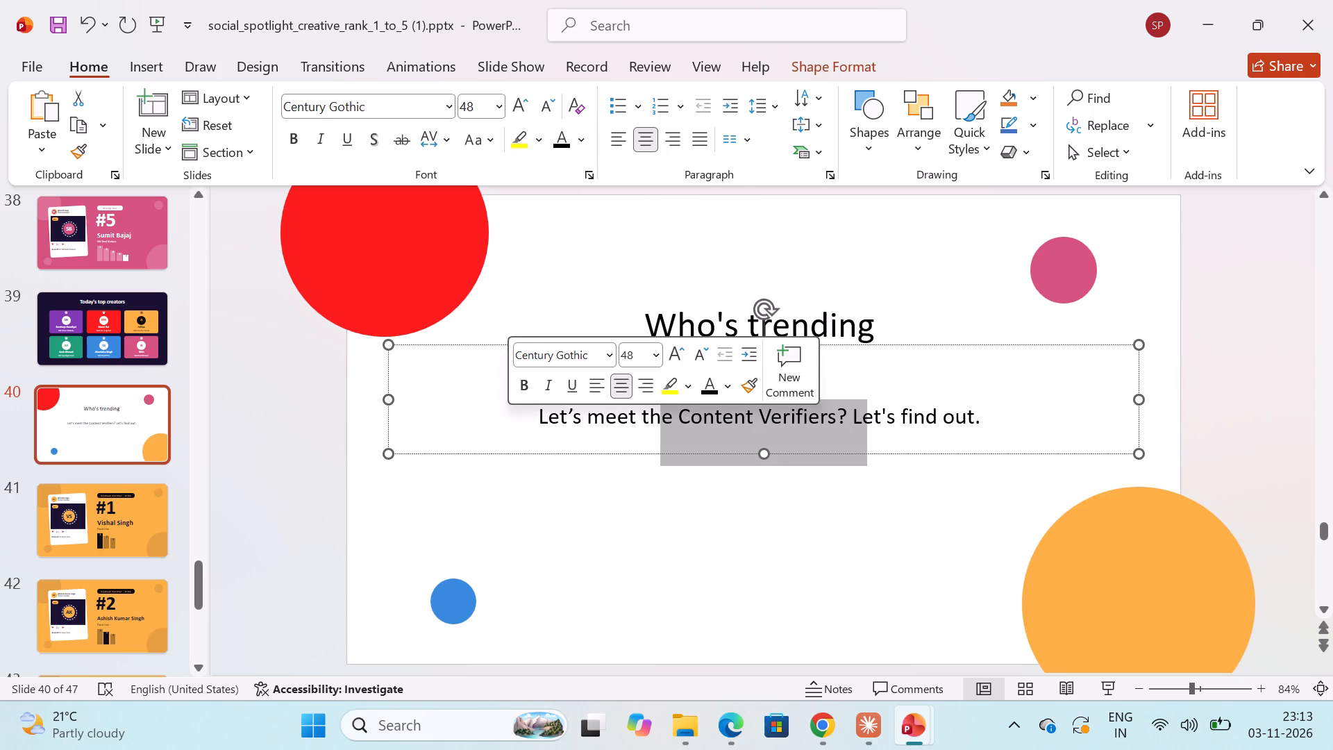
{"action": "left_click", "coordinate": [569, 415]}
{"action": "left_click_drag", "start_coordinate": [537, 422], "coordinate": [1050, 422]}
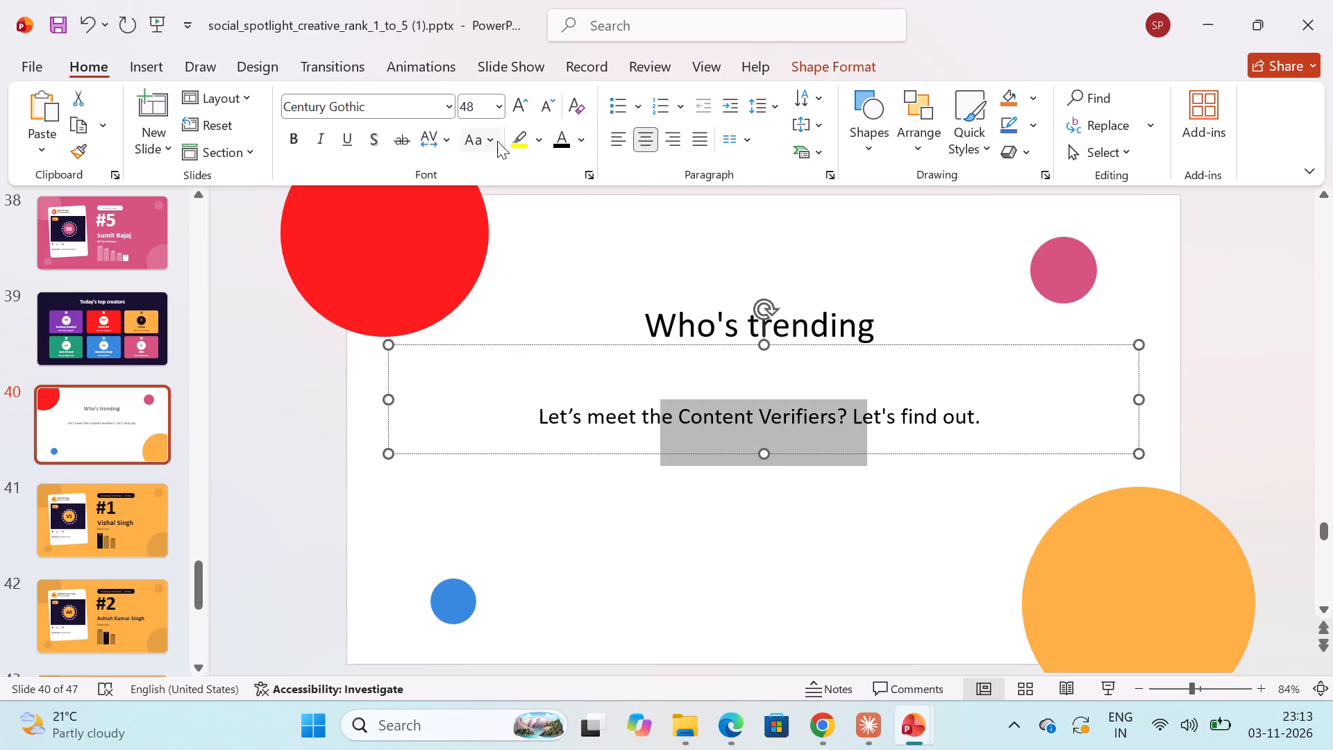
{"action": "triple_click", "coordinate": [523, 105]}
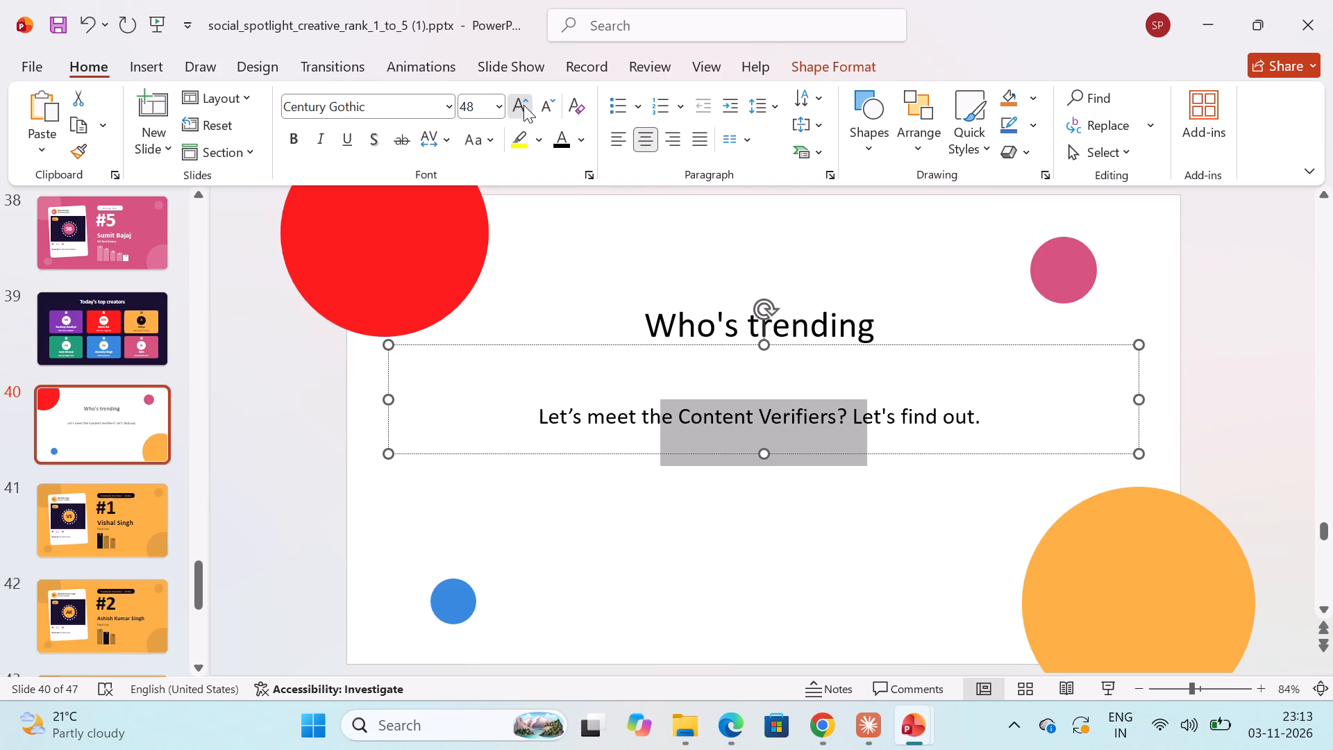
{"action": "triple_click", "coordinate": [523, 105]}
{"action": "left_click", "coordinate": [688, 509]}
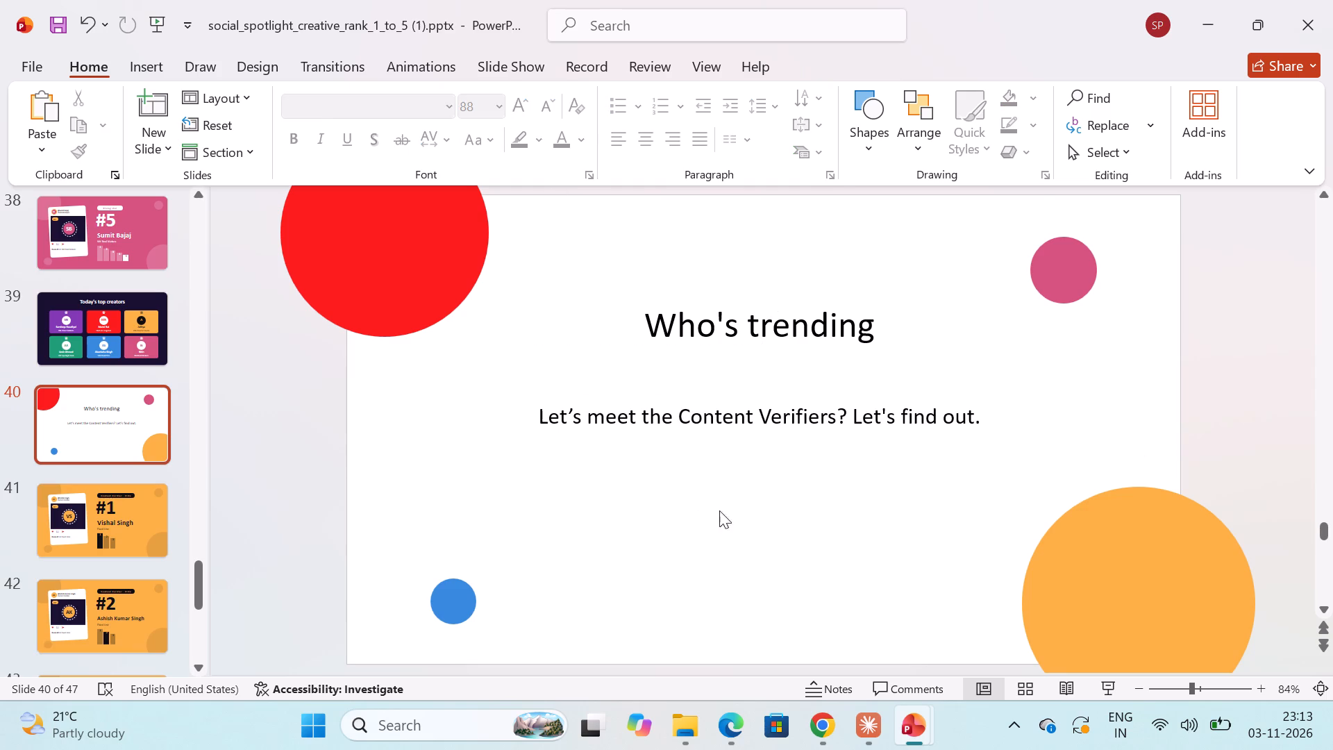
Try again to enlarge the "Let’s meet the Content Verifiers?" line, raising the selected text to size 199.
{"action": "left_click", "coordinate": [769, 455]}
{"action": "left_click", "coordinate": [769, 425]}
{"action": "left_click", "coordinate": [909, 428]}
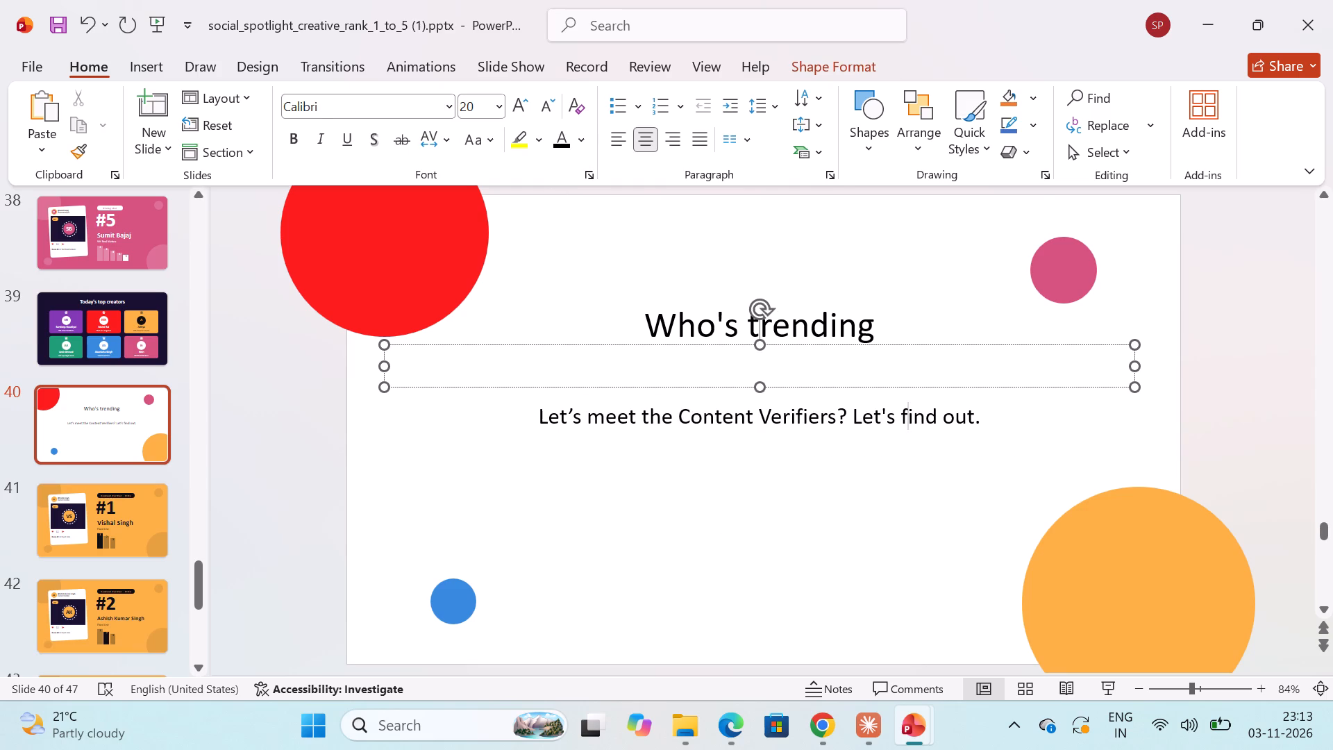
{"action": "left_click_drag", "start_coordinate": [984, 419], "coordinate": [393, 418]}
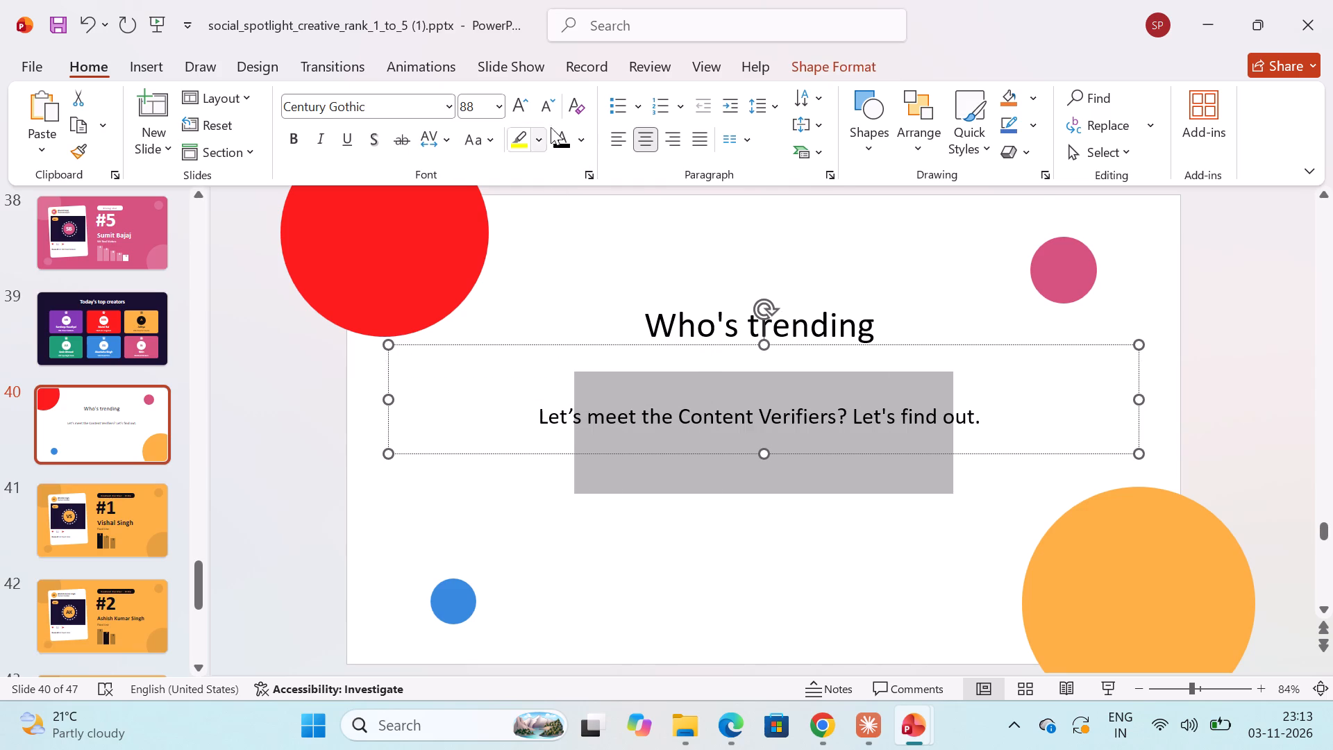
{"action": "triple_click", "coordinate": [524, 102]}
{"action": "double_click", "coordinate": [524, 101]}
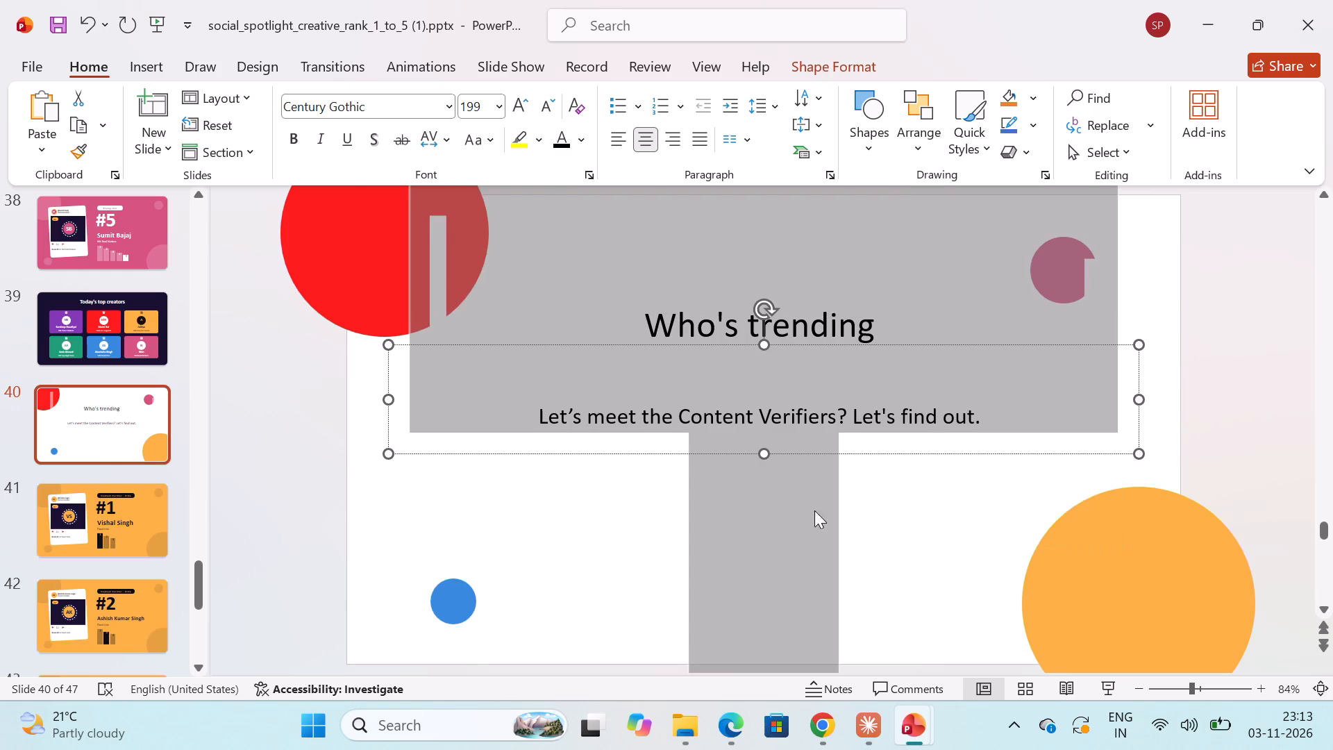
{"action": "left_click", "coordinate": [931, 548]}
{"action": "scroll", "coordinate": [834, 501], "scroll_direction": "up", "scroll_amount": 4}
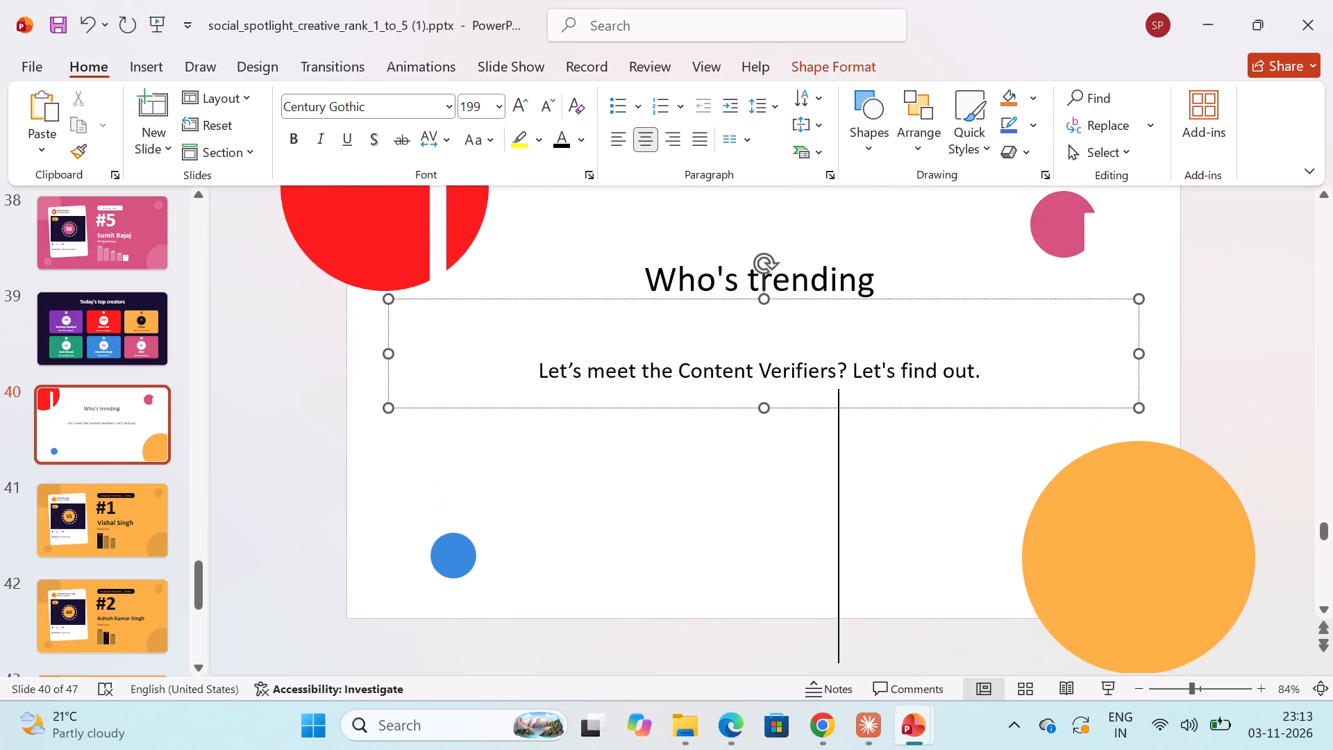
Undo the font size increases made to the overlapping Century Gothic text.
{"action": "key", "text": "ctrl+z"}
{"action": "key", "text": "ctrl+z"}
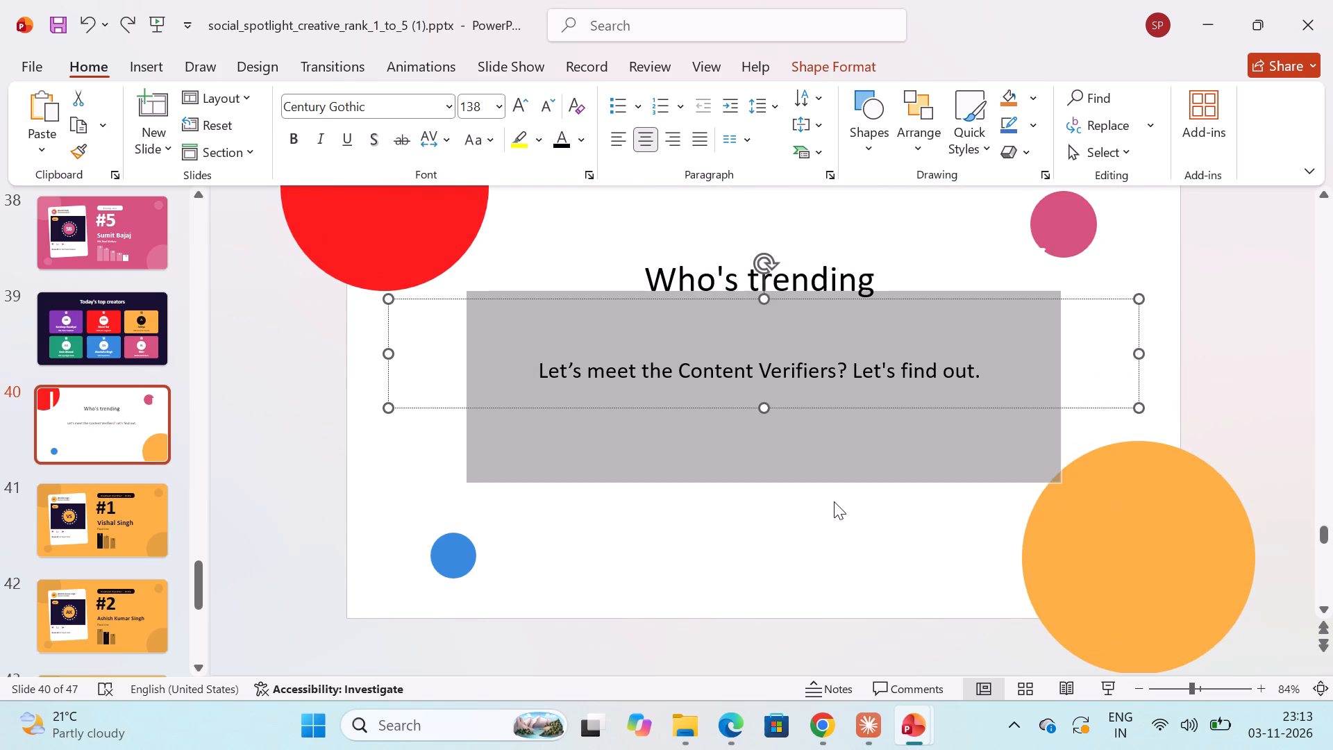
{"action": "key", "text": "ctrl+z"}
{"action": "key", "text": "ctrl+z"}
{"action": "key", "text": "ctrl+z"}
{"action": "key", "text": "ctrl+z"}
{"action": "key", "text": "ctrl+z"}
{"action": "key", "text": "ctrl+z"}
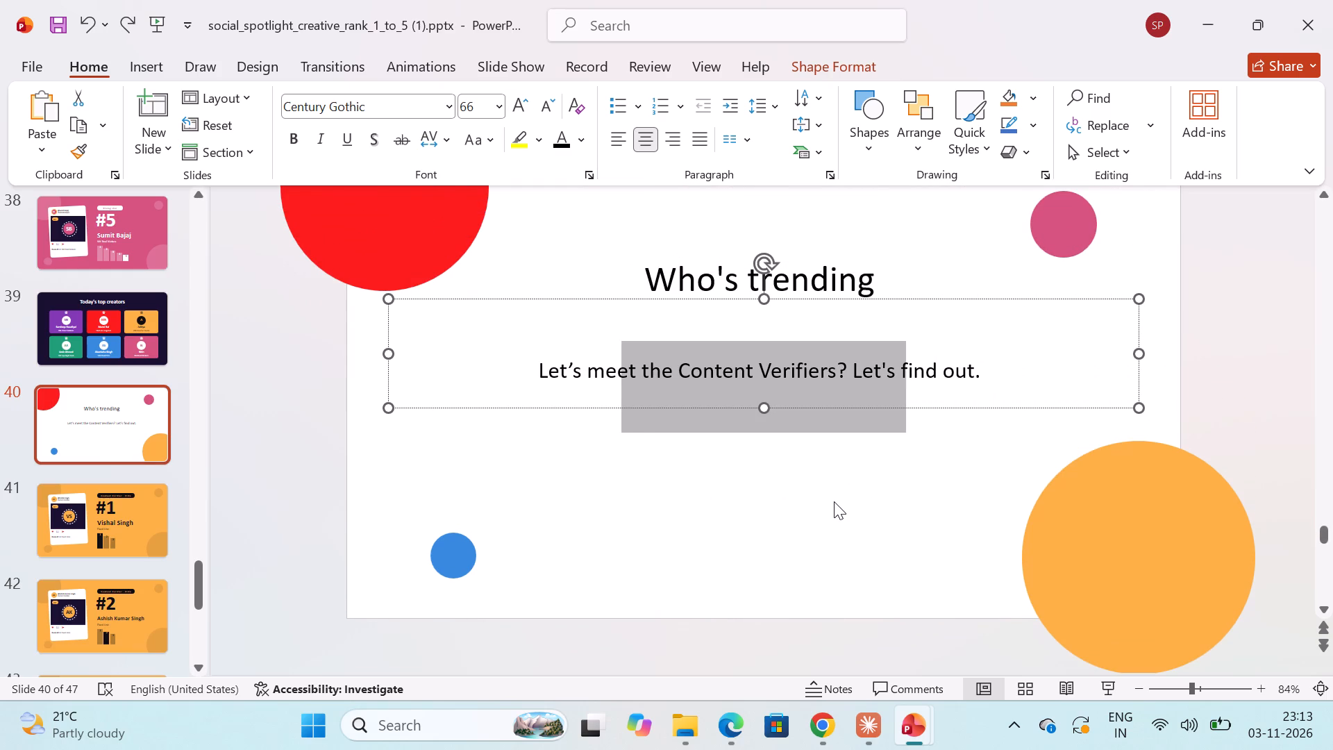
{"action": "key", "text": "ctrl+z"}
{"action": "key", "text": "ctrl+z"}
Delete the hidden Century Gothic text box that overlaps the tagline.
{"action": "key", "text": "ctrl+a"}
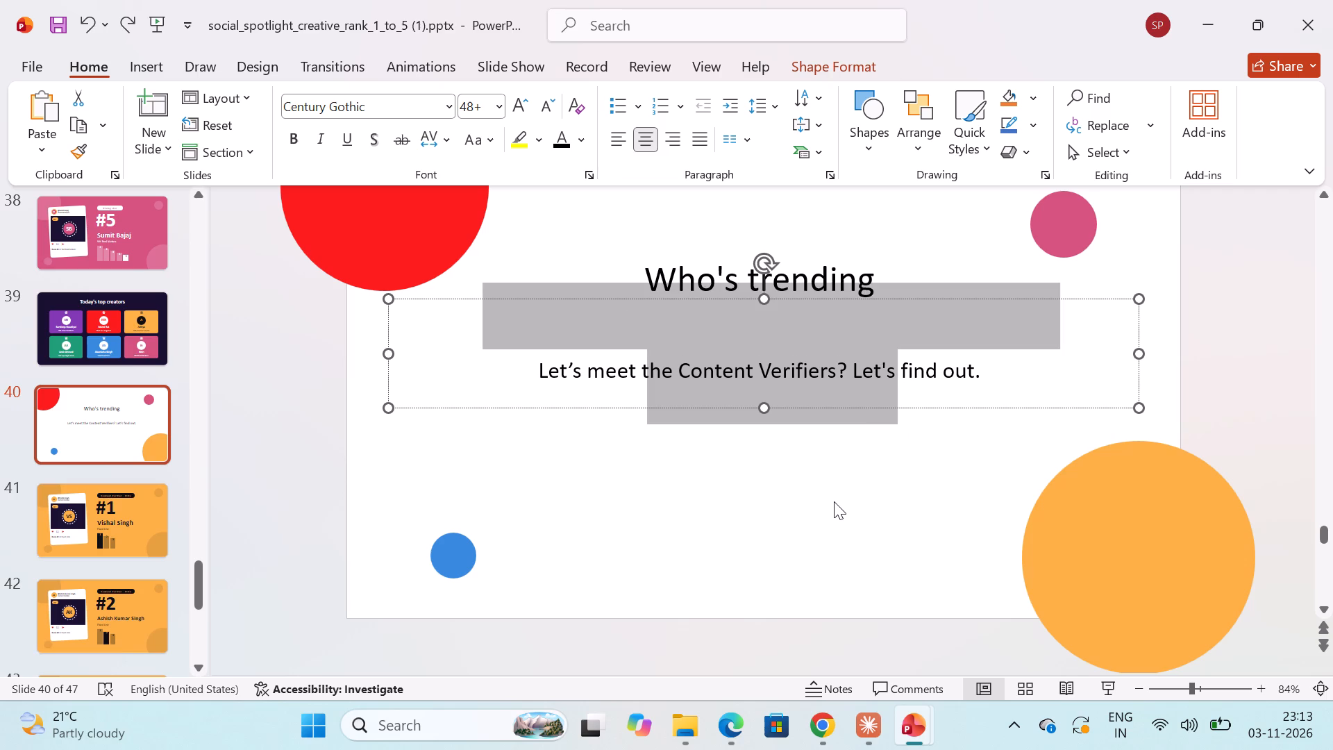
{"action": "left_click", "coordinate": [1038, 301]}
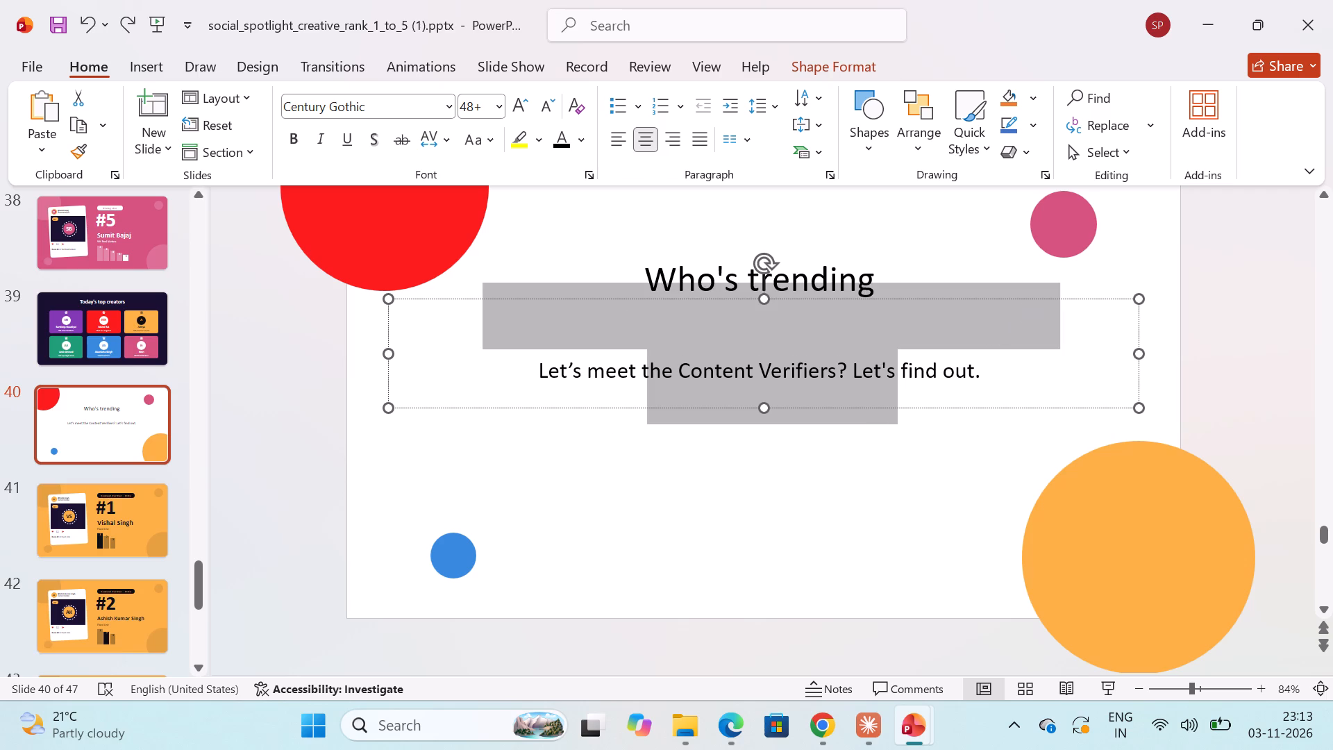
{"action": "left_click", "coordinate": [1040, 300]}
{"action": "key", "text": "Delete"}
Stretch the tagline text box vertically, from the pink circle's centre level down to the blue circle's level.
{"action": "left_click", "coordinate": [812, 374]}
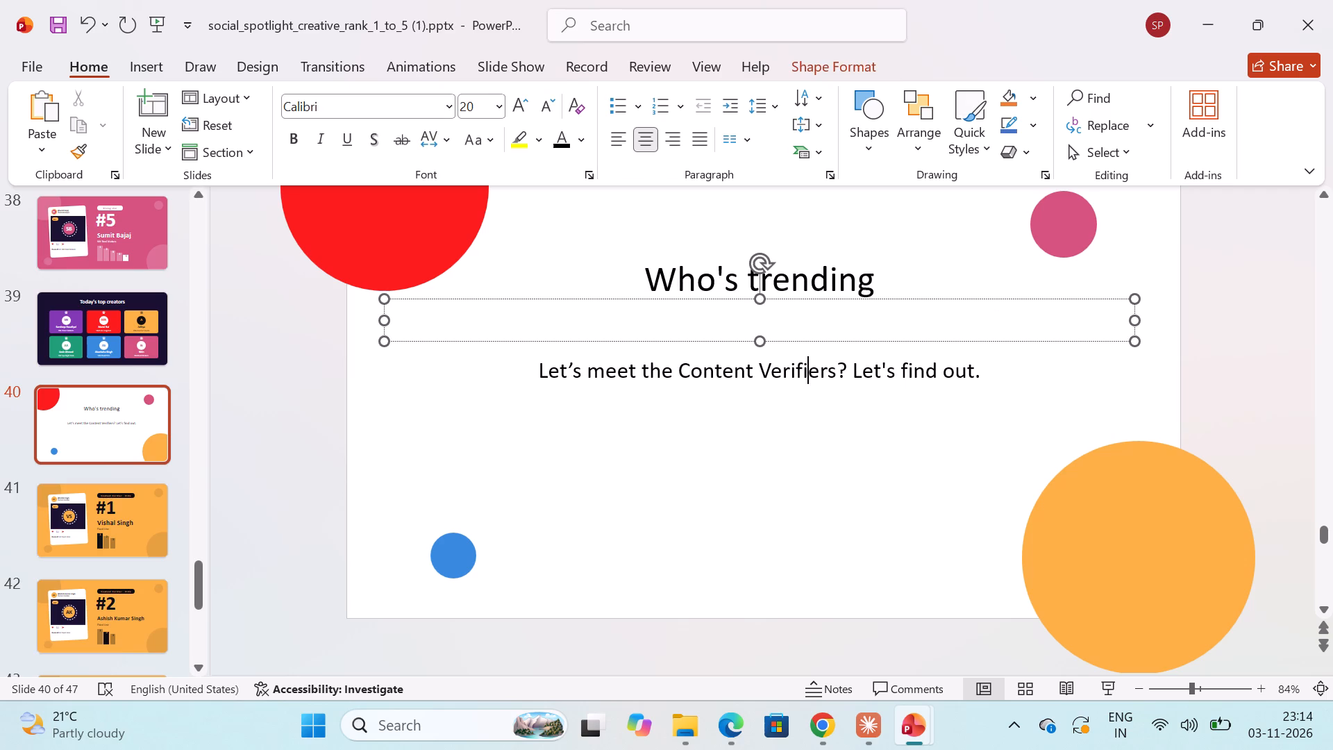
{"action": "left_click_drag", "start_coordinate": [762, 343], "coordinate": [763, 353]}
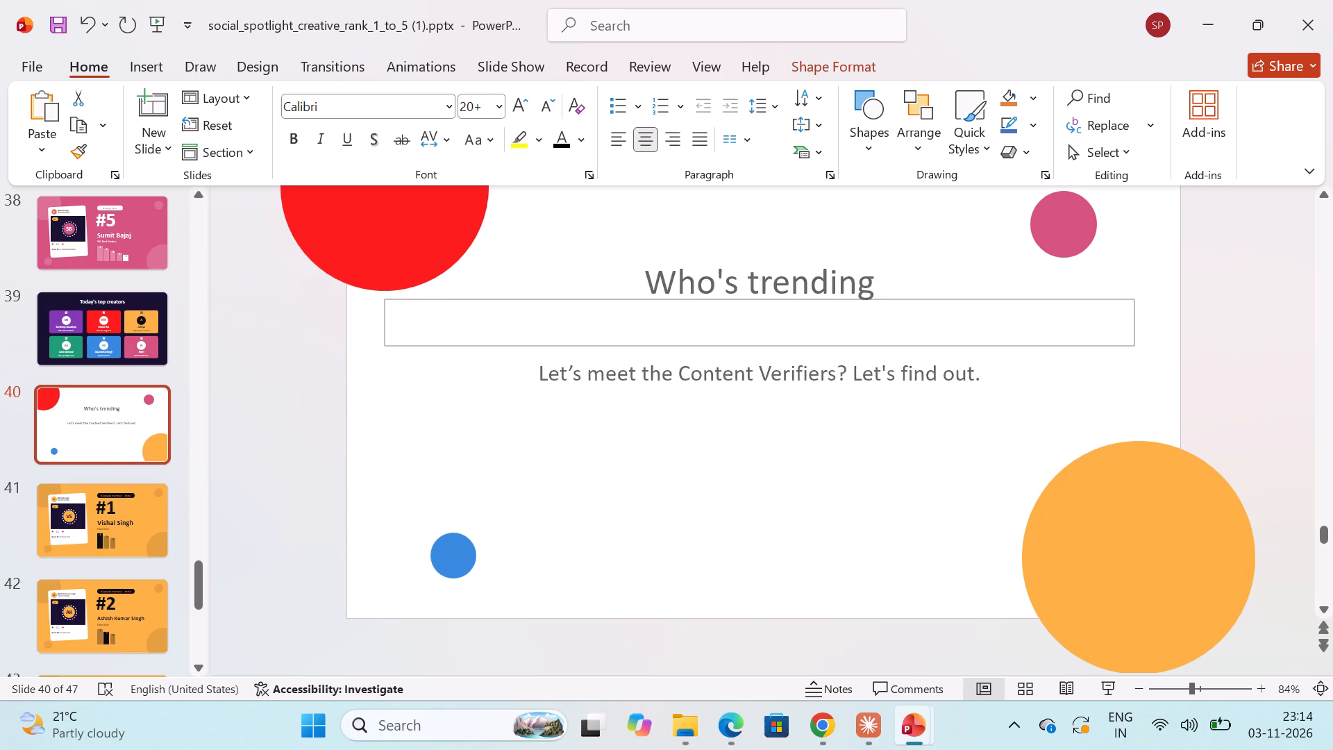
{"action": "left_click_drag", "start_coordinate": [763, 353], "coordinate": [774, 458]}
{"action": "left_click_drag", "start_coordinate": [757, 300], "coordinate": [757, 219]}
{"action": "left_click_drag", "start_coordinate": [763, 454], "coordinate": [764, 509]}
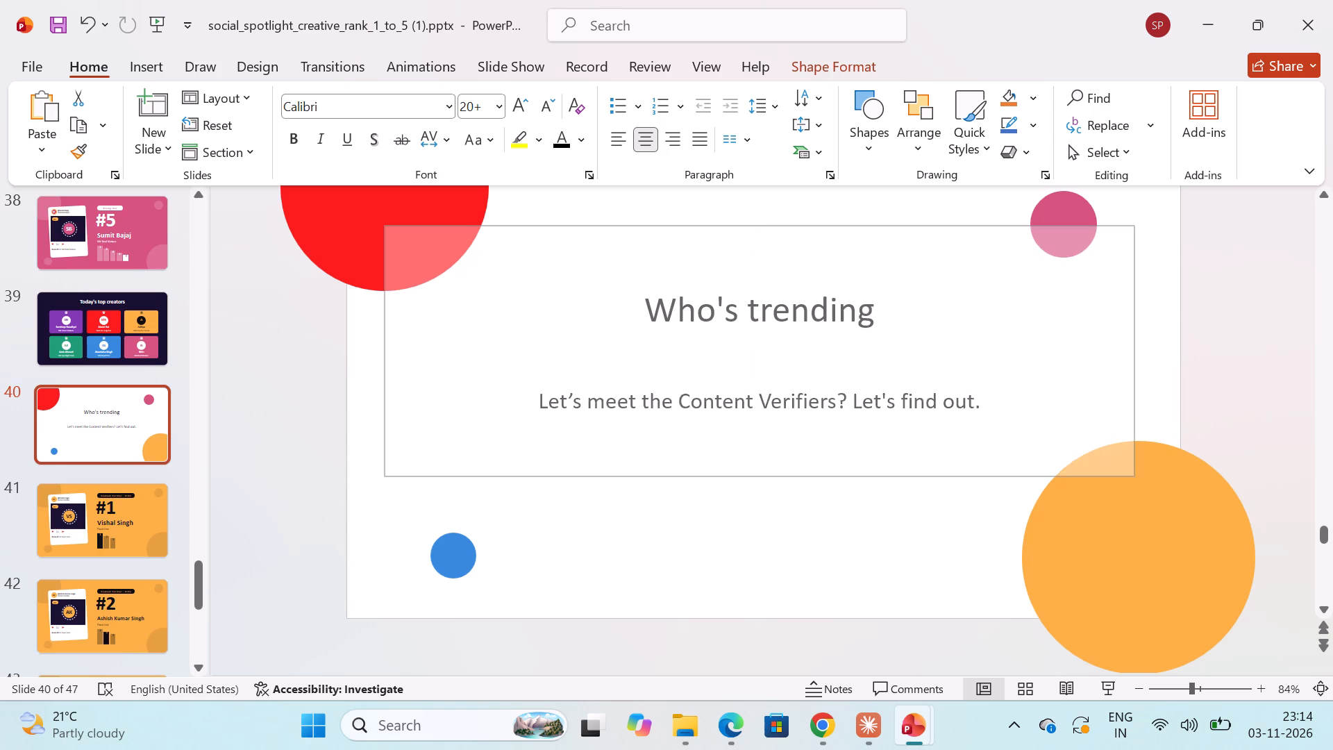
{"action": "left_click_drag", "start_coordinate": [764, 509], "coordinate": [778, 569]}
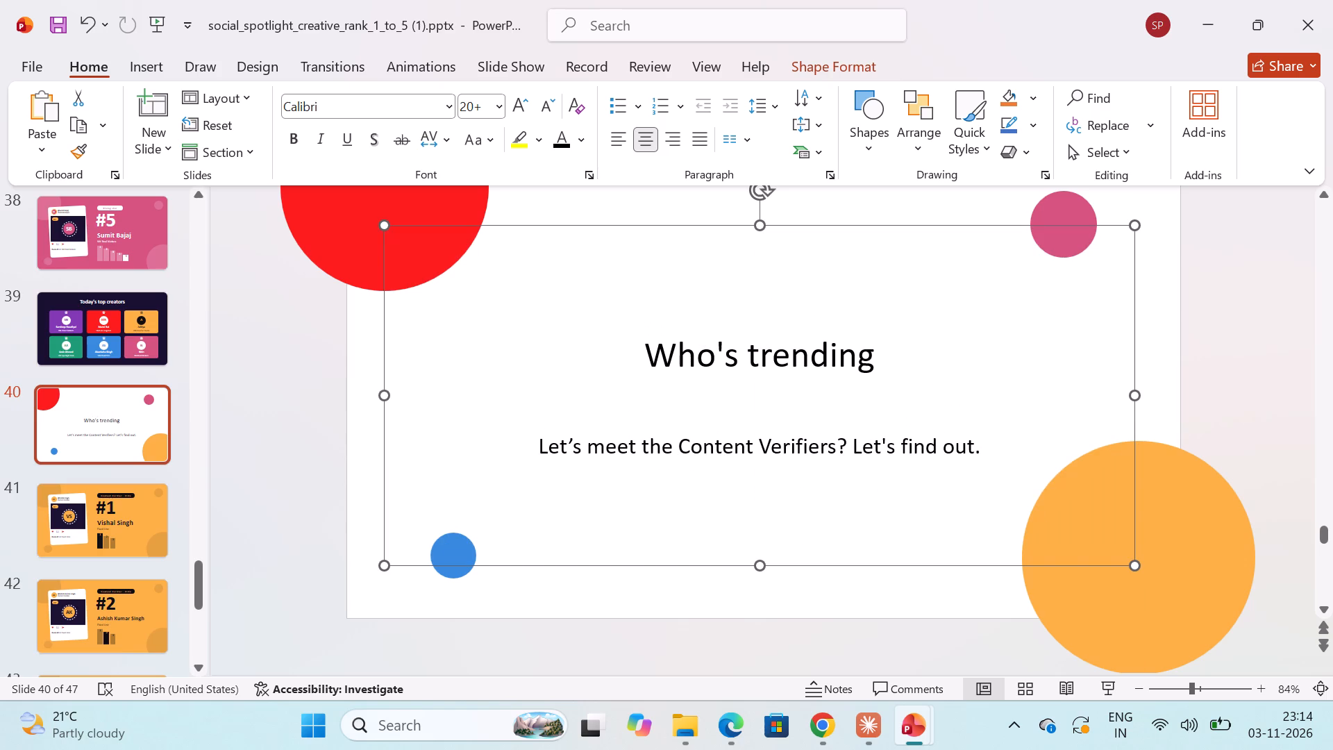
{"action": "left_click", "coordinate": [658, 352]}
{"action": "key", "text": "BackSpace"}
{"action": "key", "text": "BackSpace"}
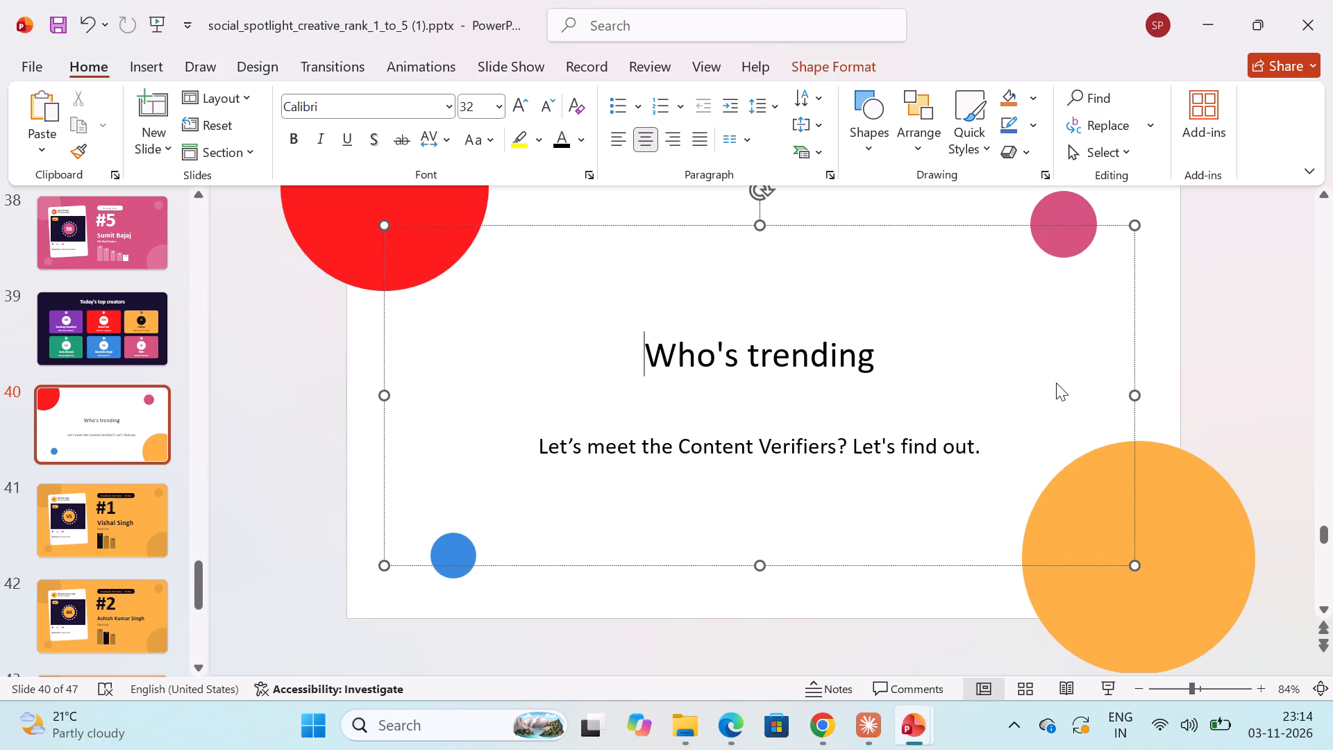
Increase the font size of "Let’s meet the Content Verifiers? Let's find out" to 32.
{"action": "left_click", "coordinate": [994, 447]}
{"action": "left_click", "coordinate": [985, 442]}
{"action": "left_click_drag", "start_coordinate": [977, 442], "coordinate": [382, 437]}
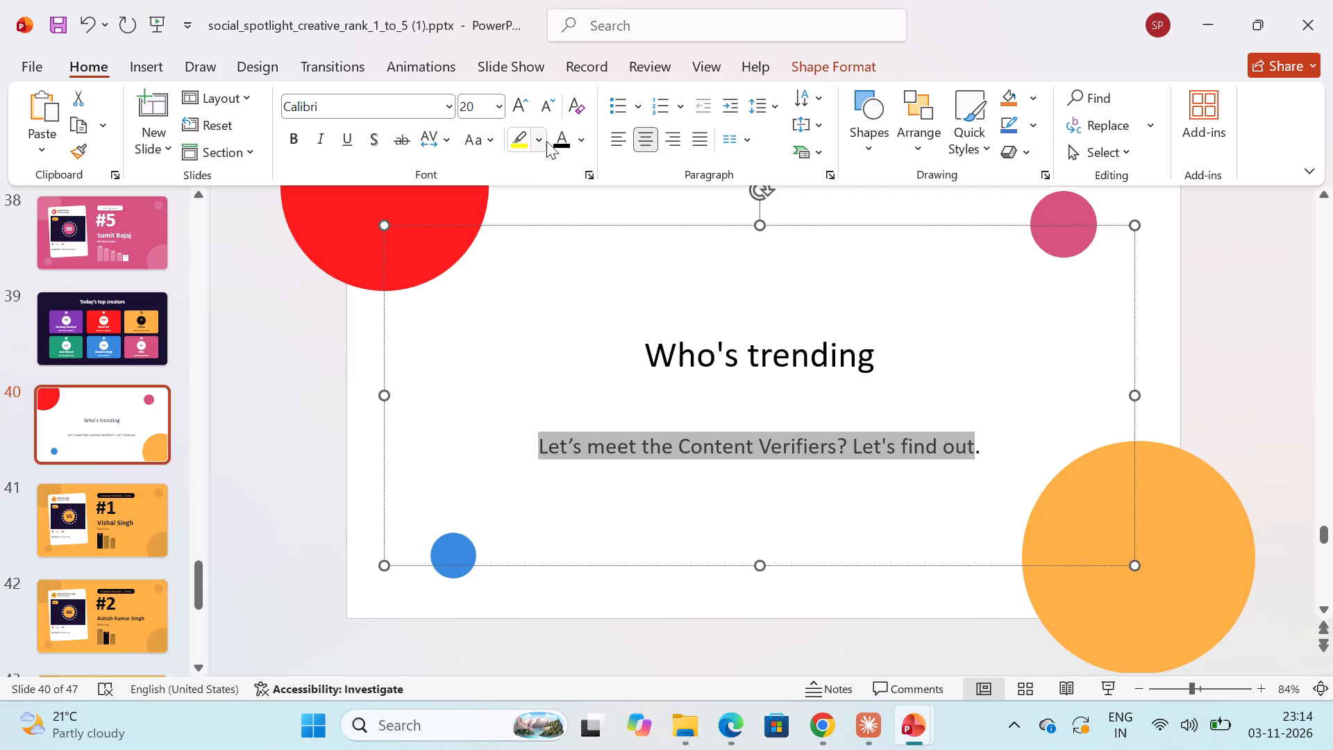
{"action": "triple_click", "coordinate": [519, 101]}
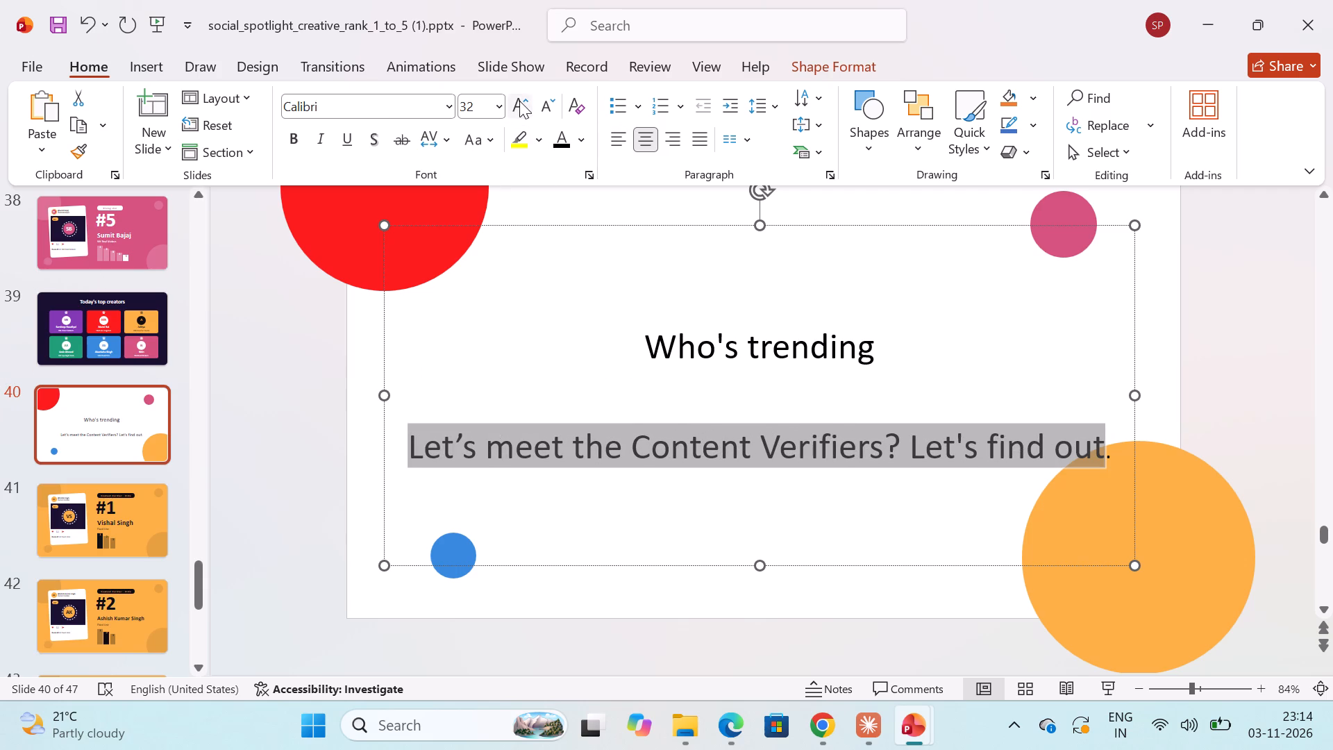
Shorten the tagline text box by raising its bottom edge to about the top of the orange circle.
{"action": "left_click_drag", "start_coordinate": [762, 566], "coordinate": [773, 447]}
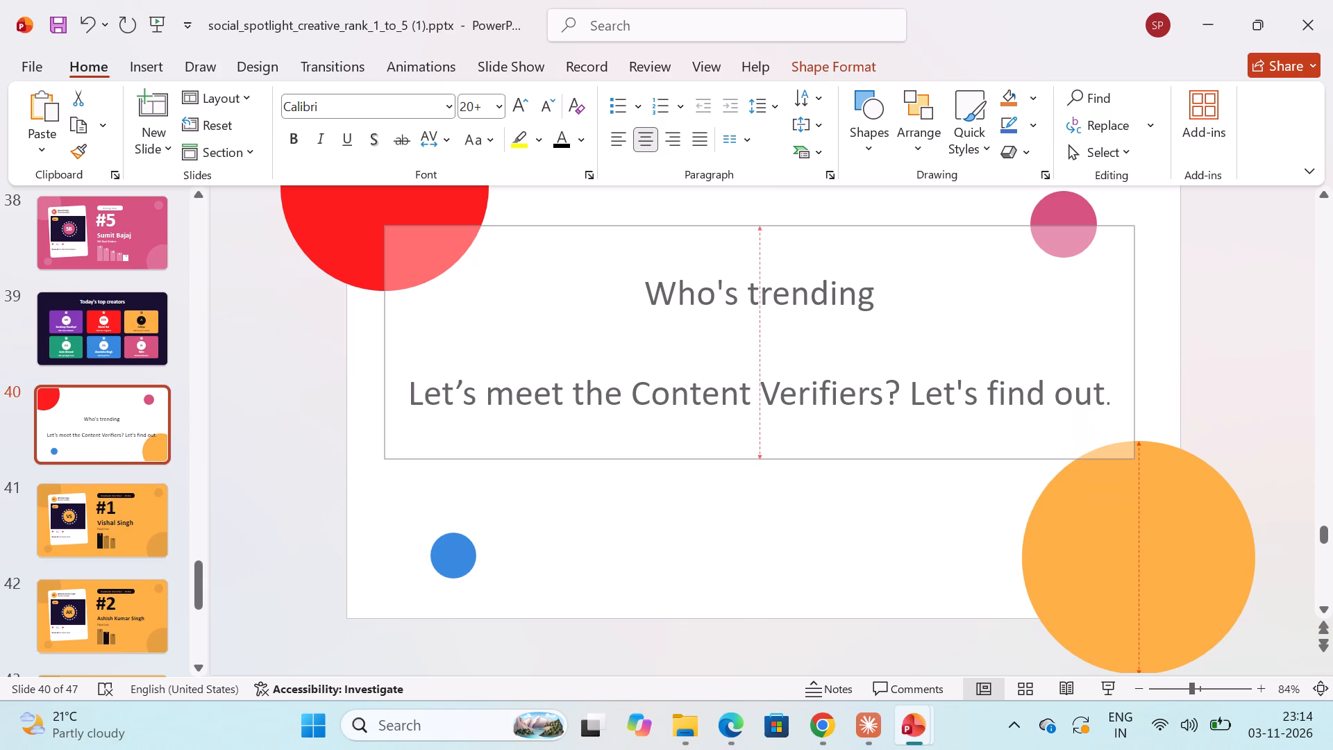
{"action": "left_click_drag", "start_coordinate": [773, 447], "coordinate": [778, 453]}
Move "Let's find out." onto its own line, leaving a blank line below "Let’s meet the Content Verifiers?".
{"action": "left_click", "coordinate": [903, 394]}
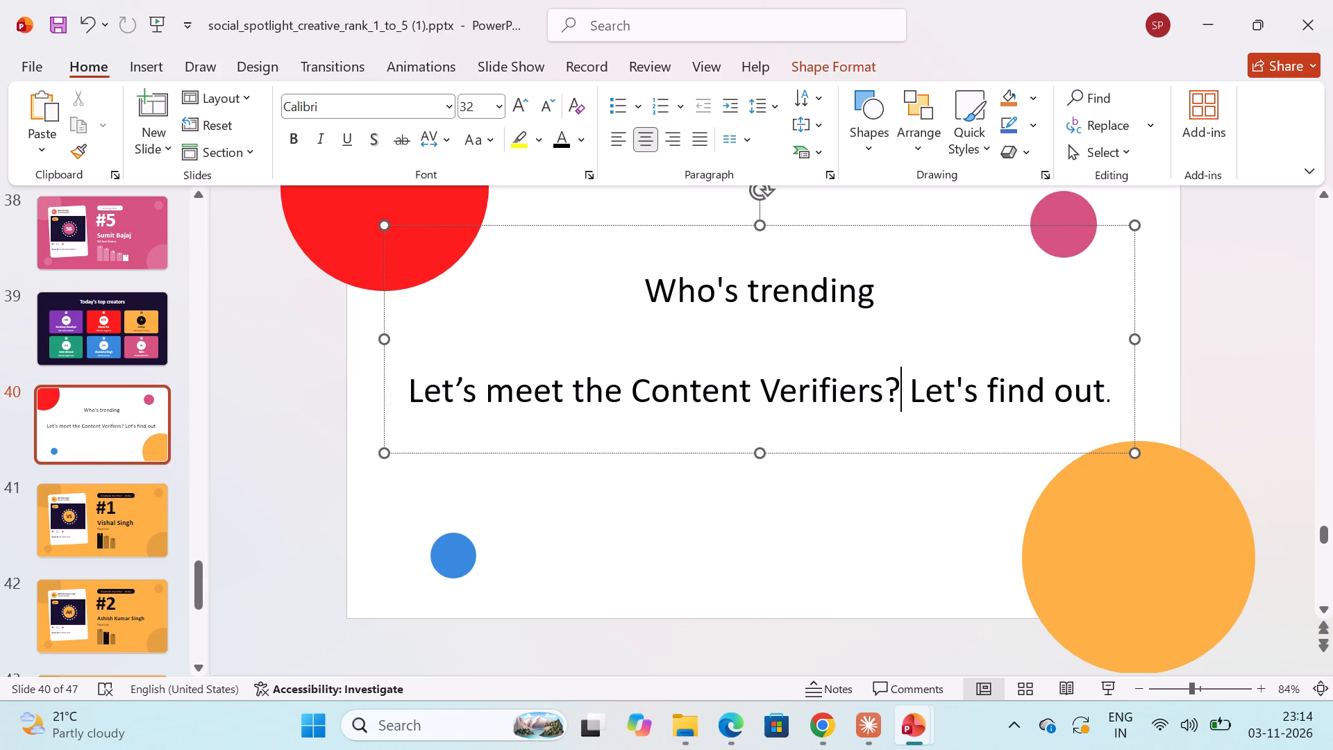
{"action": "left_click", "coordinate": [909, 395]}
{"action": "key", "text": "Return"}
{"action": "key", "text": "Return"}
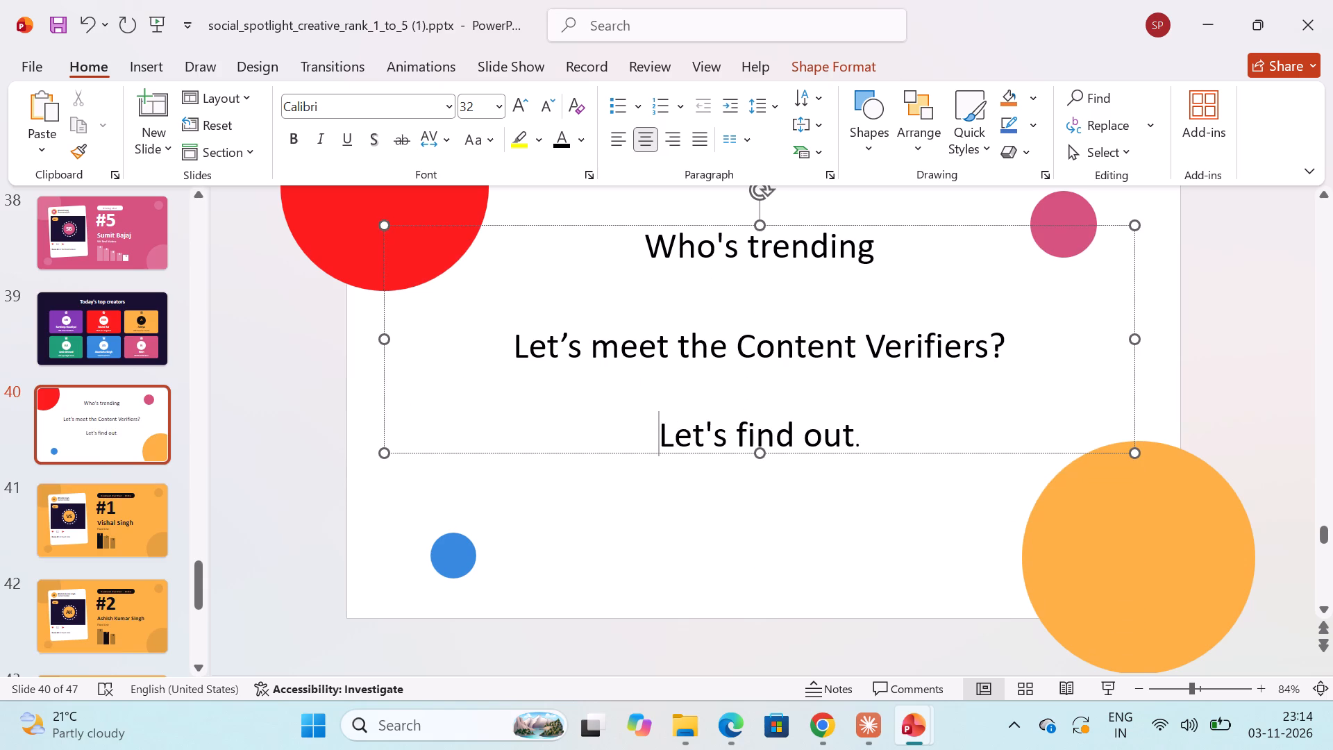
Move the tagline text box slightly down on the slide.
{"action": "left_click_drag", "start_coordinate": [898, 453], "coordinate": [898, 481]}
{"action": "left_click", "coordinate": [810, 577]}
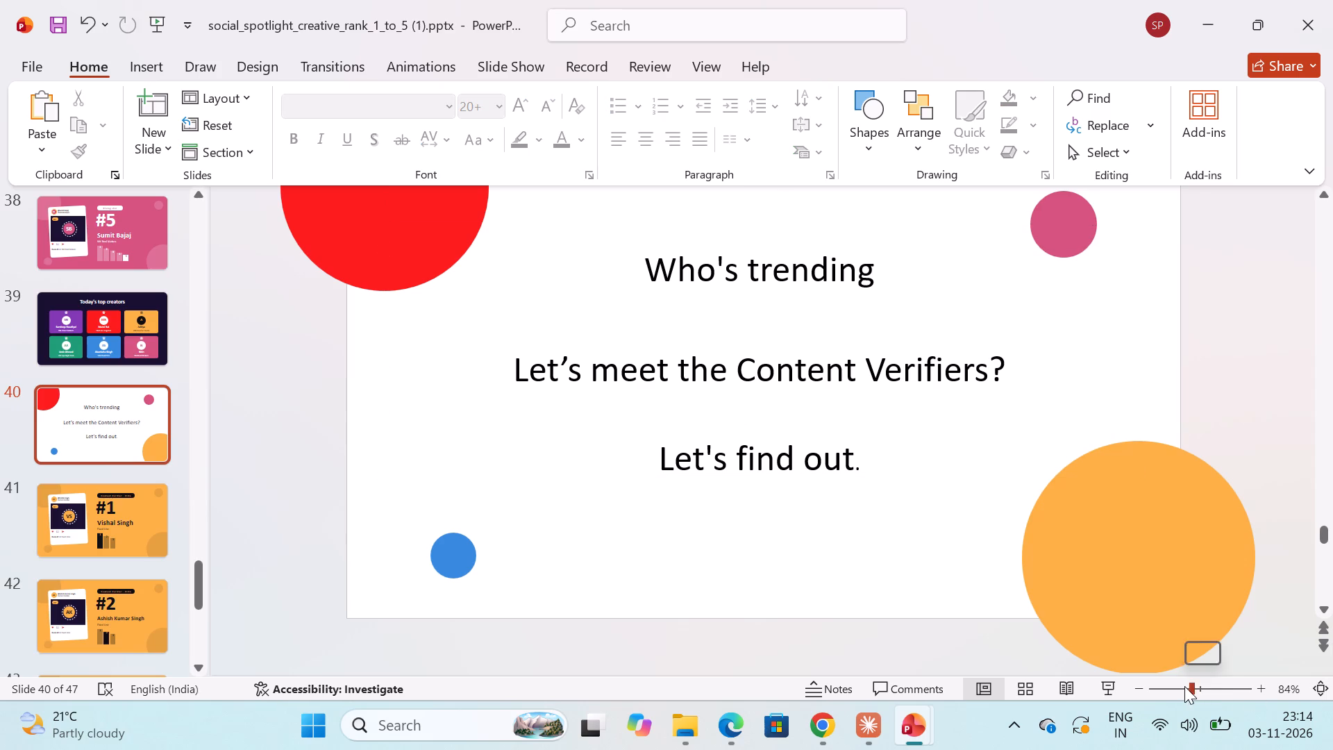
{"action": "left_click", "coordinate": [1184, 686]}
{"action": "left_click", "coordinate": [805, 543]}
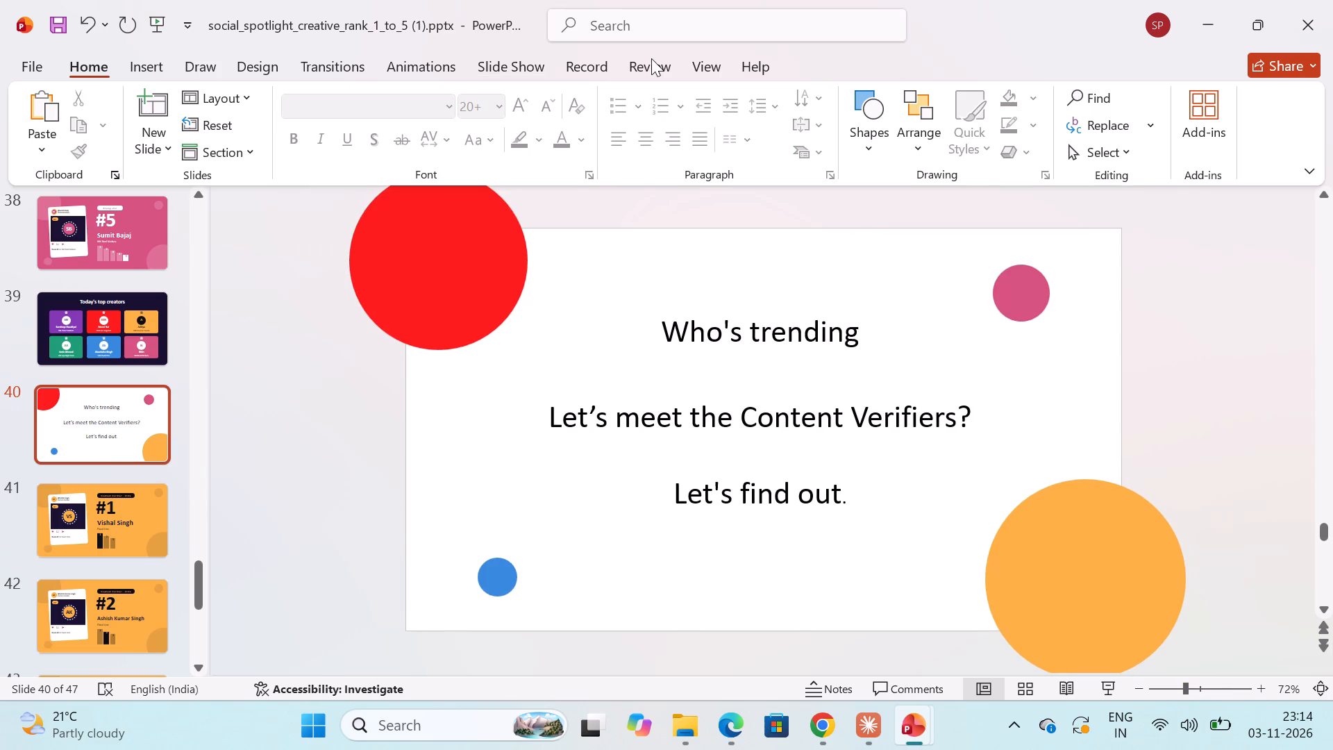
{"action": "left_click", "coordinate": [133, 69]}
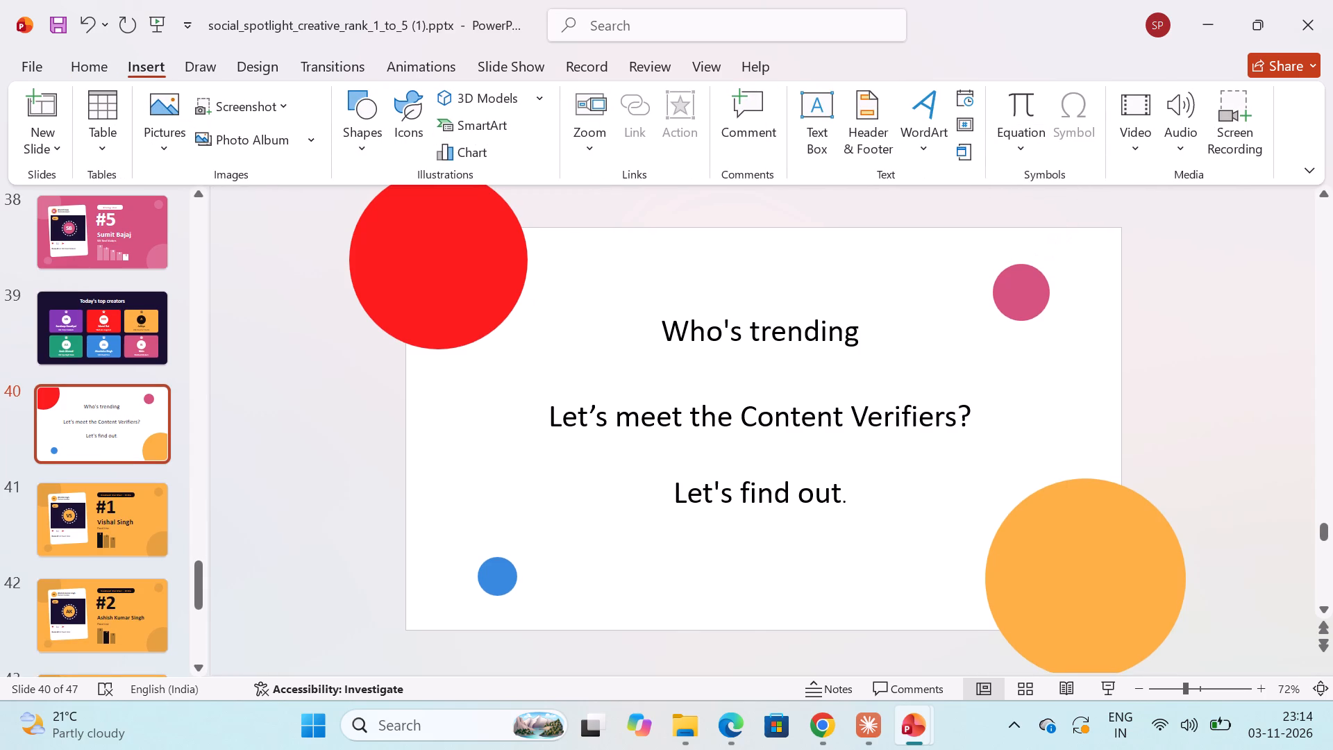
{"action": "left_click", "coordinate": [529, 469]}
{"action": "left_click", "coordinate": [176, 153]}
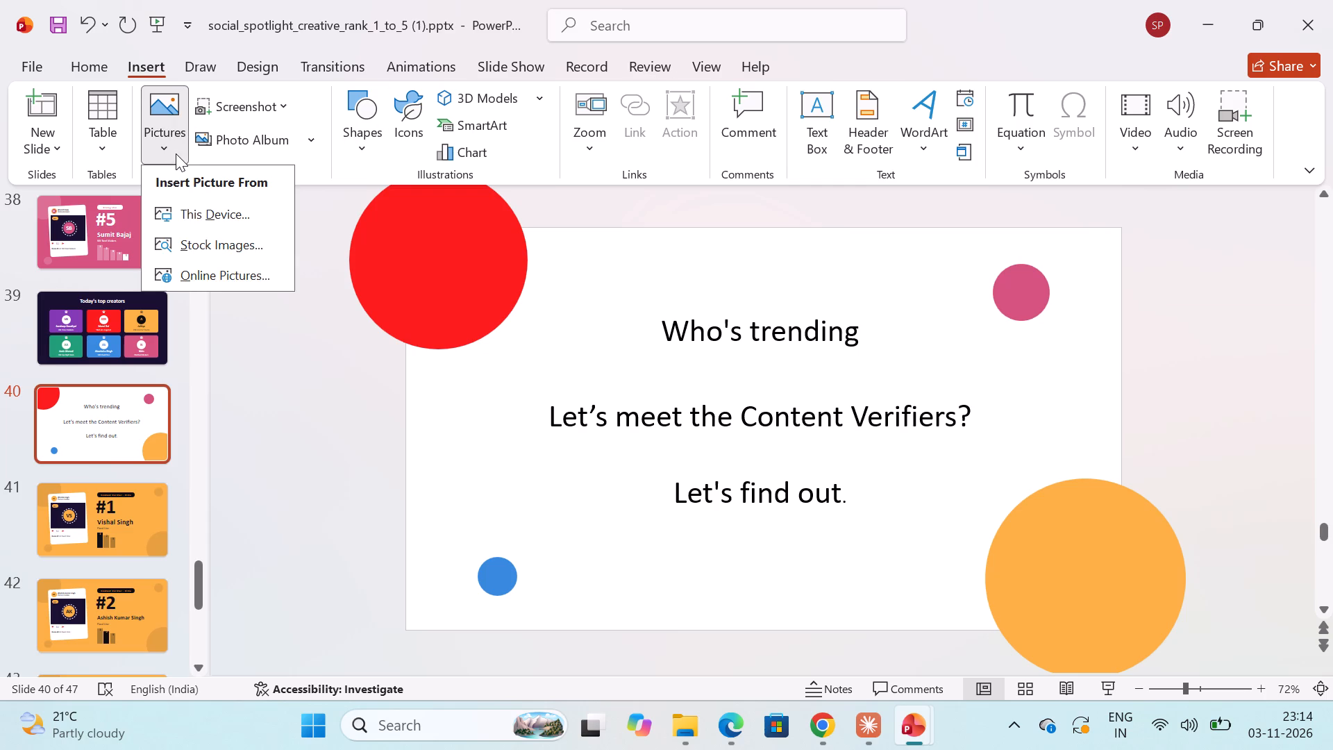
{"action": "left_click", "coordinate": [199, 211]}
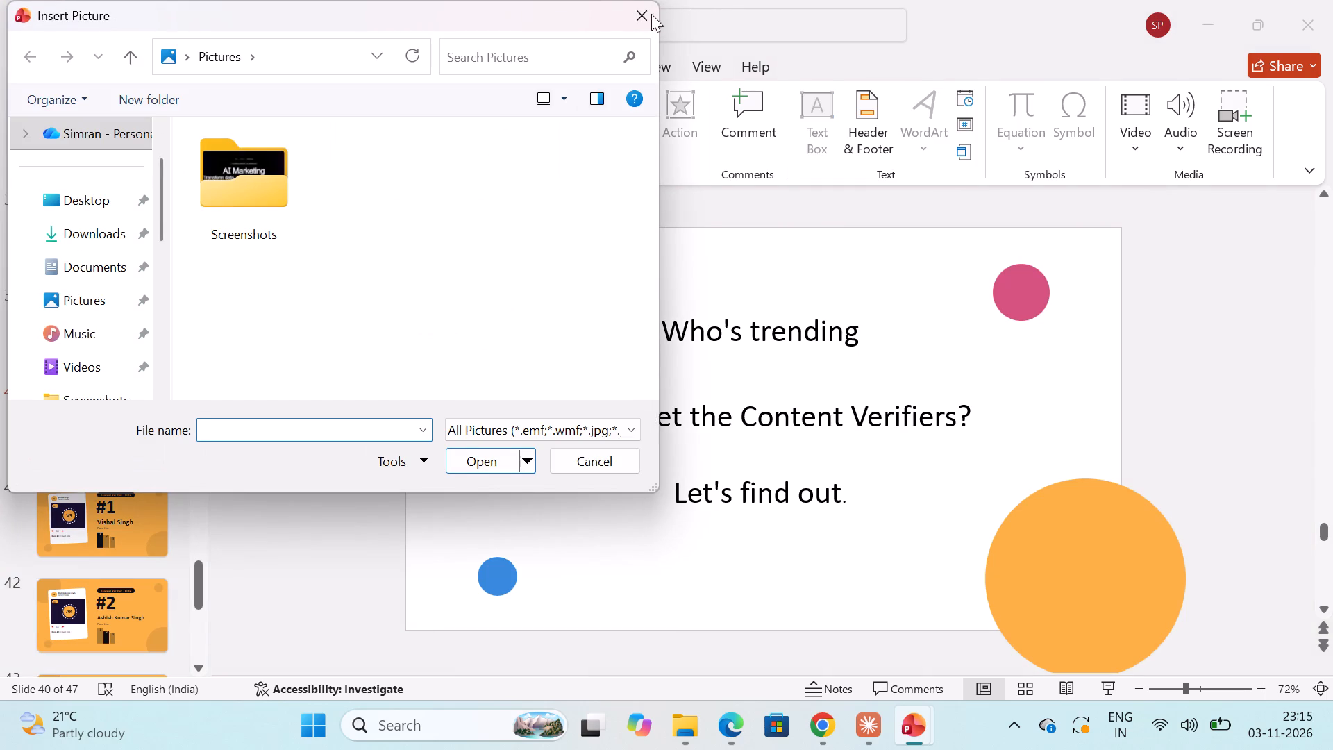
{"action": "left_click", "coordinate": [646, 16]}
Search the stock images for "social media" and insert the photo of a man using a phone on slide 40.
{"action": "left_click", "coordinate": [171, 149]}
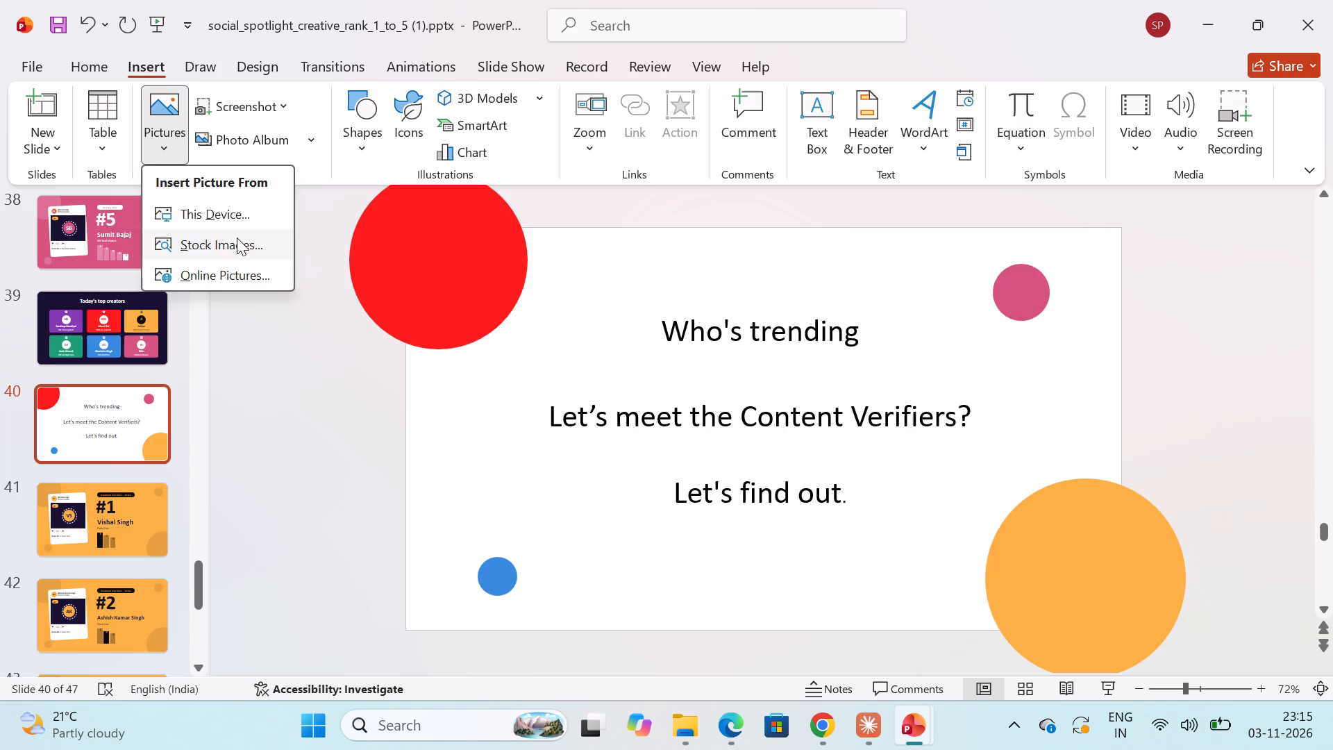
{"action": "double_click", "coordinate": [237, 237]}
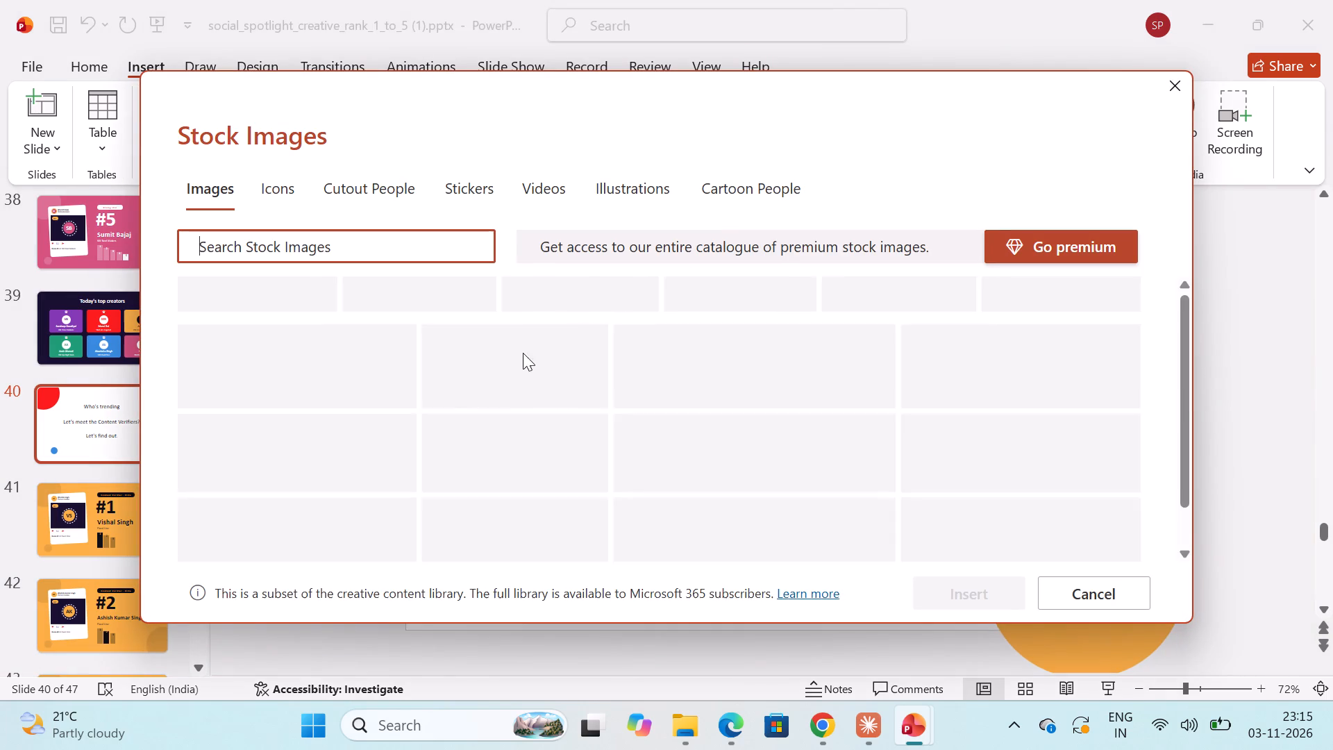
{"action": "left_click", "coordinate": [326, 243]}
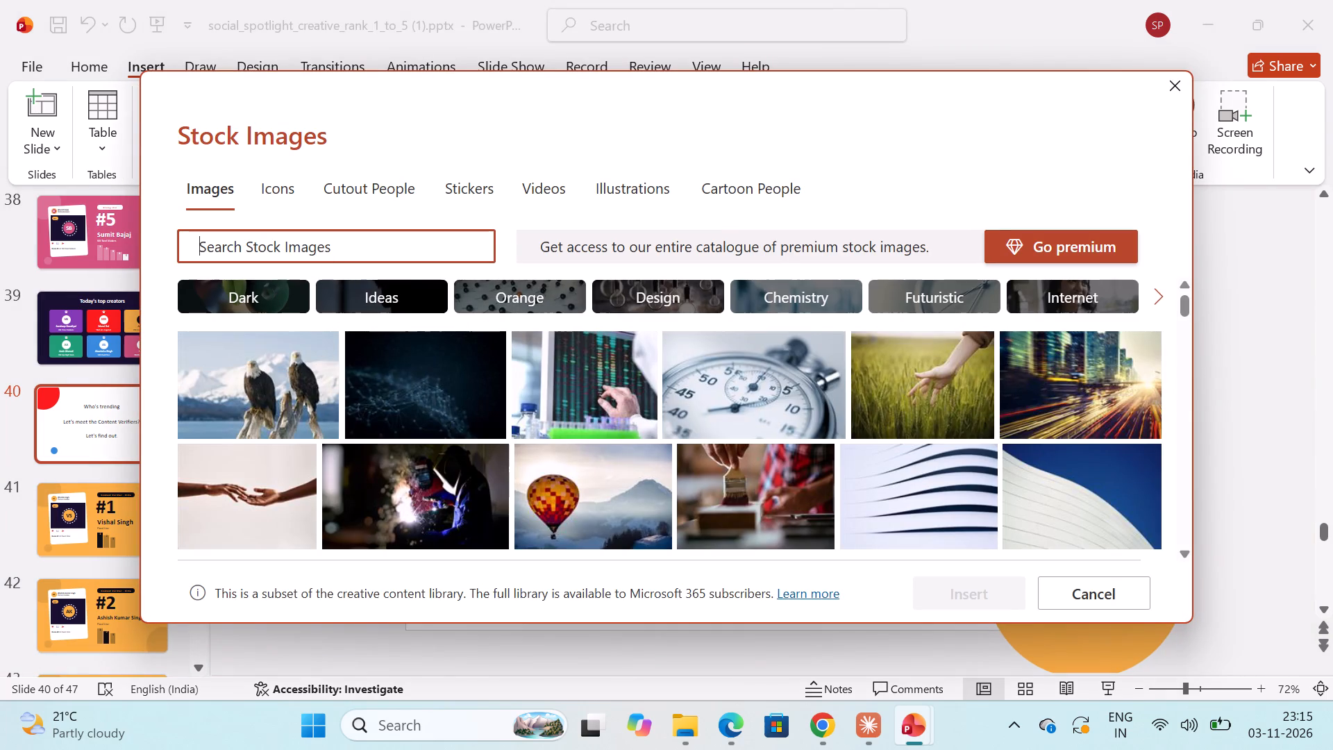
{"action": "type", "text": "social media"}
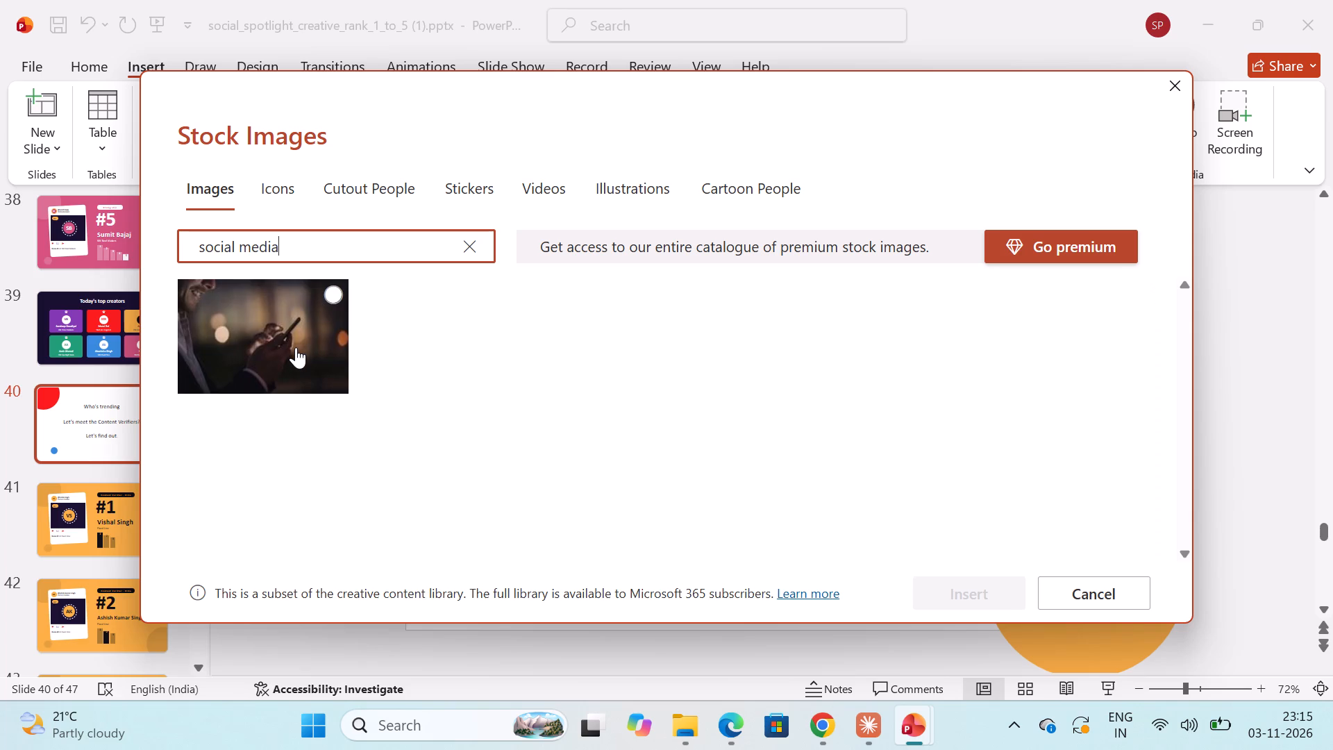
{"action": "scroll", "coordinate": [296, 347], "scroll_direction": "down", "scroll_amount": 4}
{"action": "left_click", "coordinate": [296, 350]}
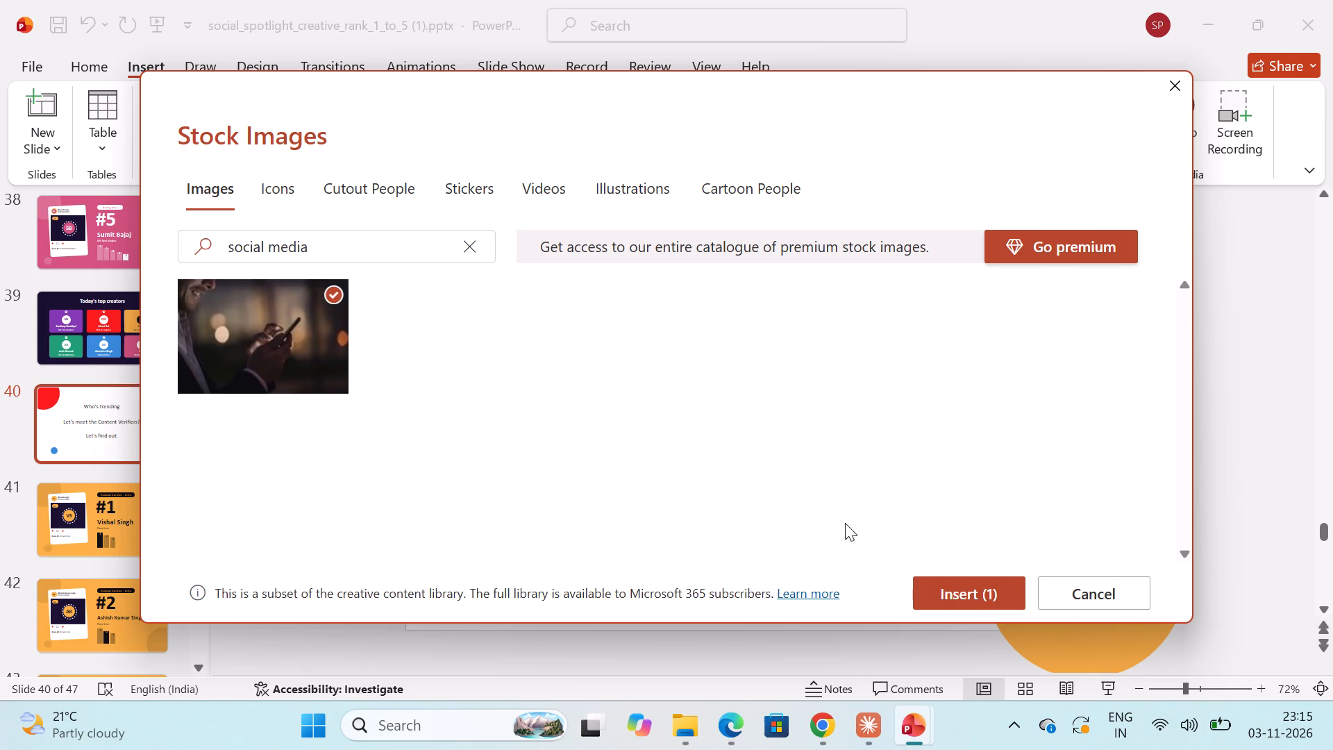
{"action": "left_click", "coordinate": [971, 597]}
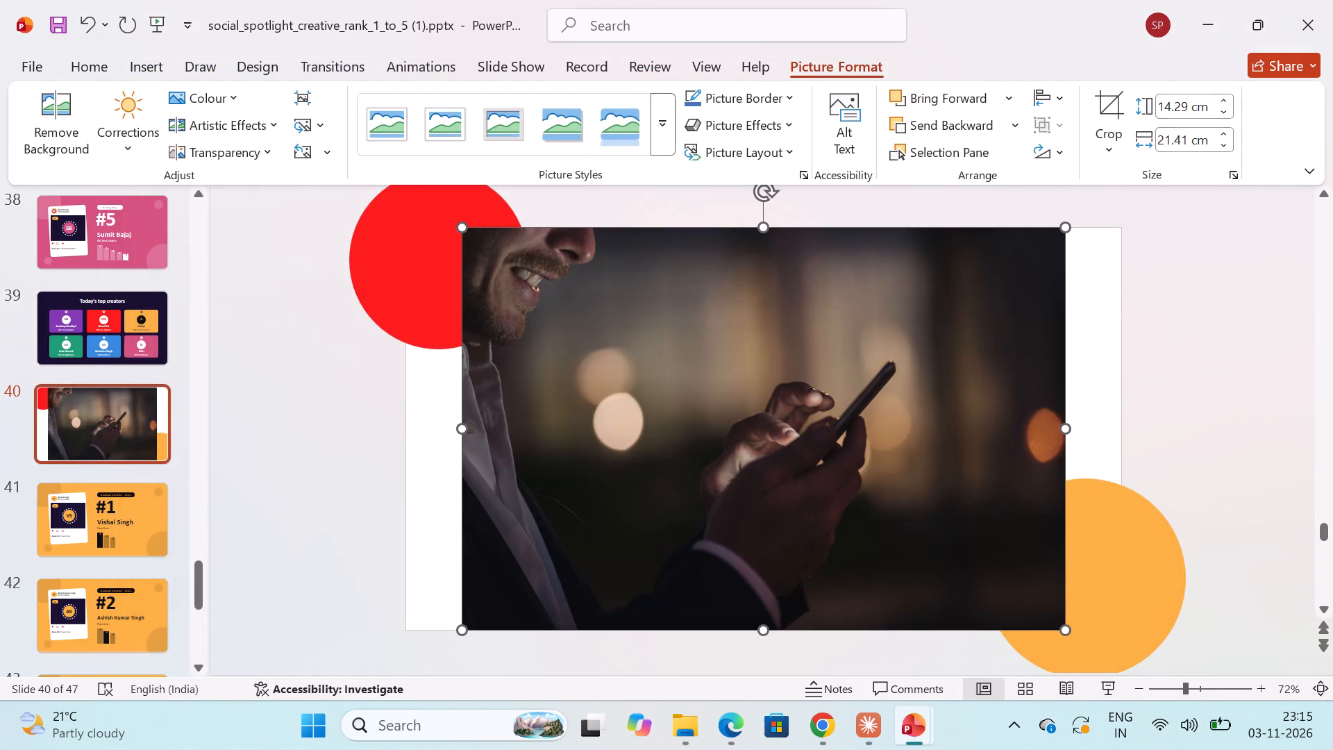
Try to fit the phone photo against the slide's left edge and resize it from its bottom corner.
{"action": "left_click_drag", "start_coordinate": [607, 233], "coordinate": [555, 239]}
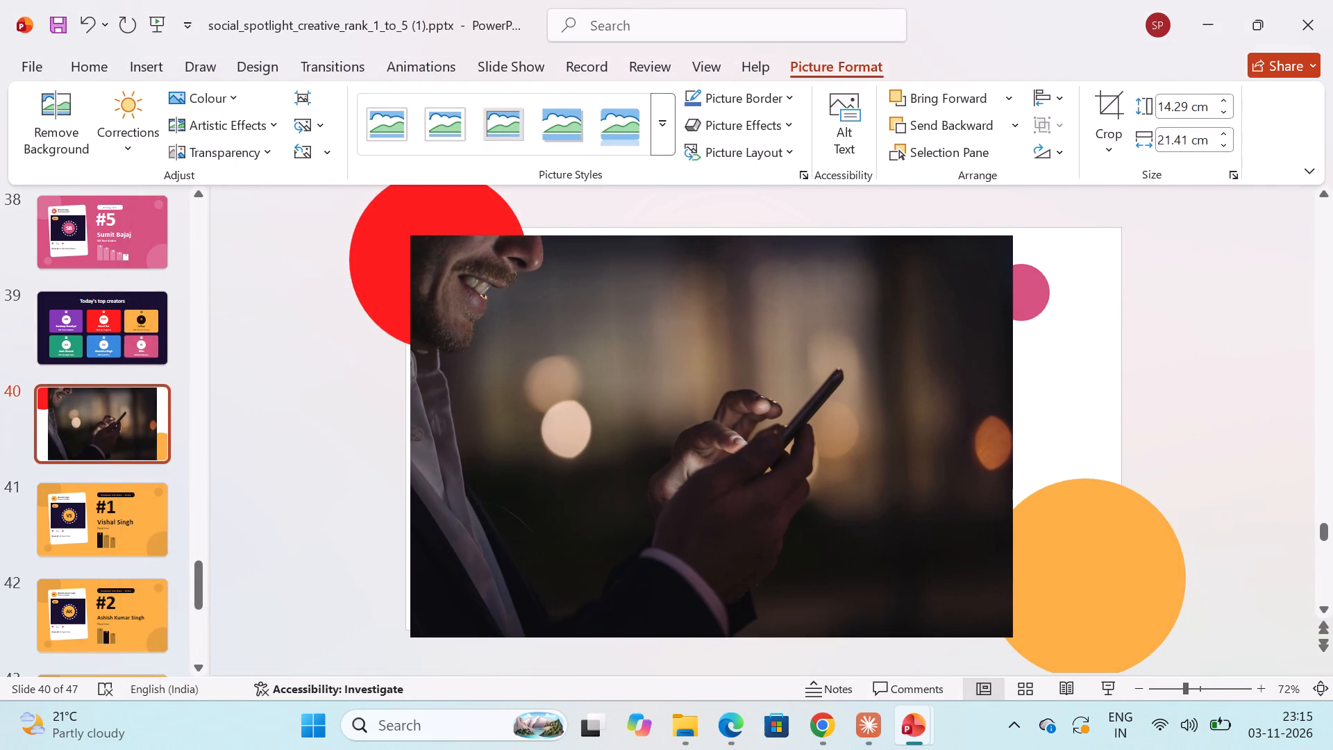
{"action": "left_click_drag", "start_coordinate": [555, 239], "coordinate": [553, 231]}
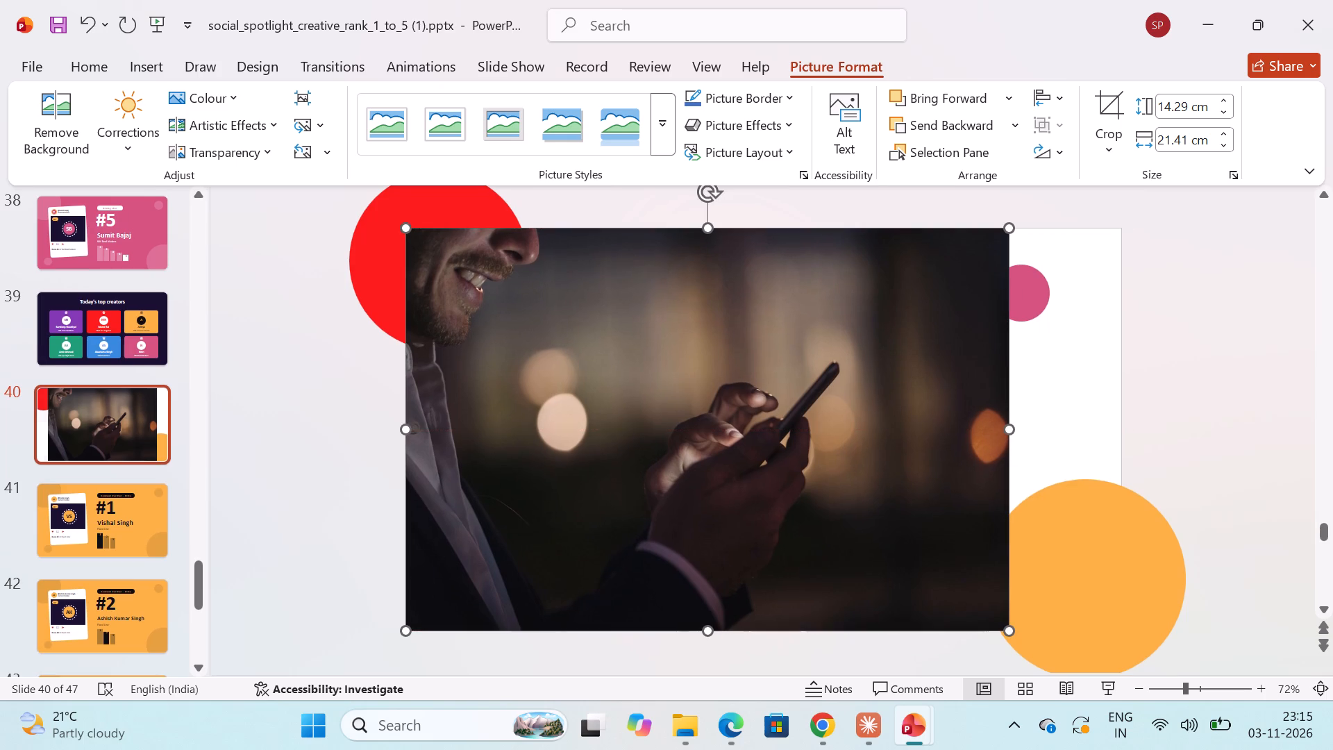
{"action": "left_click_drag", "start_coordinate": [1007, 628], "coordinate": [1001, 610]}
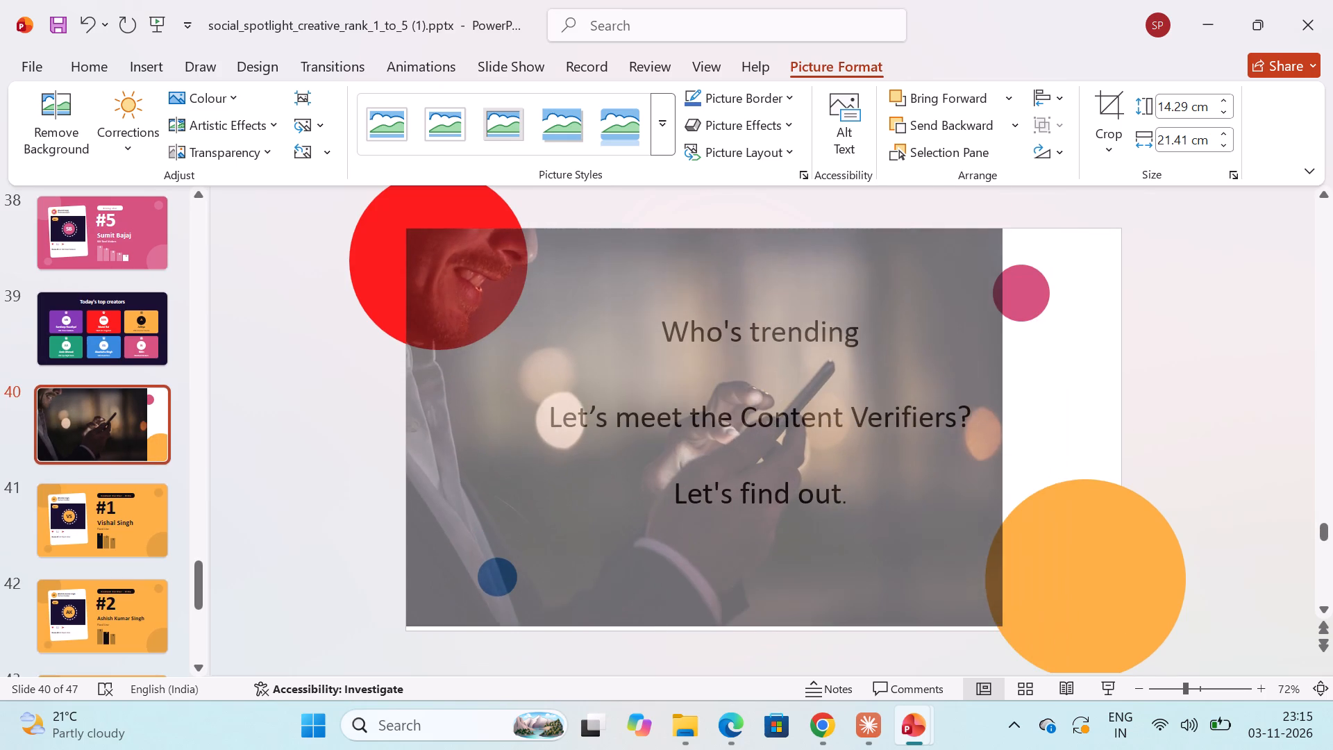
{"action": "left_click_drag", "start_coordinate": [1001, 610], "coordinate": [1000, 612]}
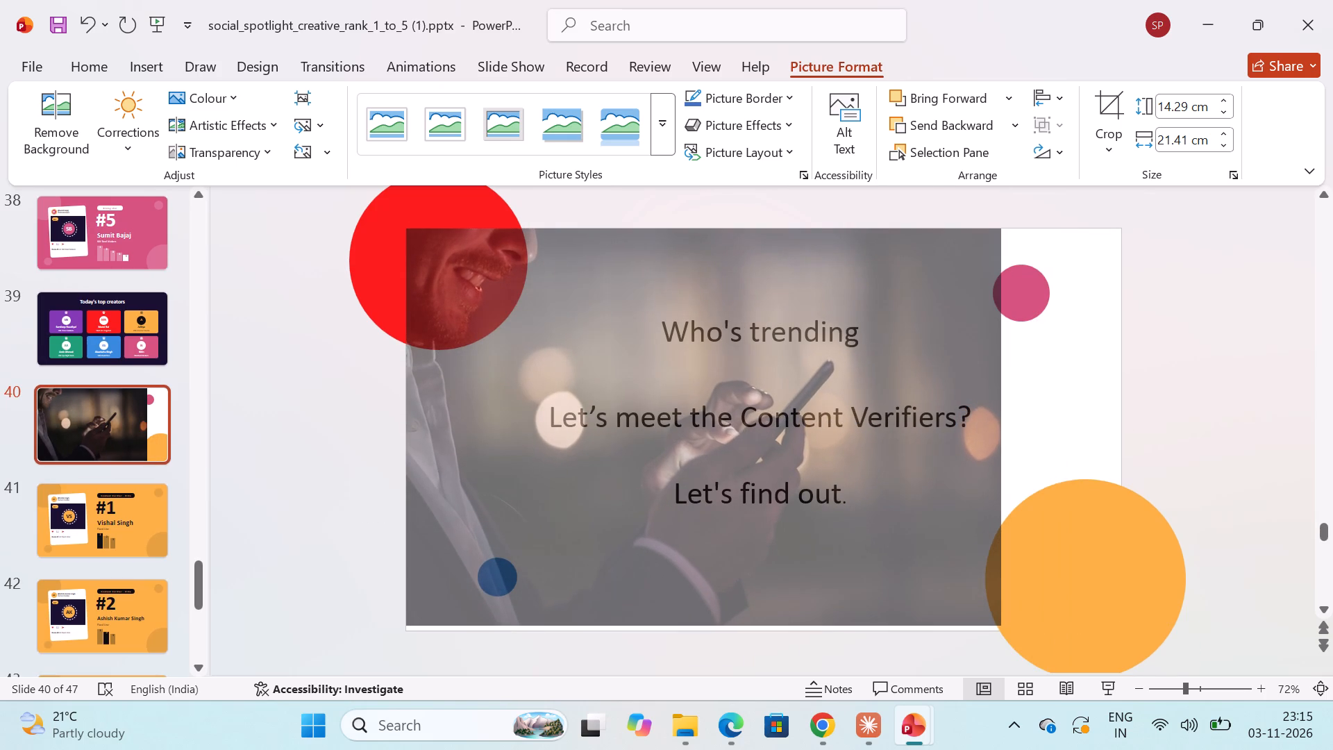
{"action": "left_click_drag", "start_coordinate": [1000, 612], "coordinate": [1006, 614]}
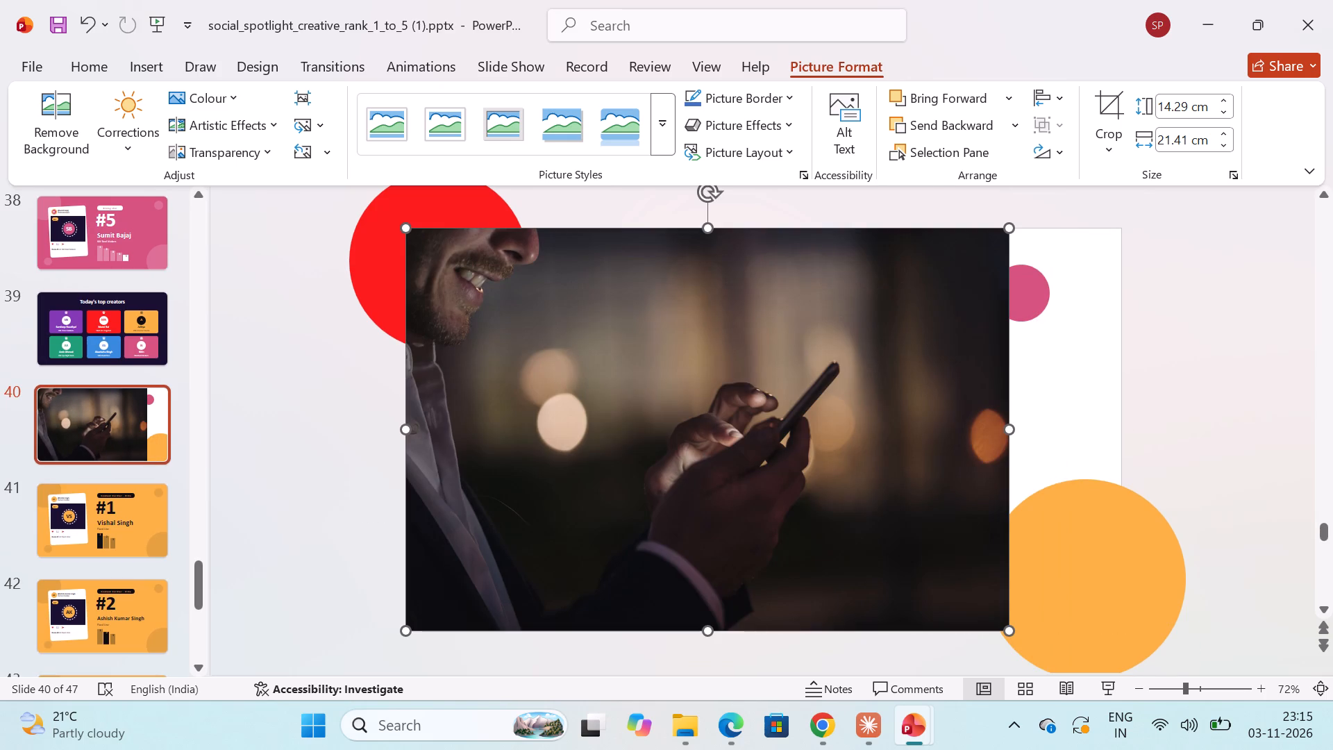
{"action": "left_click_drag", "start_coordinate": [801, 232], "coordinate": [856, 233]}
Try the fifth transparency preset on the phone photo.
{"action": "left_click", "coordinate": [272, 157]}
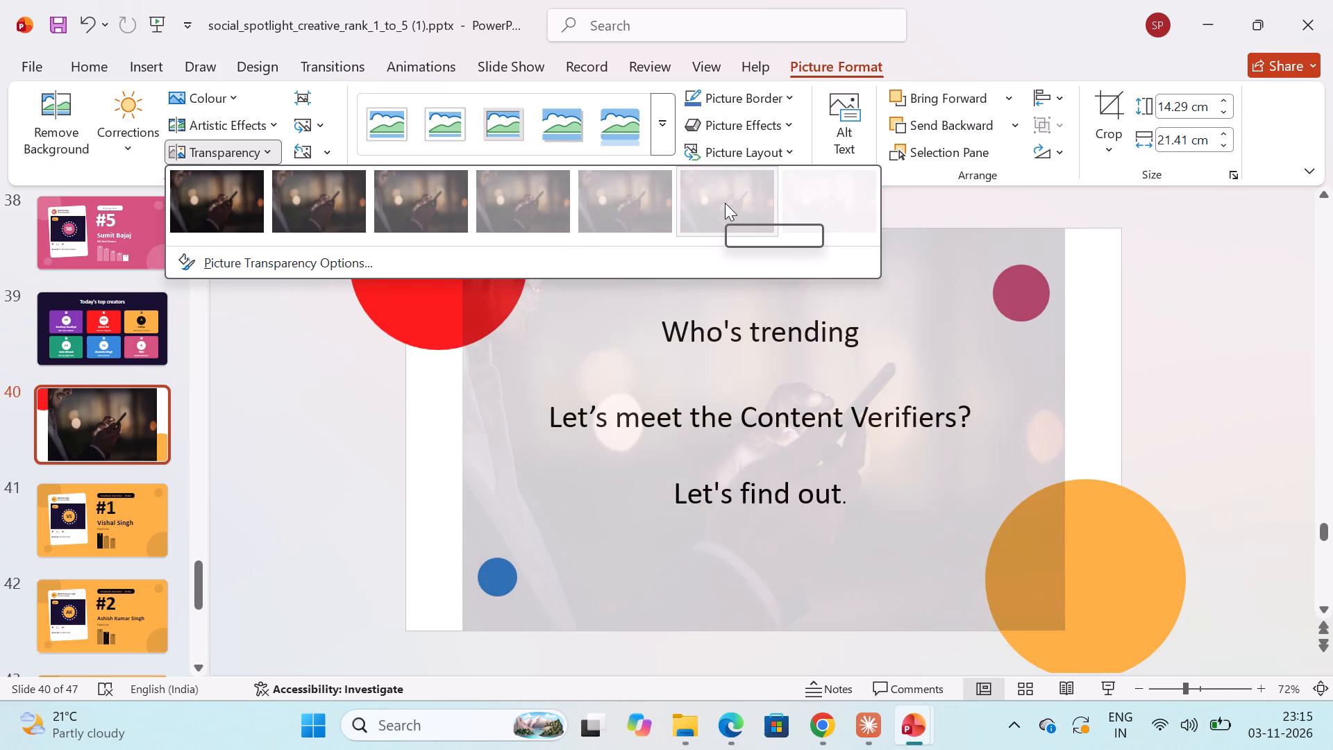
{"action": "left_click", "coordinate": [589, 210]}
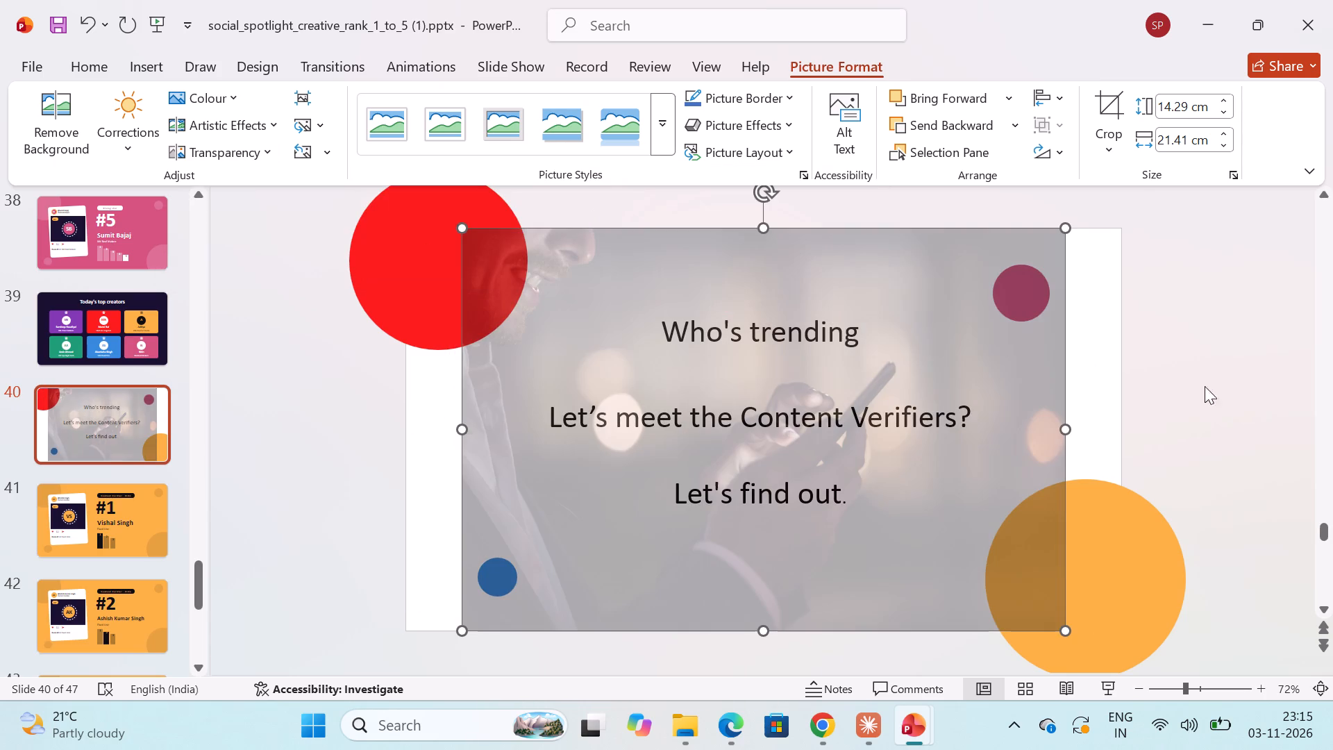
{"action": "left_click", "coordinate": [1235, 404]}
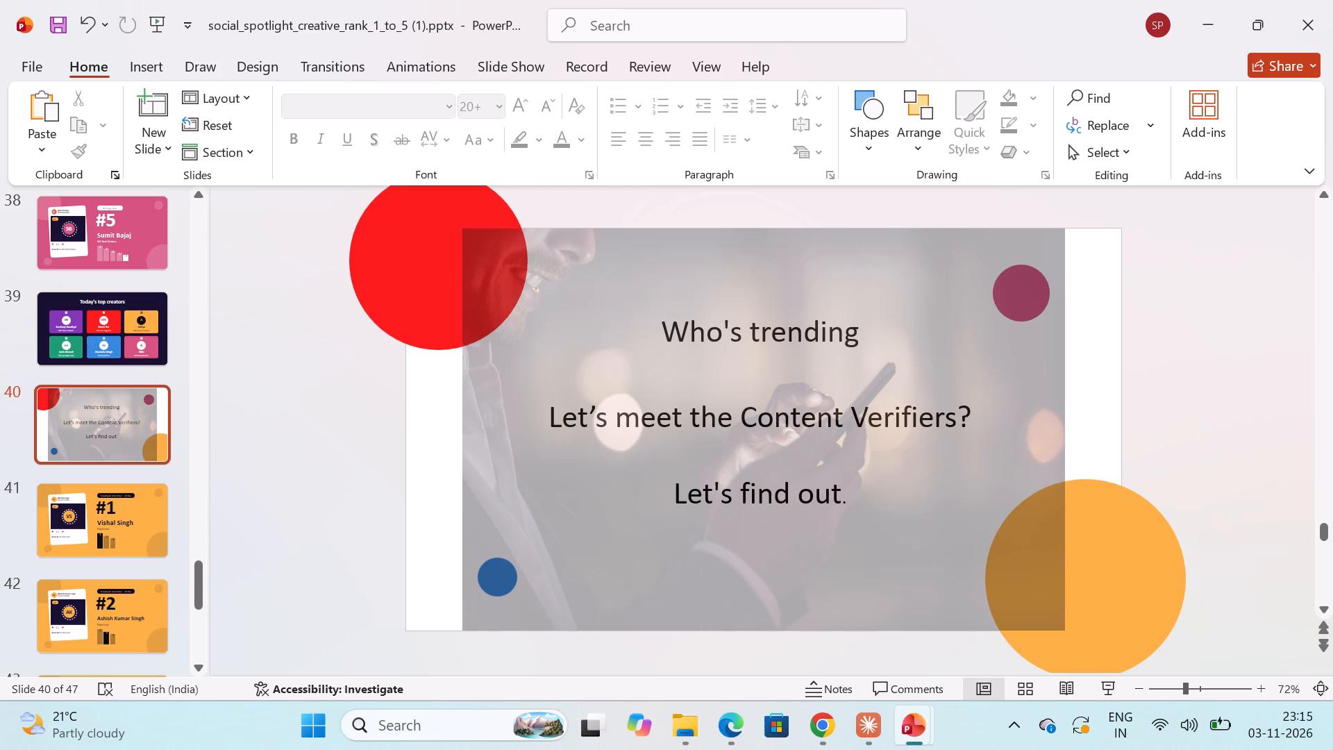
Apply the second, slight transparency preset to the phone photo.
{"action": "left_click", "coordinate": [850, 435]}
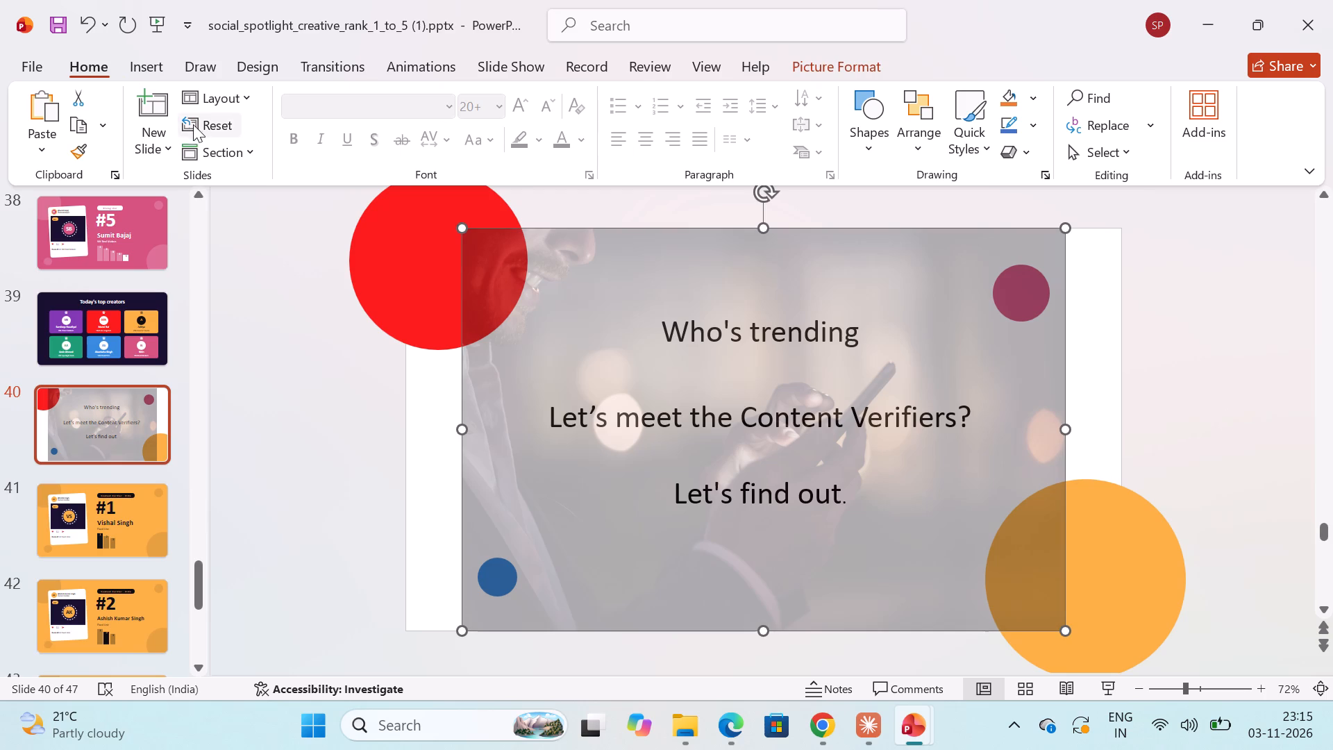
{"action": "left_click", "coordinate": [850, 67]}
{"action": "left_click", "coordinate": [255, 153]}
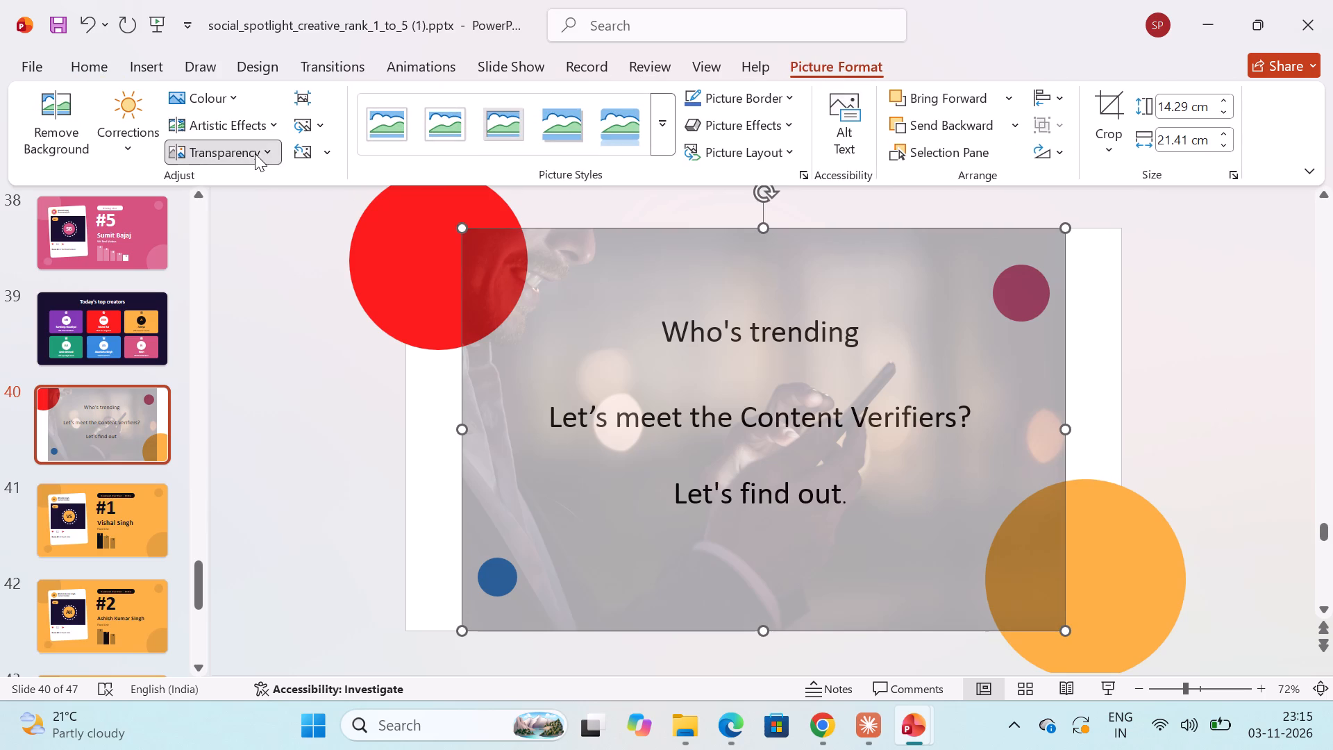
{"action": "left_click", "coordinate": [333, 201]}
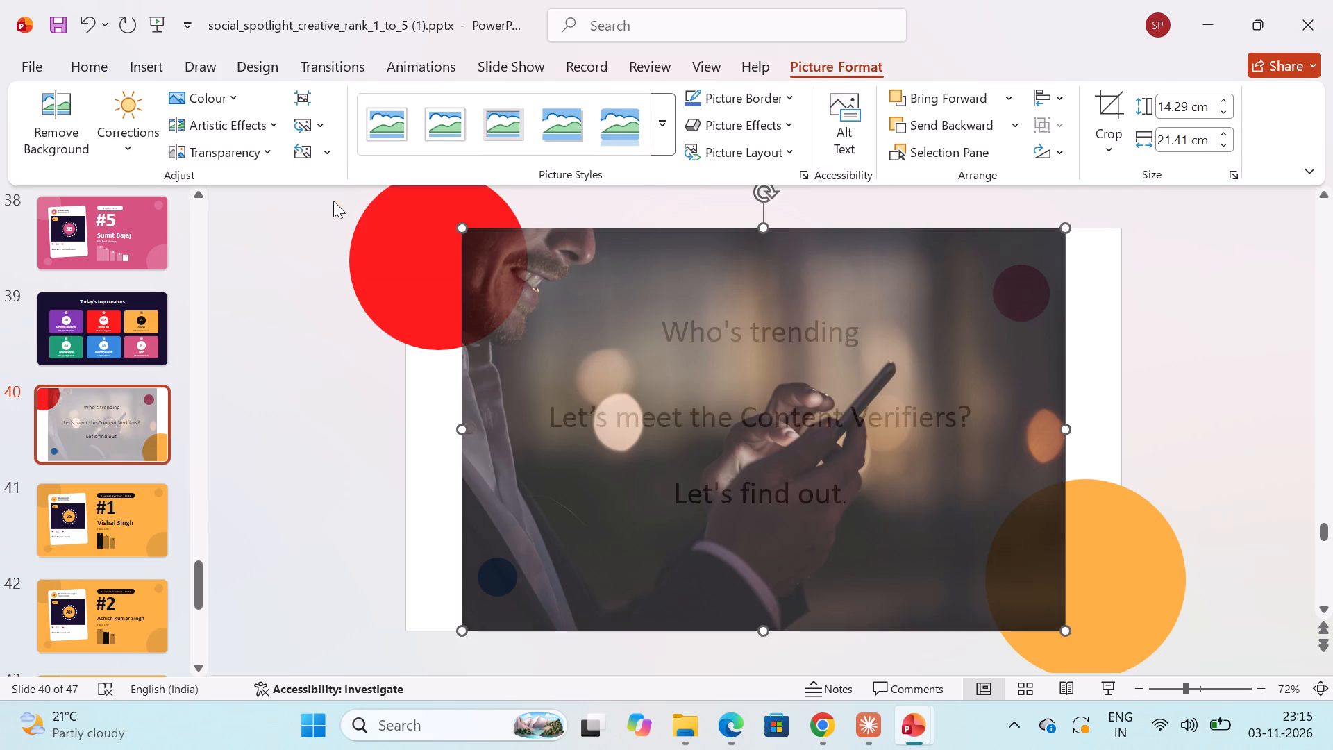
Send the phone photo to the back, behind the tagline text and the coloured circles.
{"action": "left_click", "coordinate": [349, 439]}
{"action": "left_click", "coordinate": [782, 431]}
{"action": "left_click", "coordinate": [841, 486]}
{"action": "left_click", "coordinate": [841, 501]}
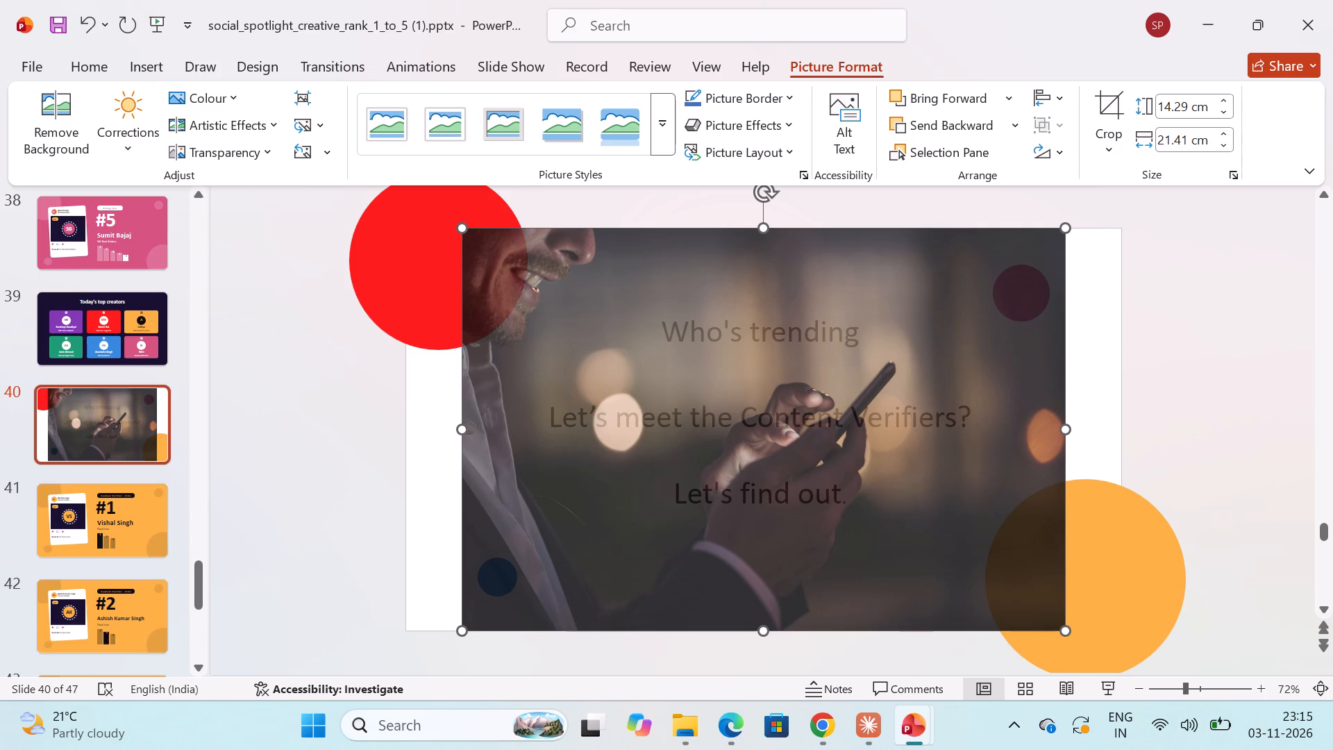
{"action": "left_click", "coordinate": [836, 494]}
{"action": "right_click", "coordinate": [856, 237]}
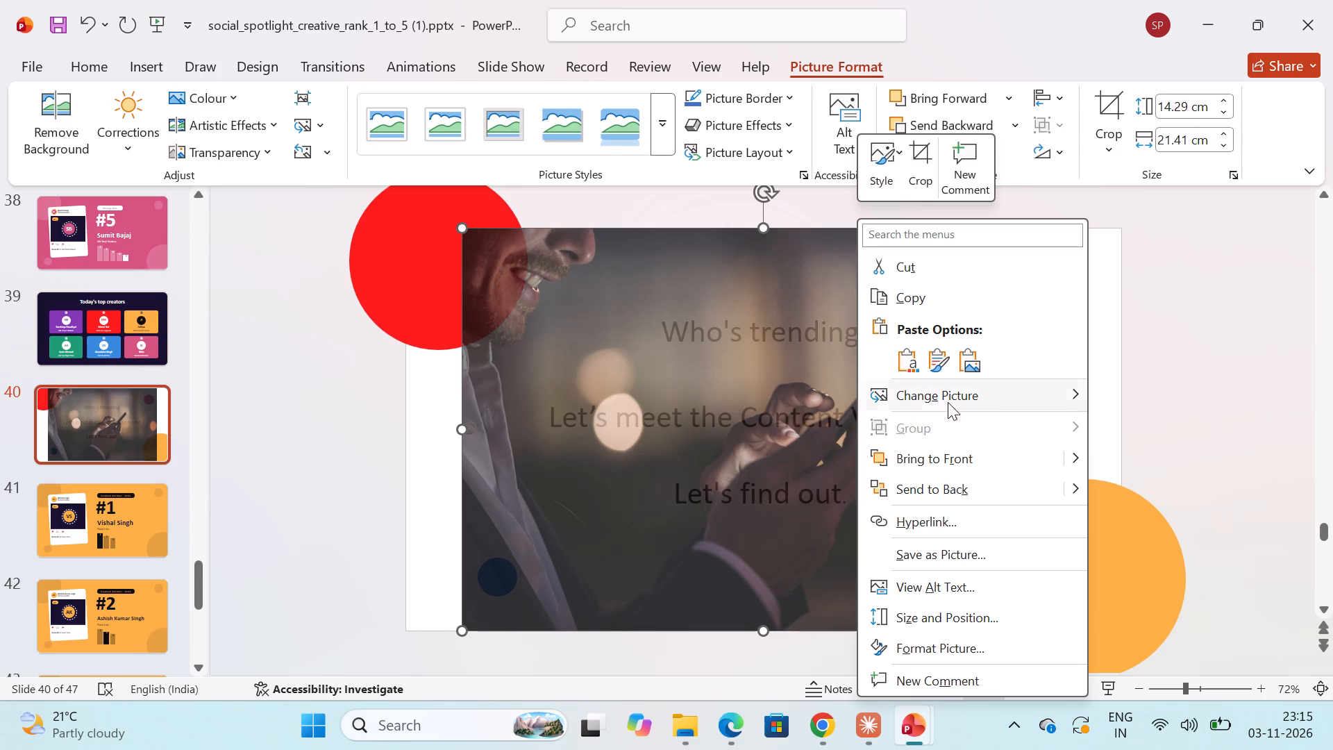
{"action": "left_click", "coordinate": [950, 484]}
{"action": "left_click", "coordinate": [1118, 431]}
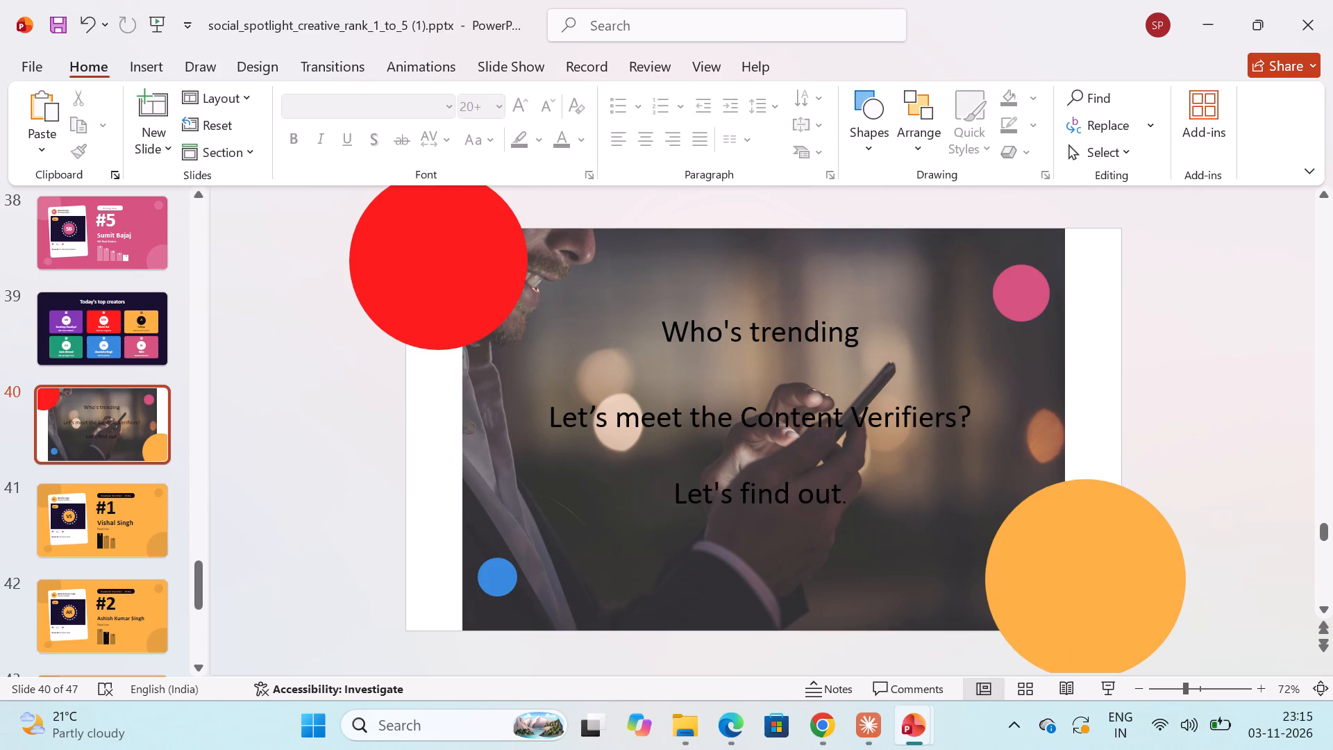
Stretch the phone photo sideways to both side edges of the slide so it fills the whole background.
{"action": "left_click", "coordinate": [800, 372]}
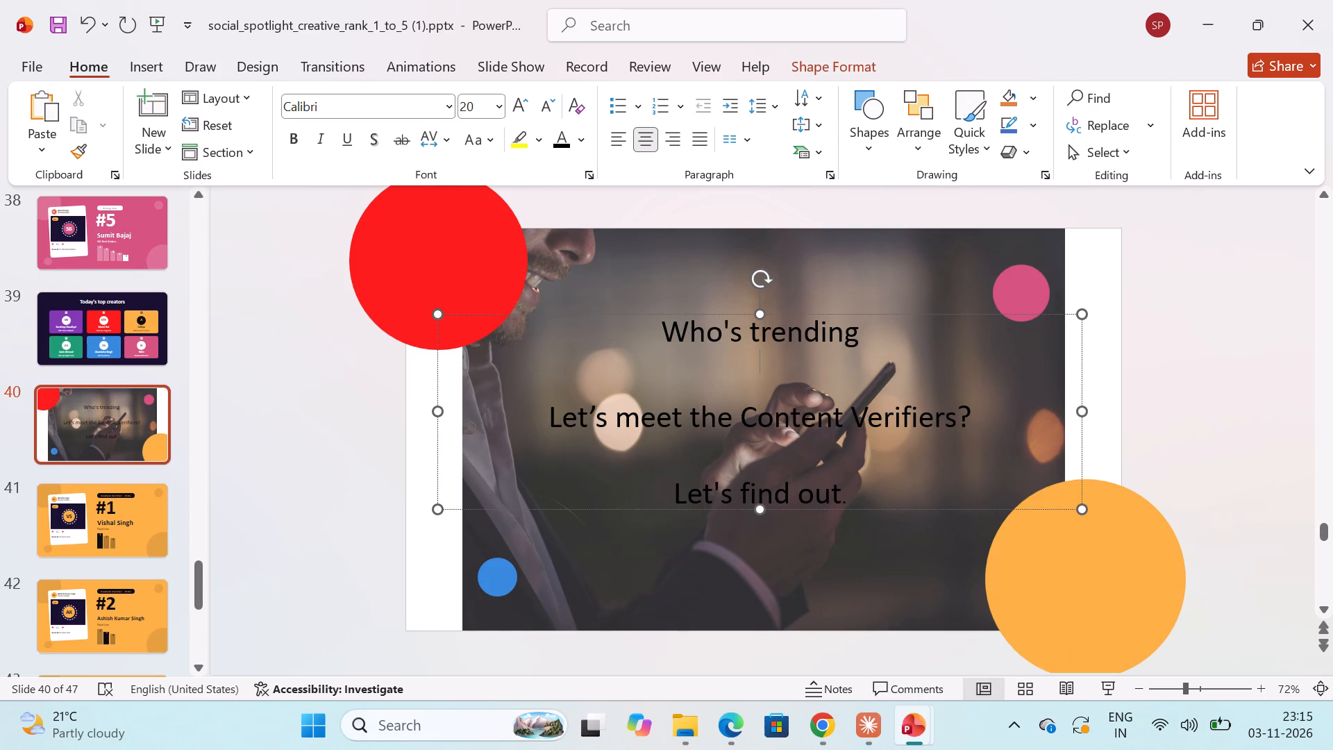
{"action": "left_click", "coordinate": [1047, 249]}
{"action": "left_click_drag", "start_coordinate": [1061, 431], "coordinate": [1118, 426]}
{"action": "left_click_drag", "start_coordinate": [461, 434], "coordinate": [461, 433]}
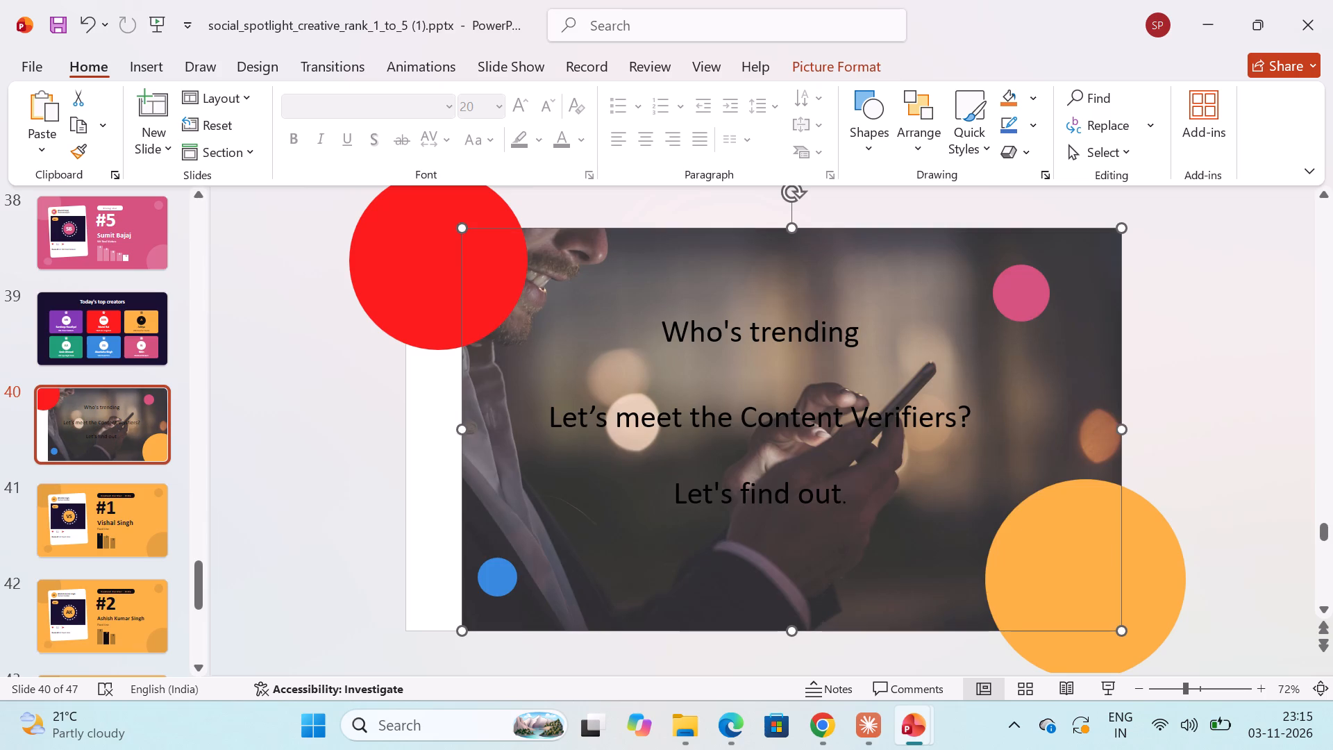
{"action": "left_click_drag", "start_coordinate": [461, 433], "coordinate": [407, 433]}
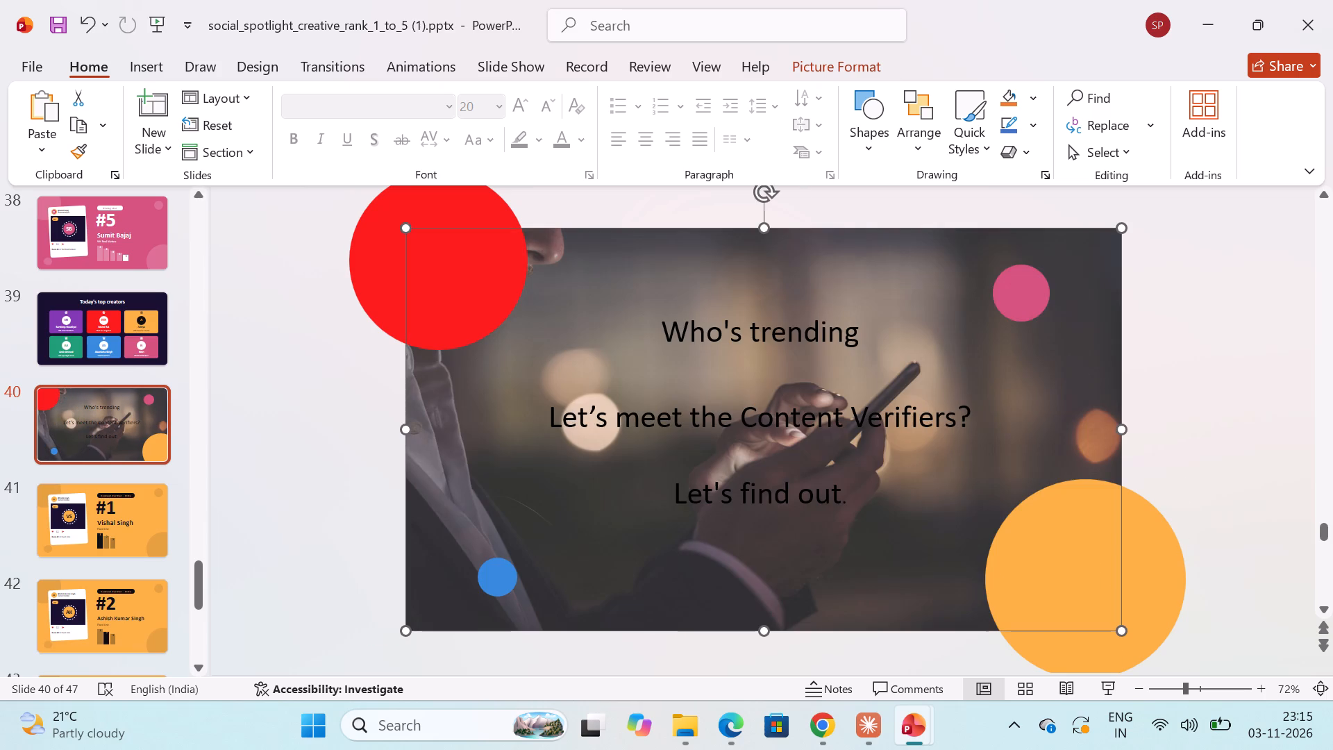
Change the font colour of the whole tagline text box to white.
{"action": "left_click", "coordinate": [801, 319]}
{"action": "left_click", "coordinate": [818, 315]}
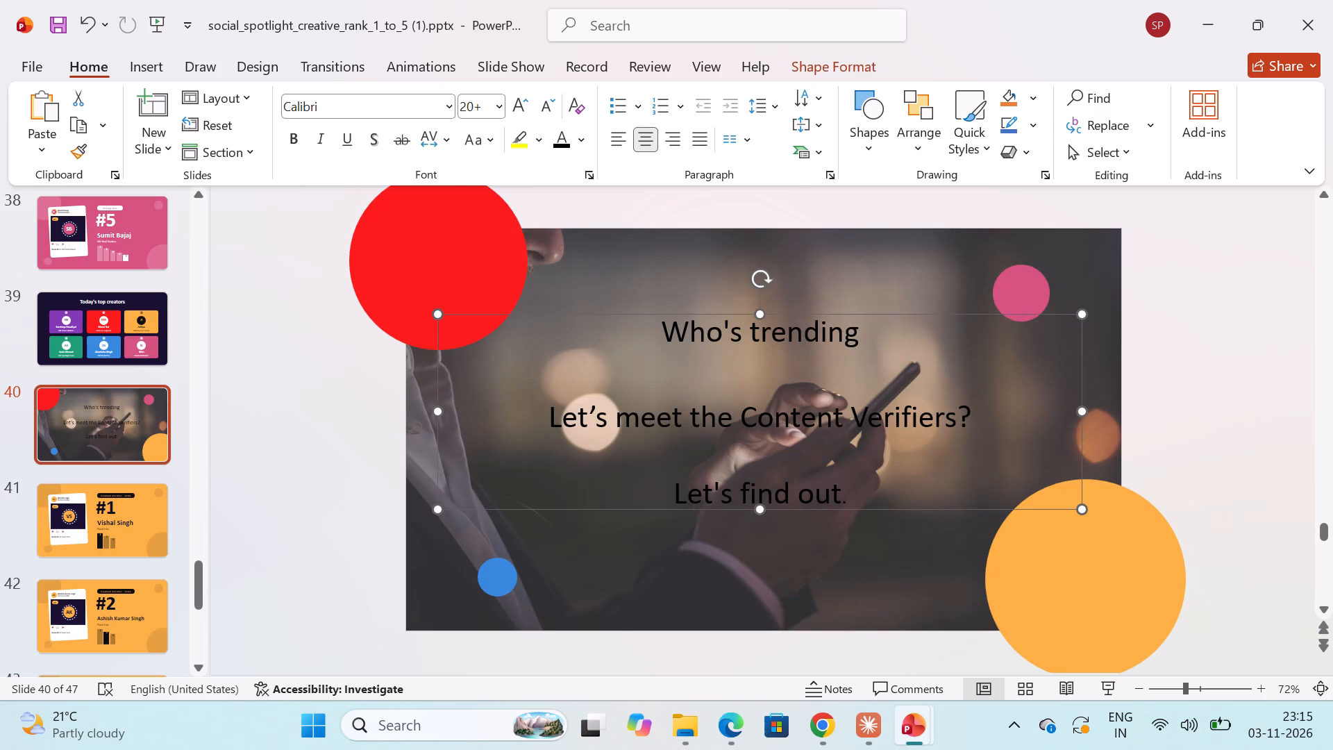
{"action": "left_click", "coordinate": [578, 140]}
{"action": "left_click", "coordinate": [562, 242]}
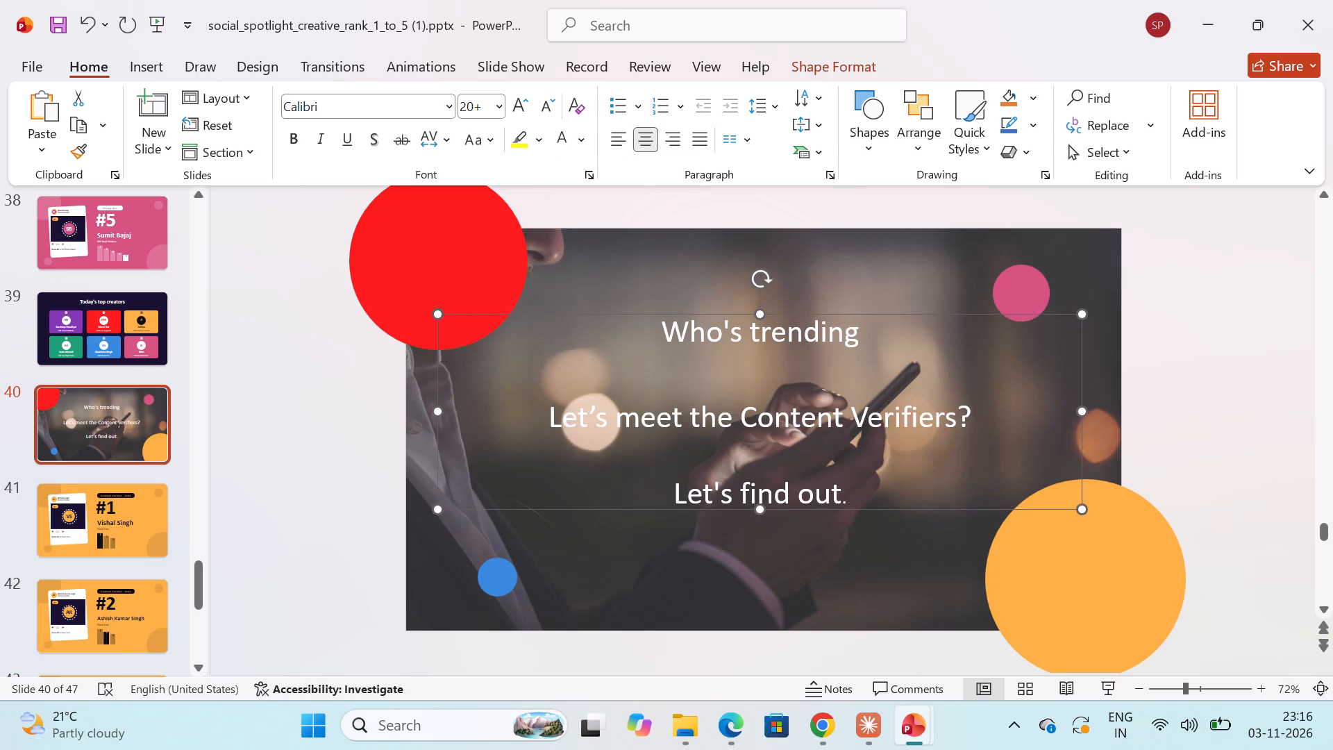
Make all the tagline text bold, from "Who's trending" through "Let's find out".
{"action": "left_click_drag", "start_coordinate": [870, 495], "coordinate": [684, 331]}
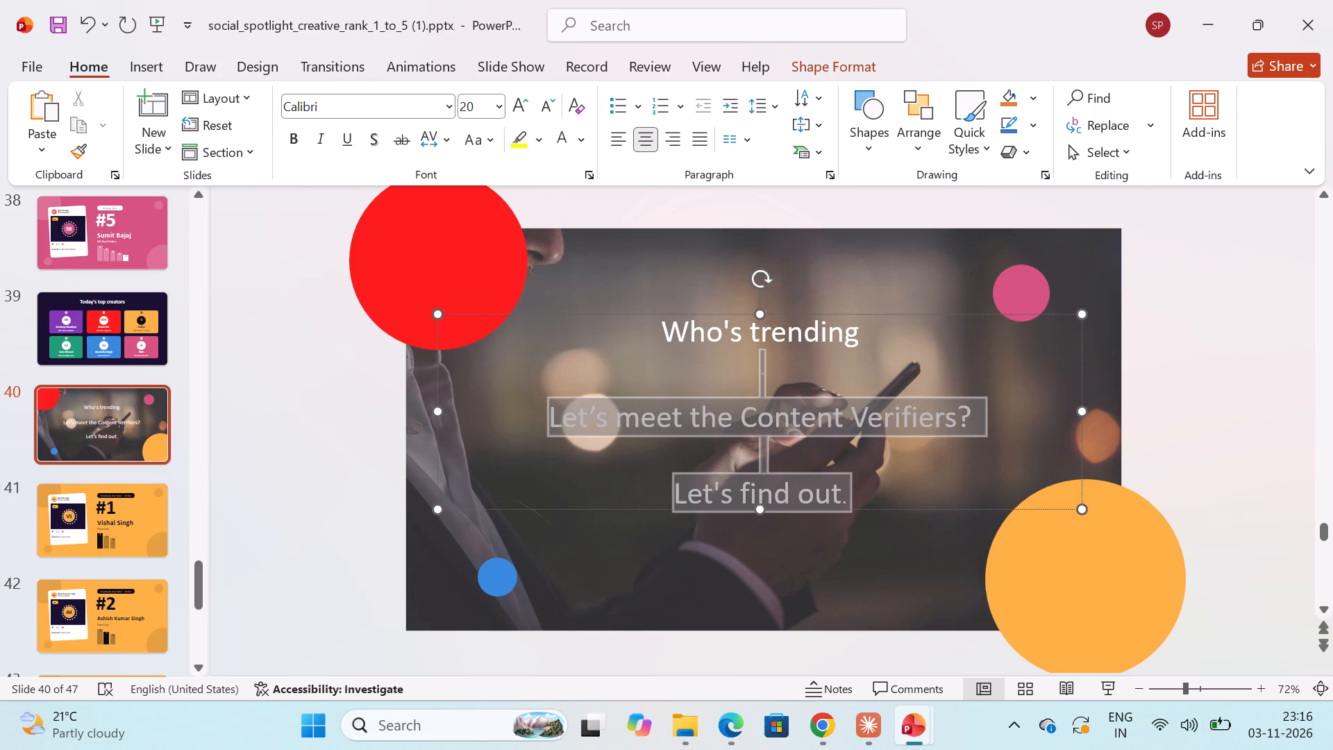
{"action": "left_click_drag", "start_coordinate": [684, 331], "coordinate": [669, 325]}
{"action": "left_click", "coordinate": [299, 145]}
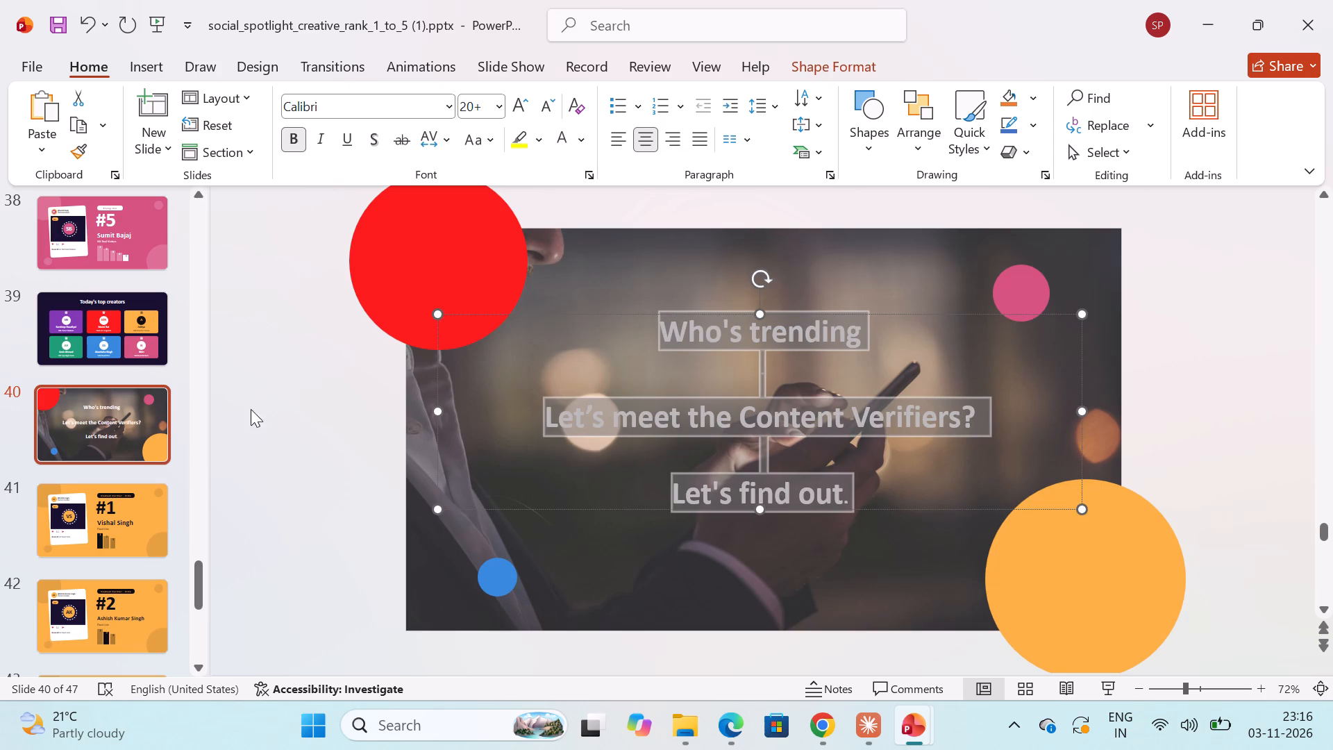
{"action": "left_click", "coordinate": [249, 446]}
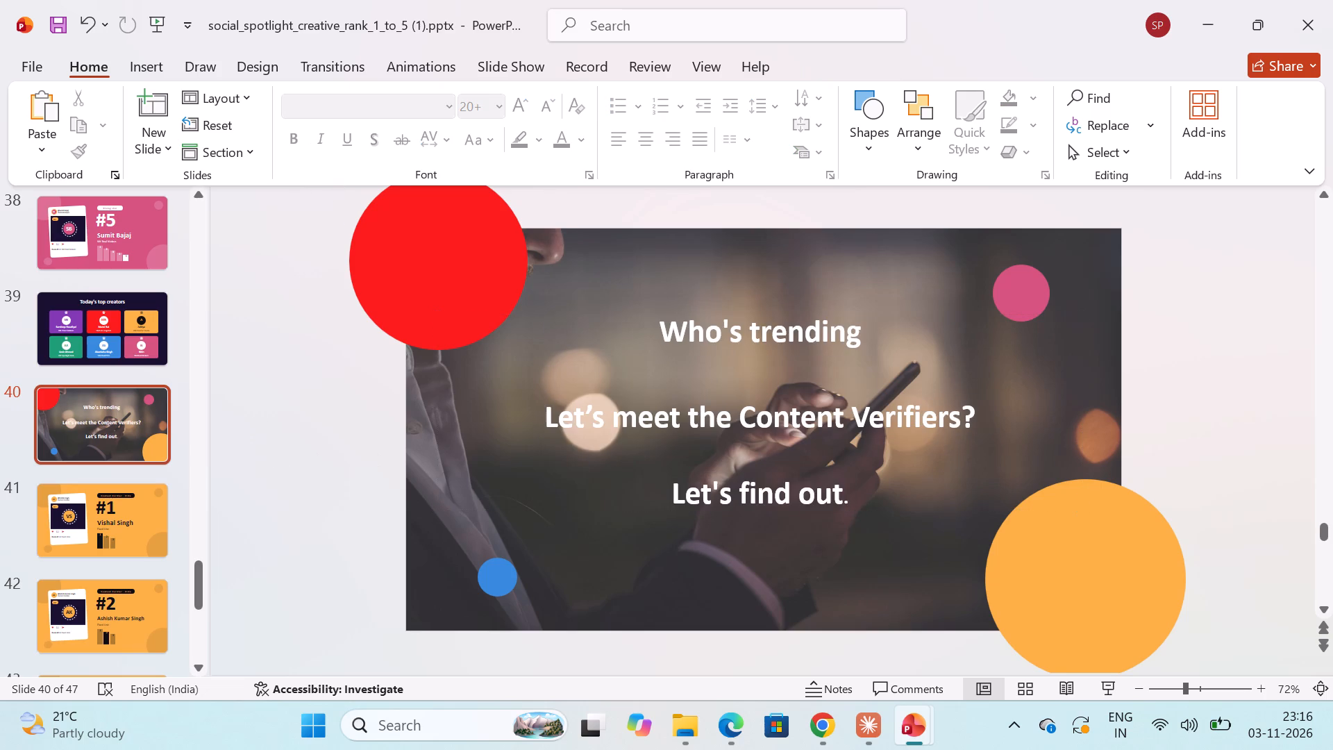
Move the tagline text box slightly up on the slide over the phone photo.
{"action": "left_click", "coordinate": [669, 431]}
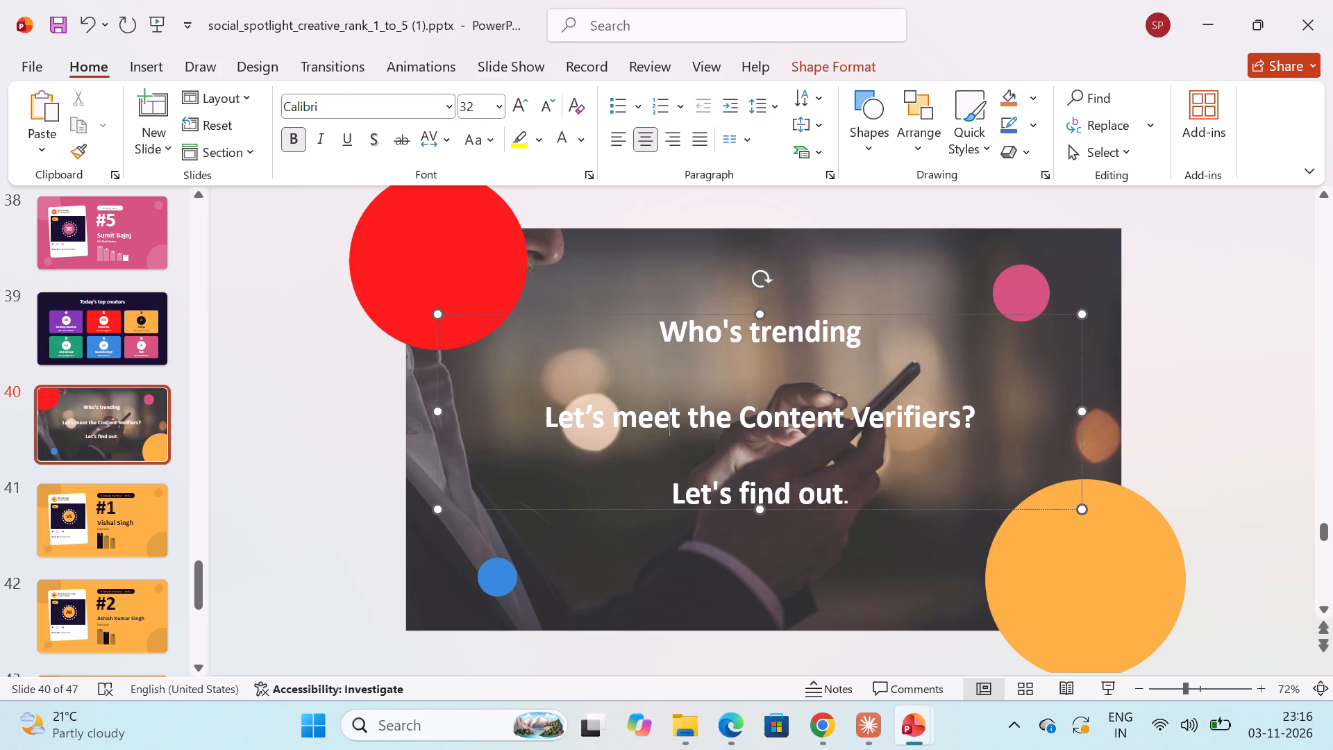
{"action": "left_click_drag", "start_coordinate": [853, 315], "coordinate": [856, 271]}
{"action": "left_click", "coordinate": [348, 444]}
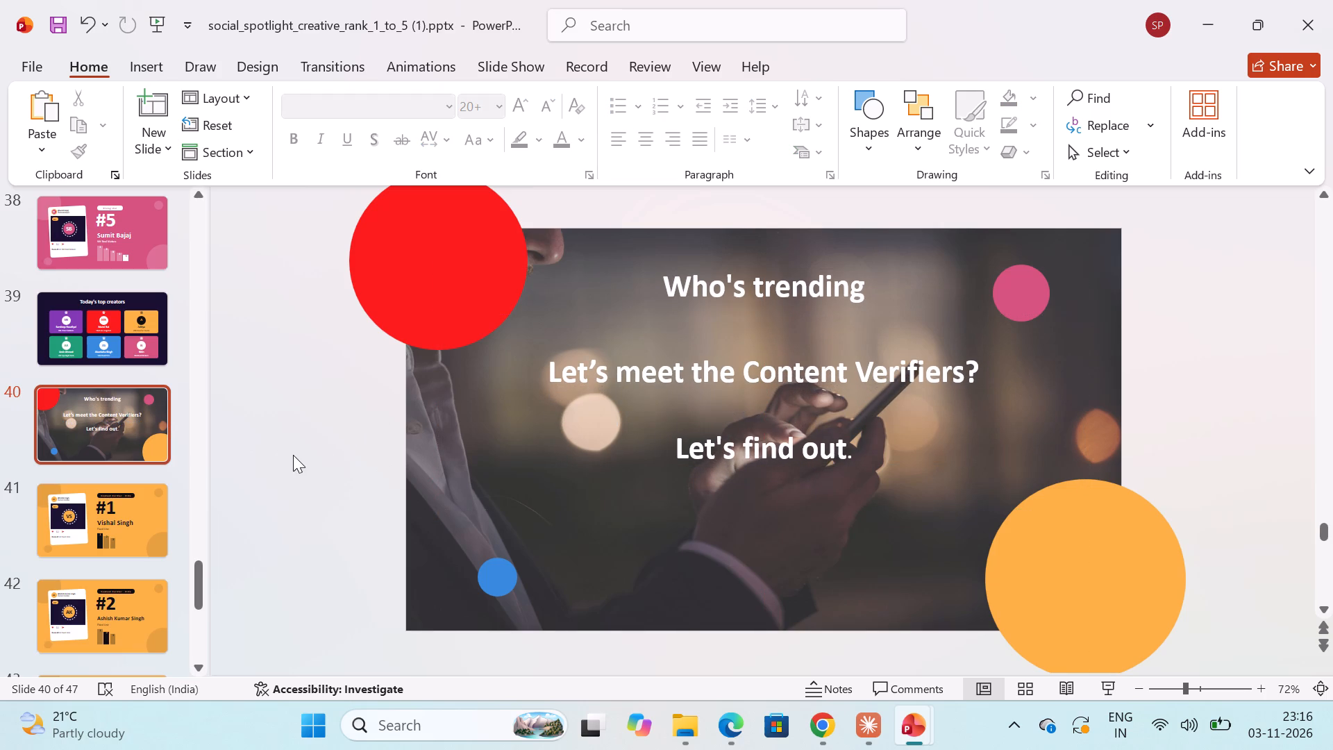
Return to the start of the deck and review the title slide and the "Going live with the leaderboard" slide.
{"action": "scroll", "coordinate": [174, 539], "scroll_direction": "up", "scroll_amount": 6}
{"action": "left_click_drag", "start_coordinate": [197, 573], "coordinate": [191, 240]}
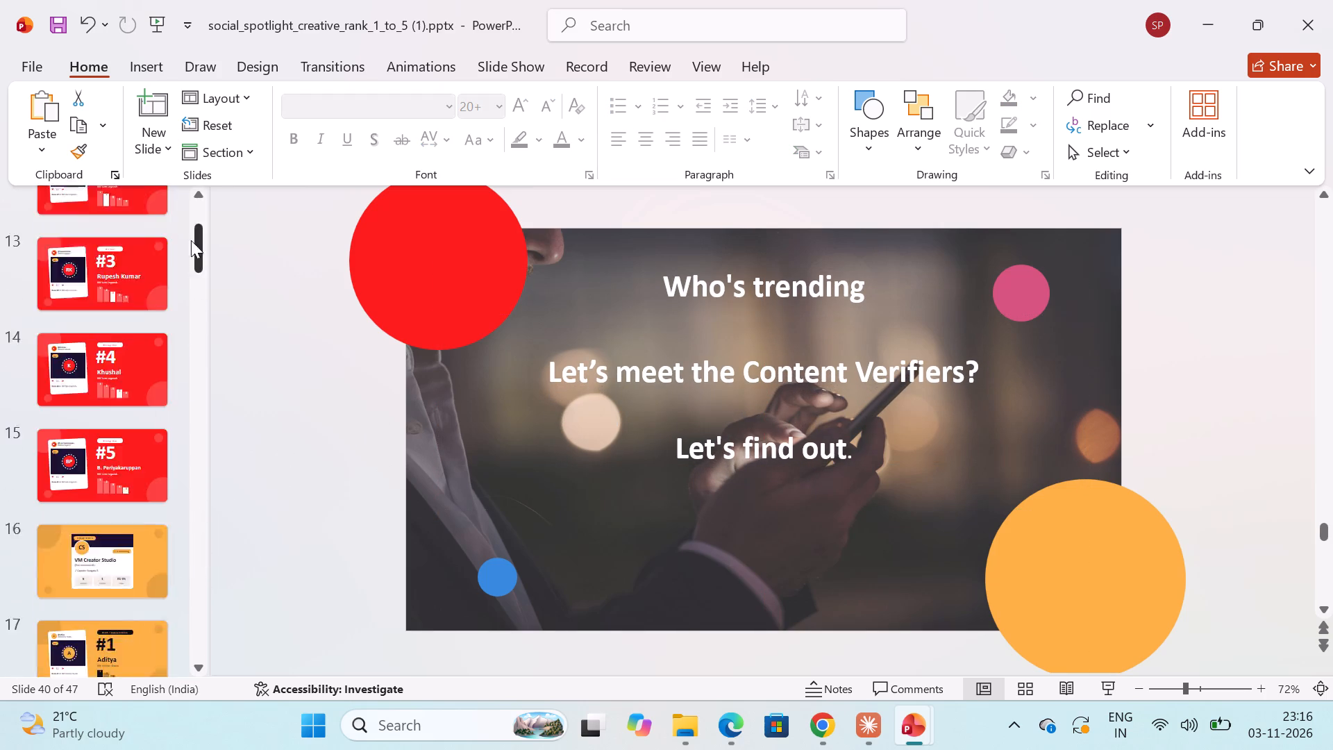
{"action": "left_click_drag", "start_coordinate": [191, 240], "coordinate": [191, 196]}
{"action": "left_click", "coordinate": [119, 256]}
{"action": "scroll", "coordinate": [119, 256], "scroll_direction": "up", "scroll_amount": 6}
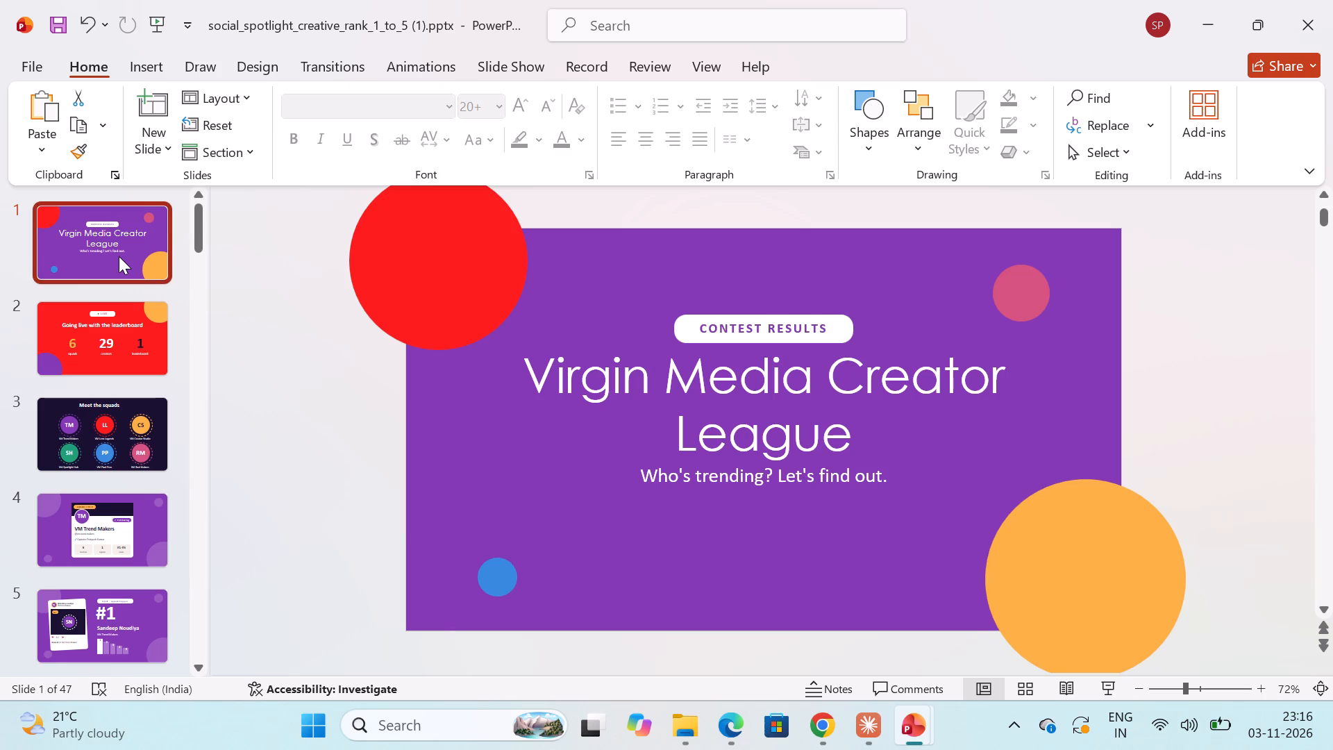
{"action": "left_click", "coordinate": [742, 334]}
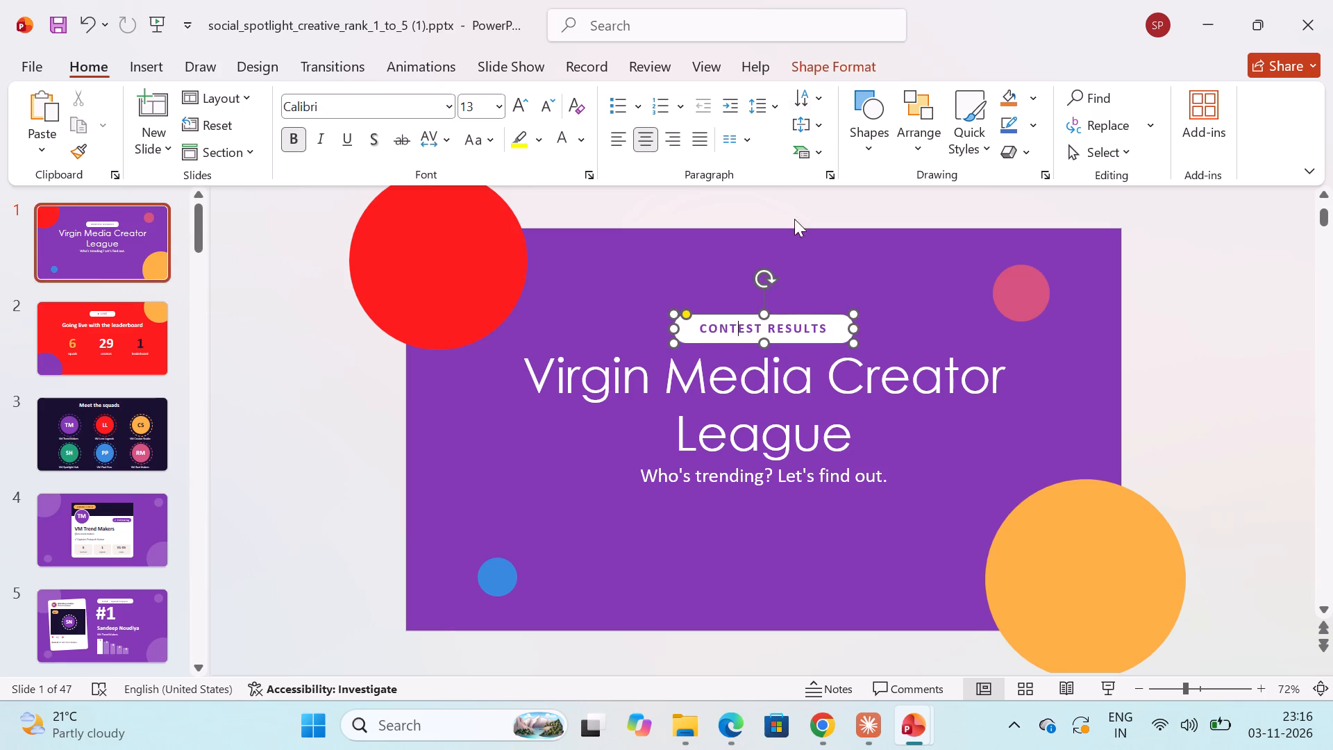
{"action": "left_click", "coordinate": [148, 356]}
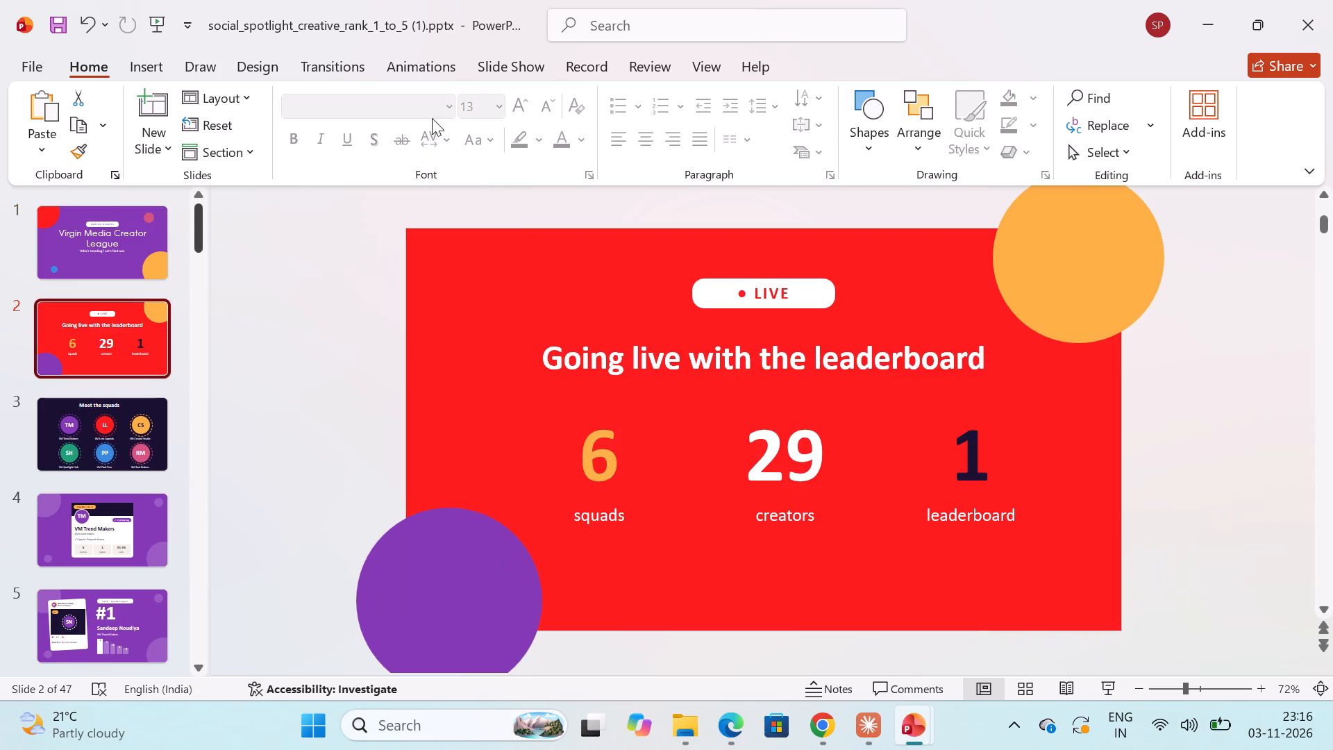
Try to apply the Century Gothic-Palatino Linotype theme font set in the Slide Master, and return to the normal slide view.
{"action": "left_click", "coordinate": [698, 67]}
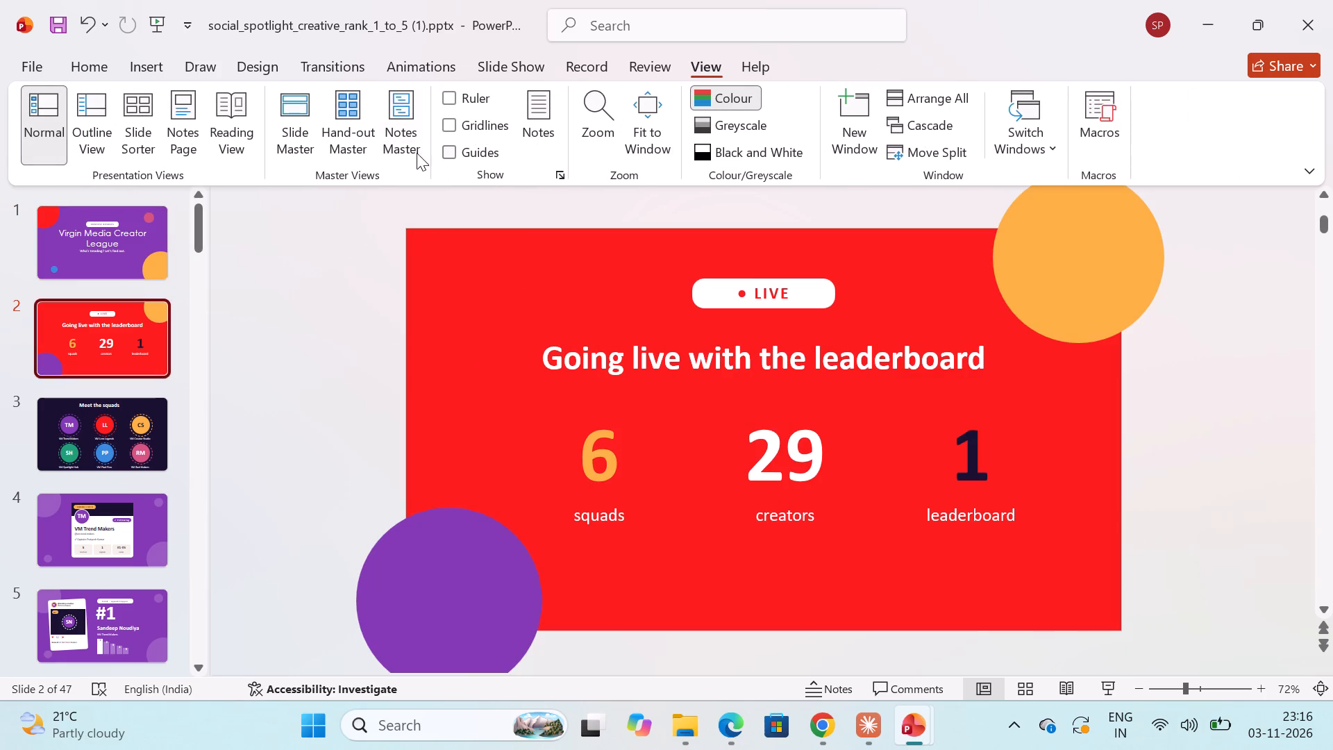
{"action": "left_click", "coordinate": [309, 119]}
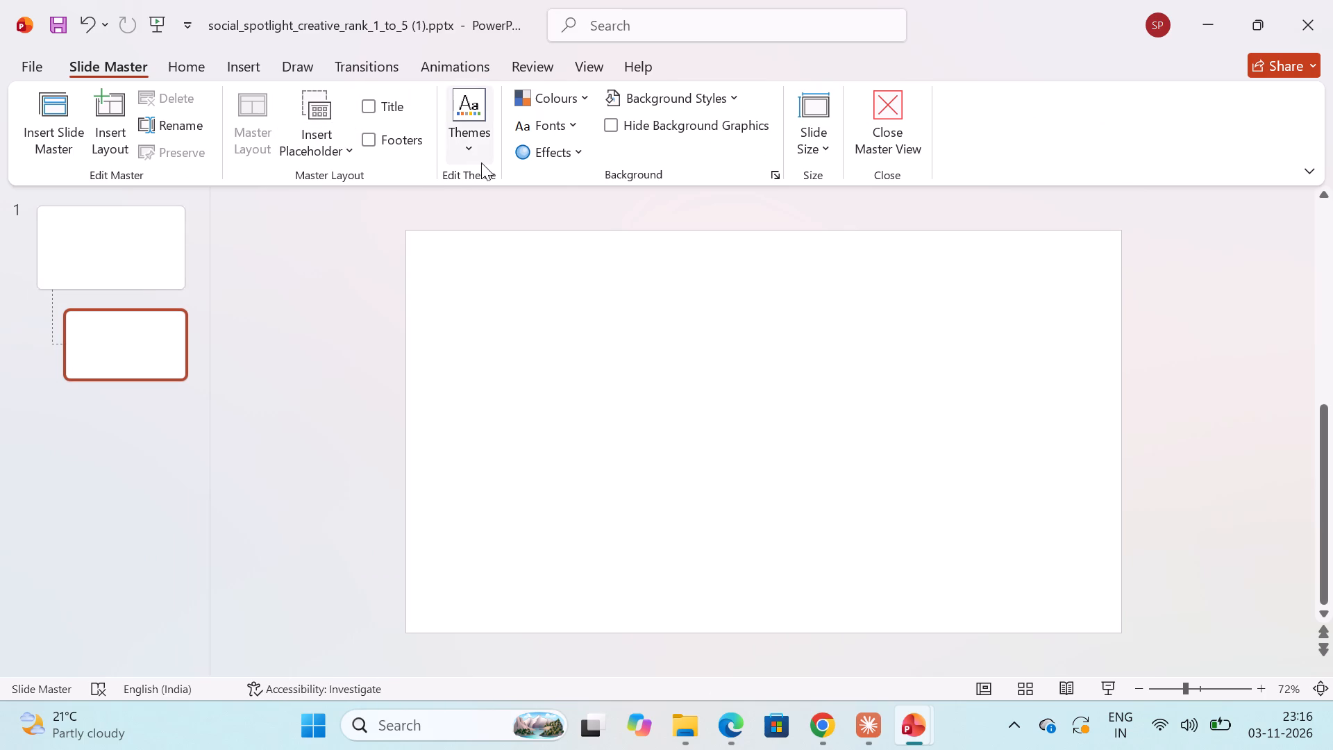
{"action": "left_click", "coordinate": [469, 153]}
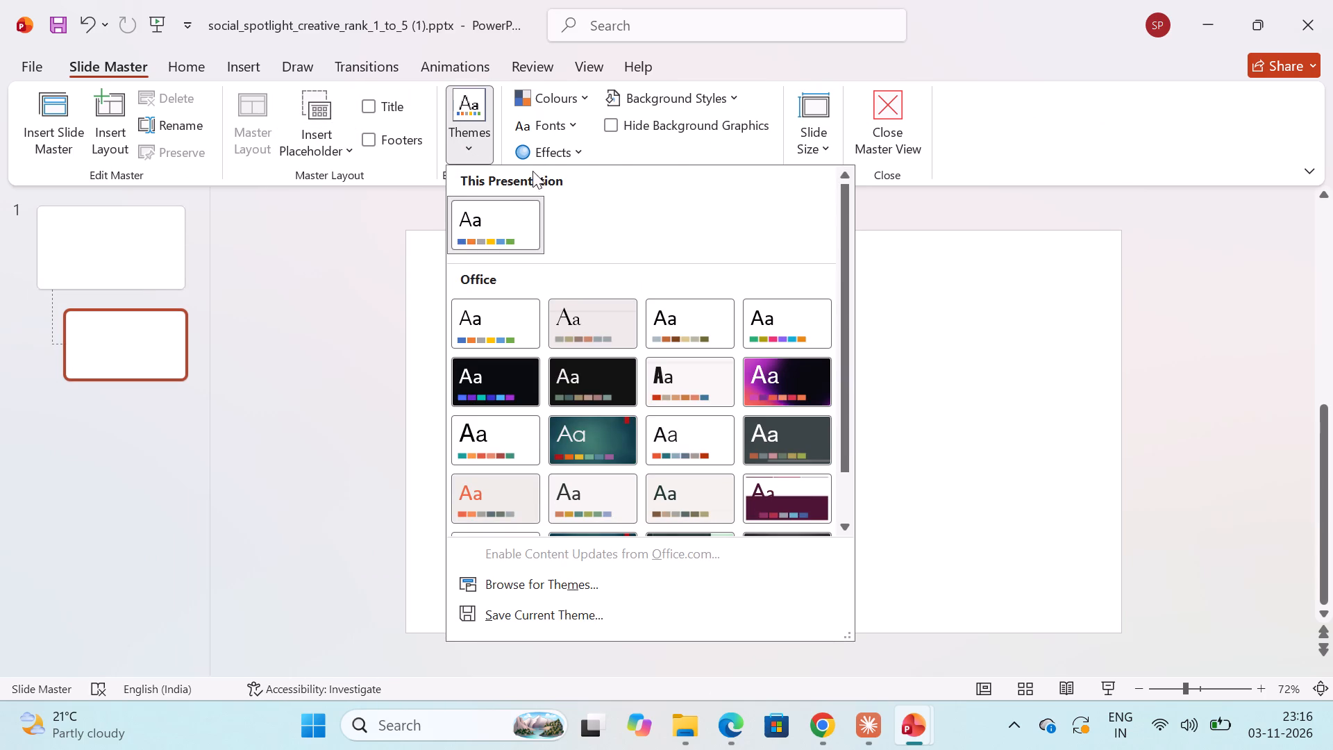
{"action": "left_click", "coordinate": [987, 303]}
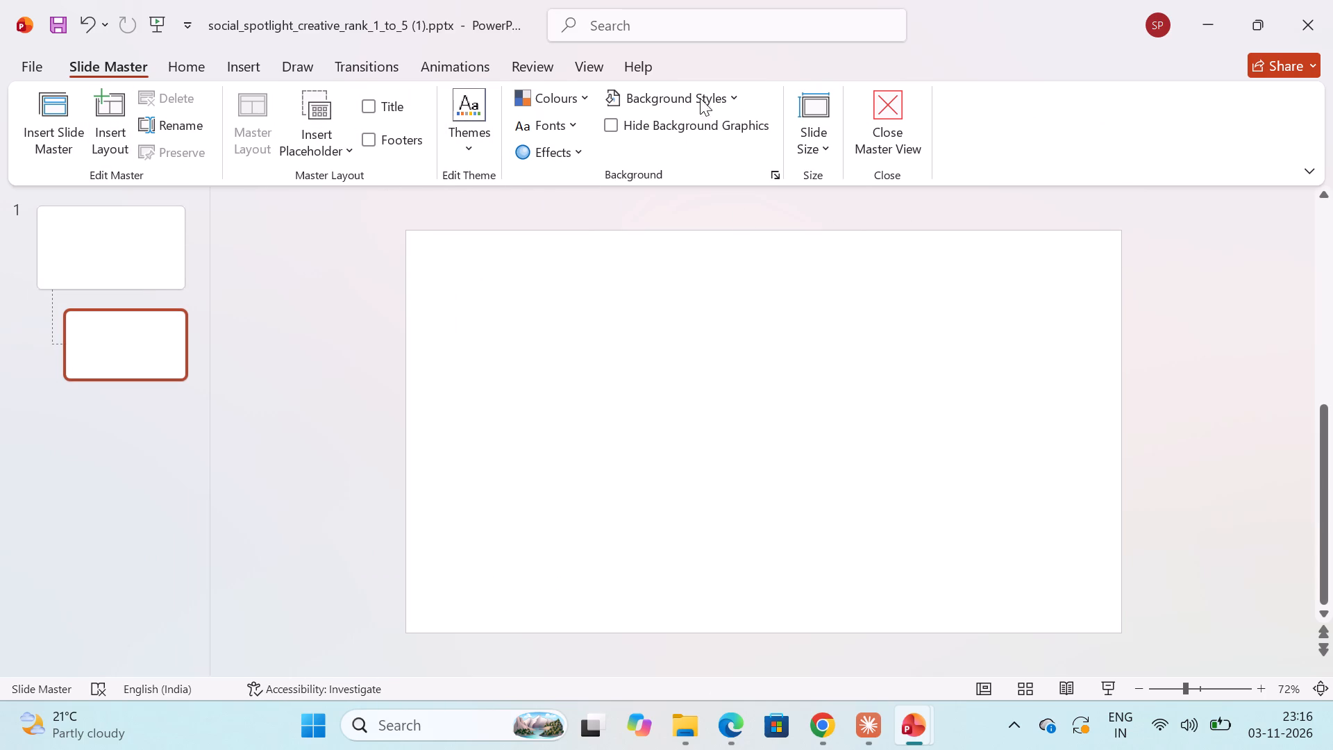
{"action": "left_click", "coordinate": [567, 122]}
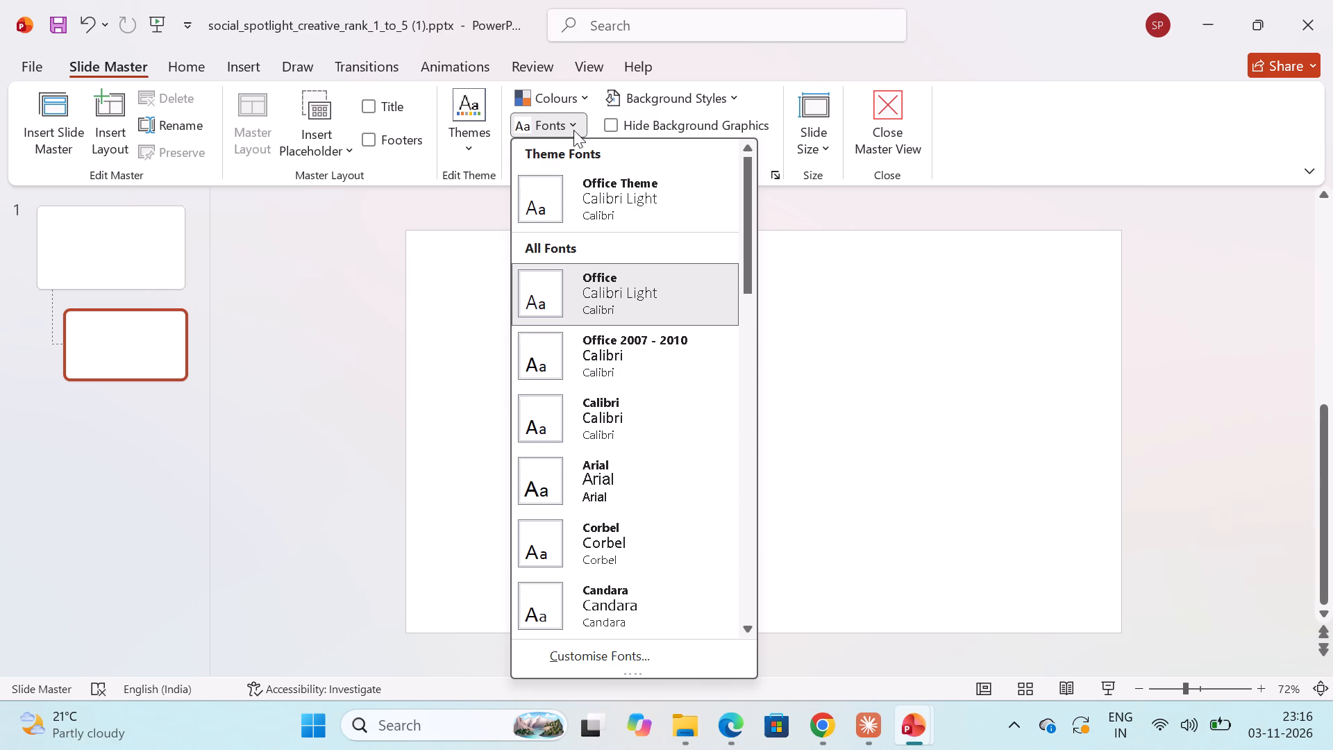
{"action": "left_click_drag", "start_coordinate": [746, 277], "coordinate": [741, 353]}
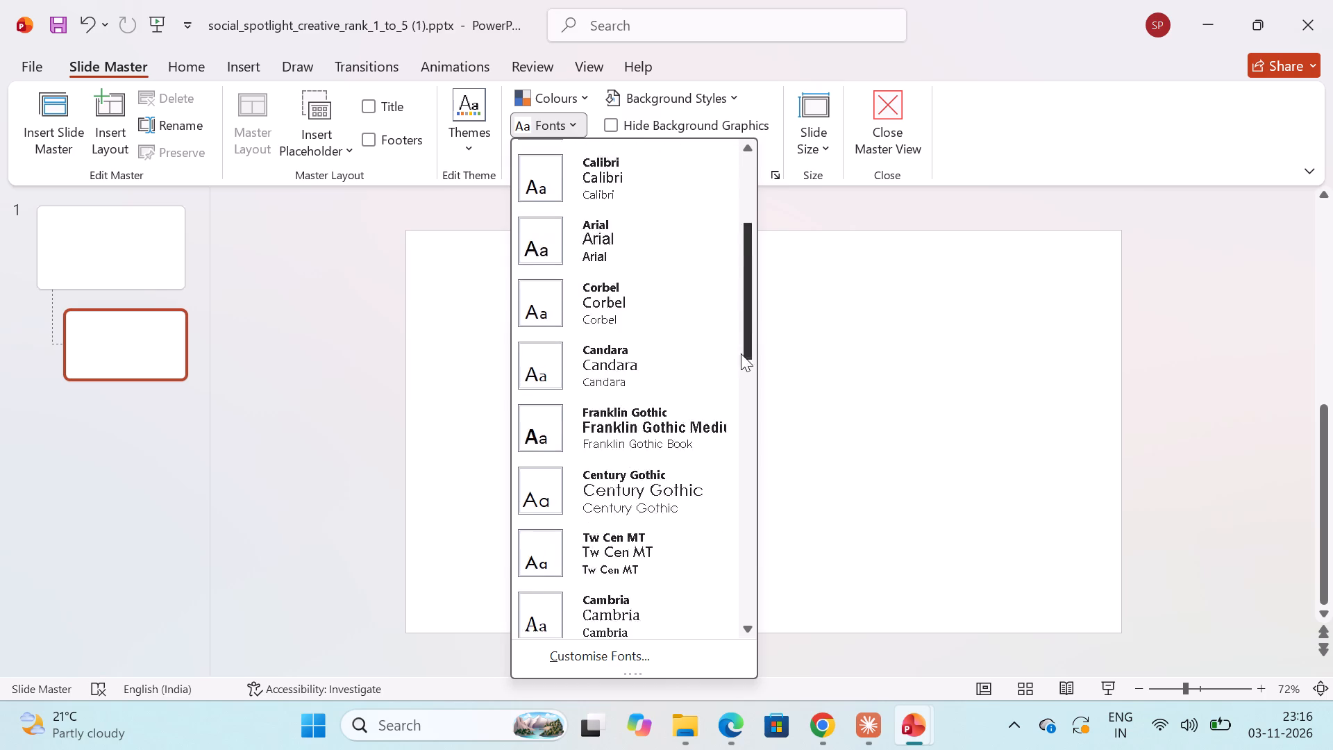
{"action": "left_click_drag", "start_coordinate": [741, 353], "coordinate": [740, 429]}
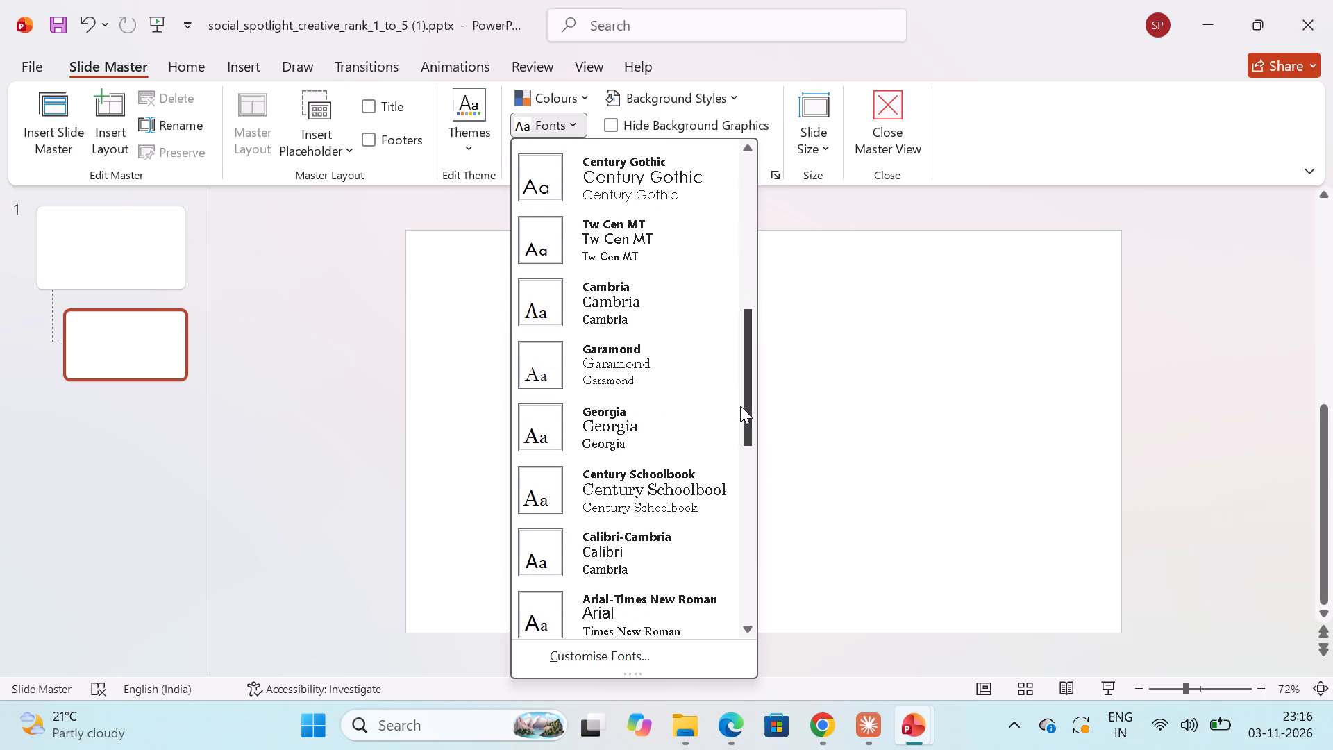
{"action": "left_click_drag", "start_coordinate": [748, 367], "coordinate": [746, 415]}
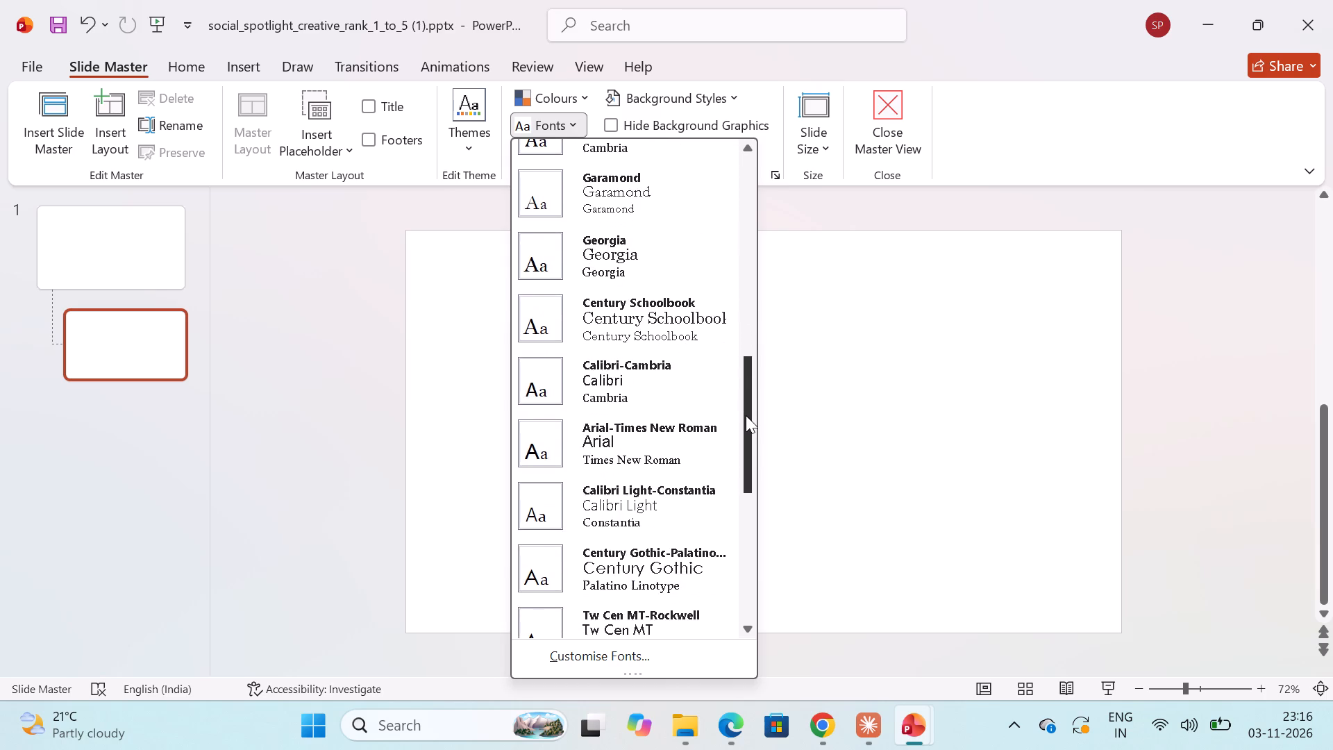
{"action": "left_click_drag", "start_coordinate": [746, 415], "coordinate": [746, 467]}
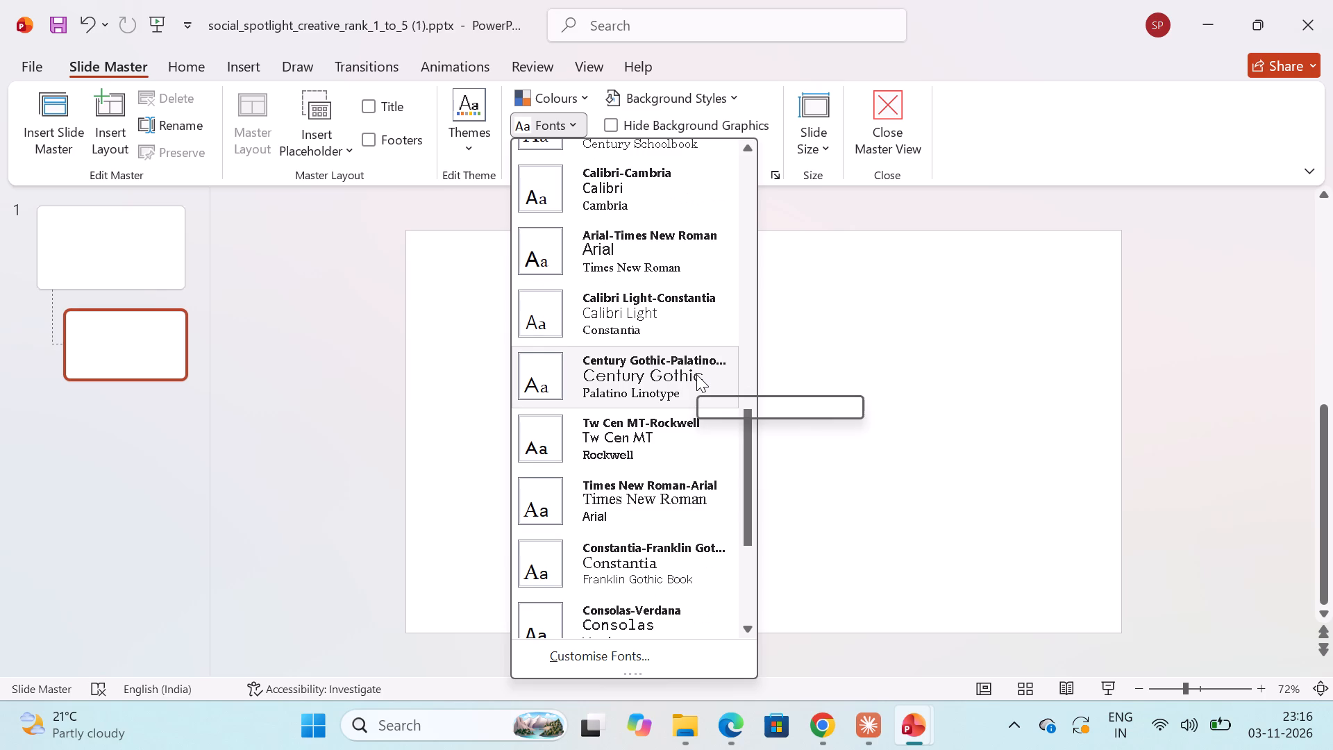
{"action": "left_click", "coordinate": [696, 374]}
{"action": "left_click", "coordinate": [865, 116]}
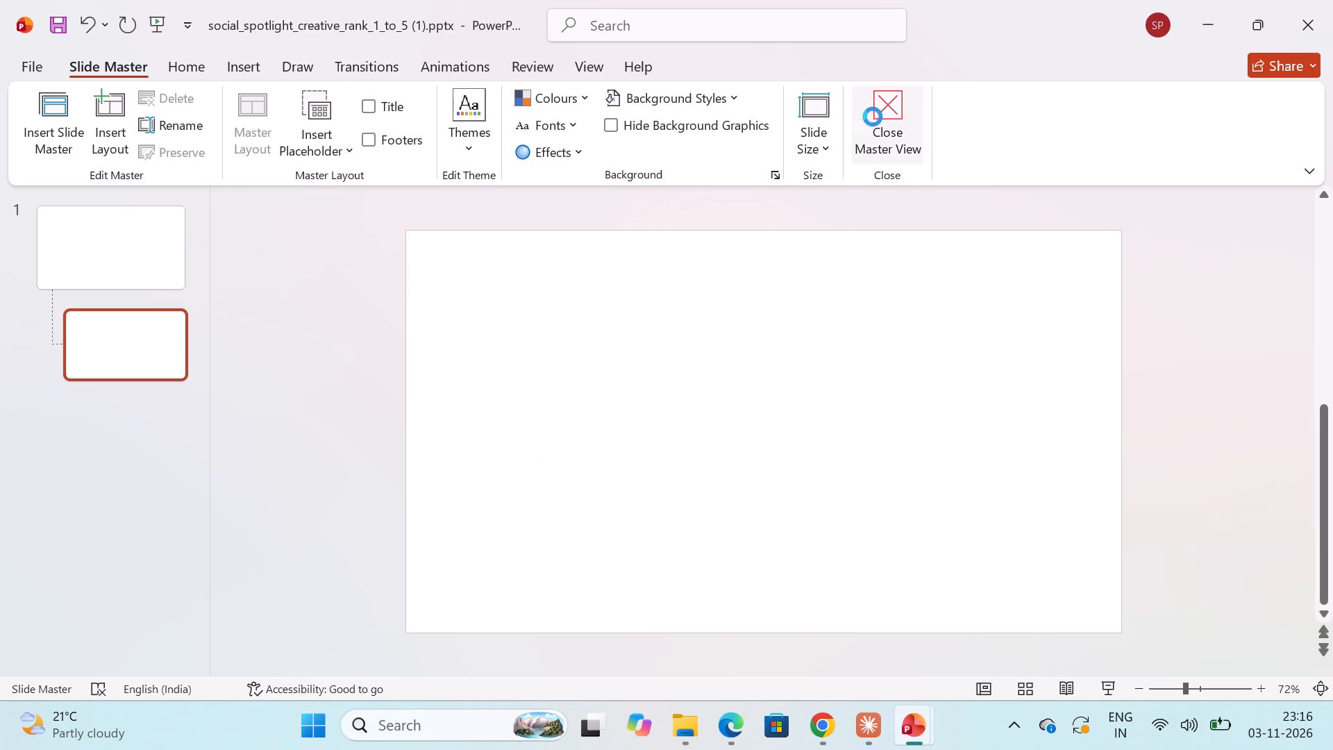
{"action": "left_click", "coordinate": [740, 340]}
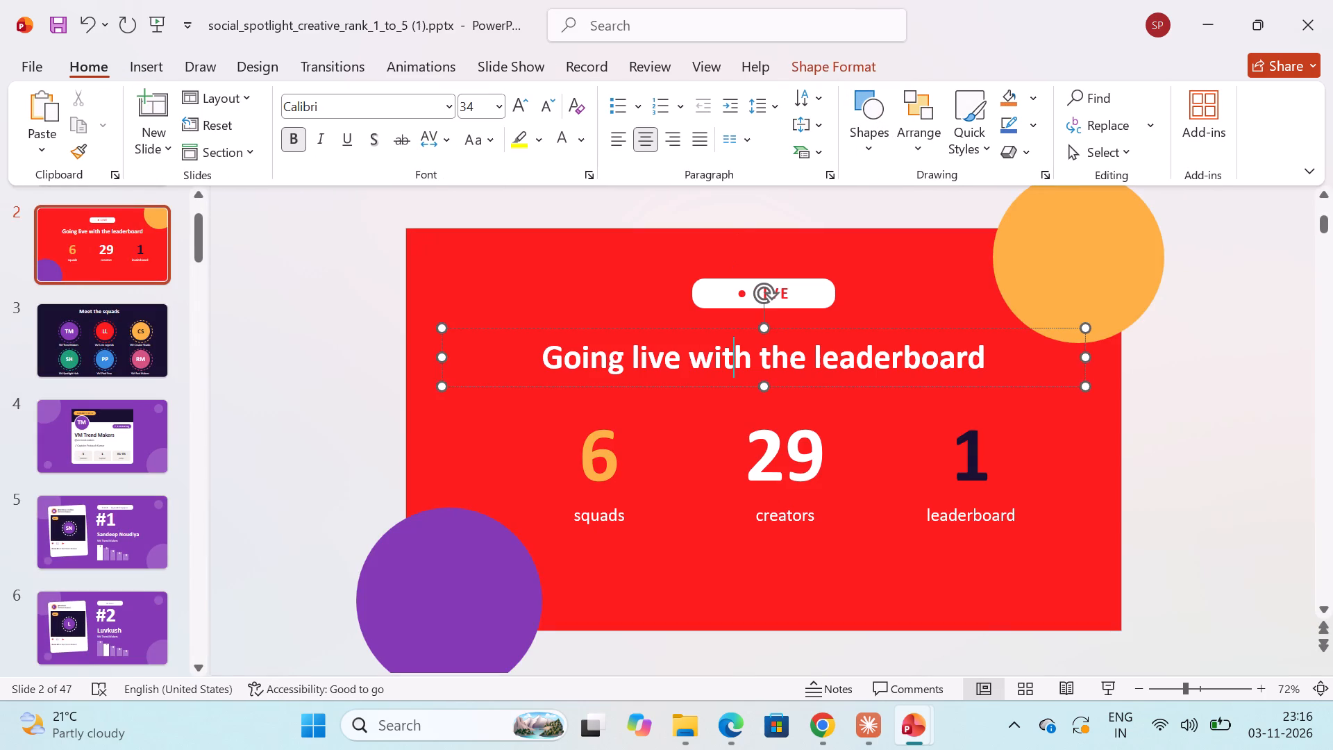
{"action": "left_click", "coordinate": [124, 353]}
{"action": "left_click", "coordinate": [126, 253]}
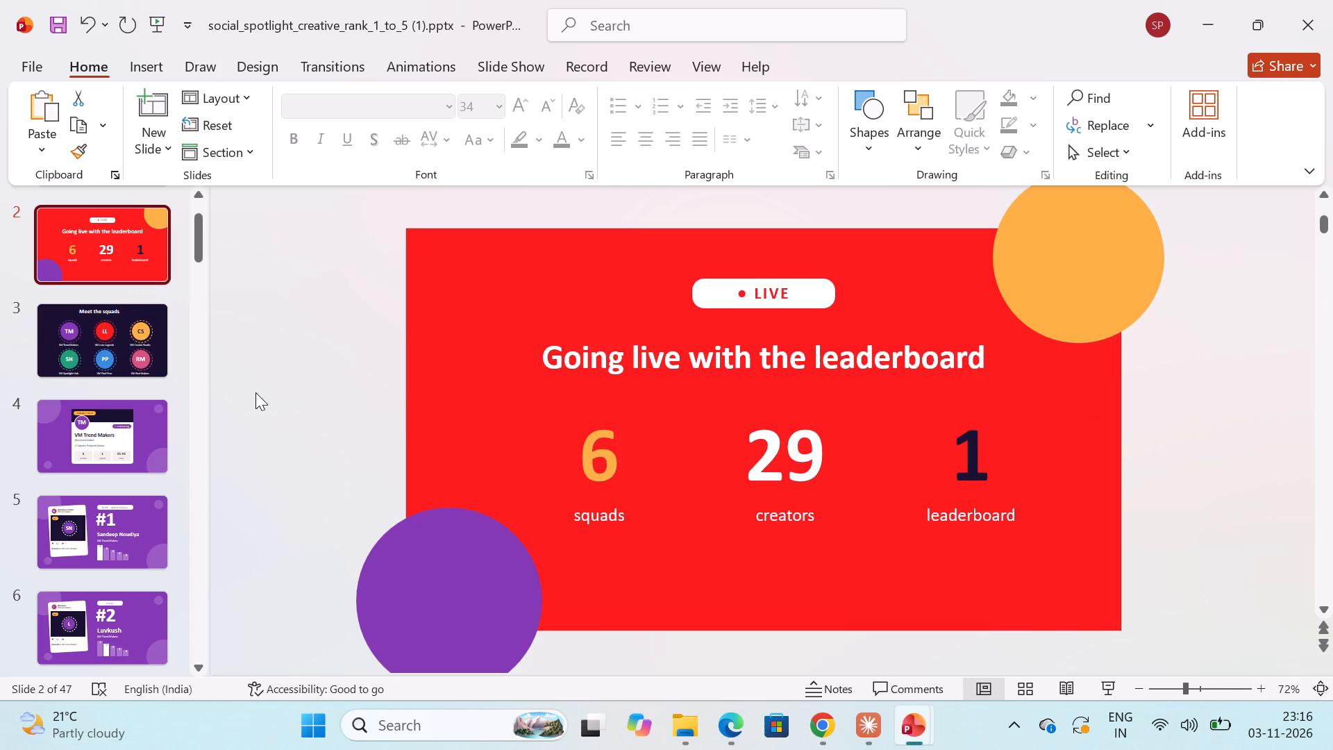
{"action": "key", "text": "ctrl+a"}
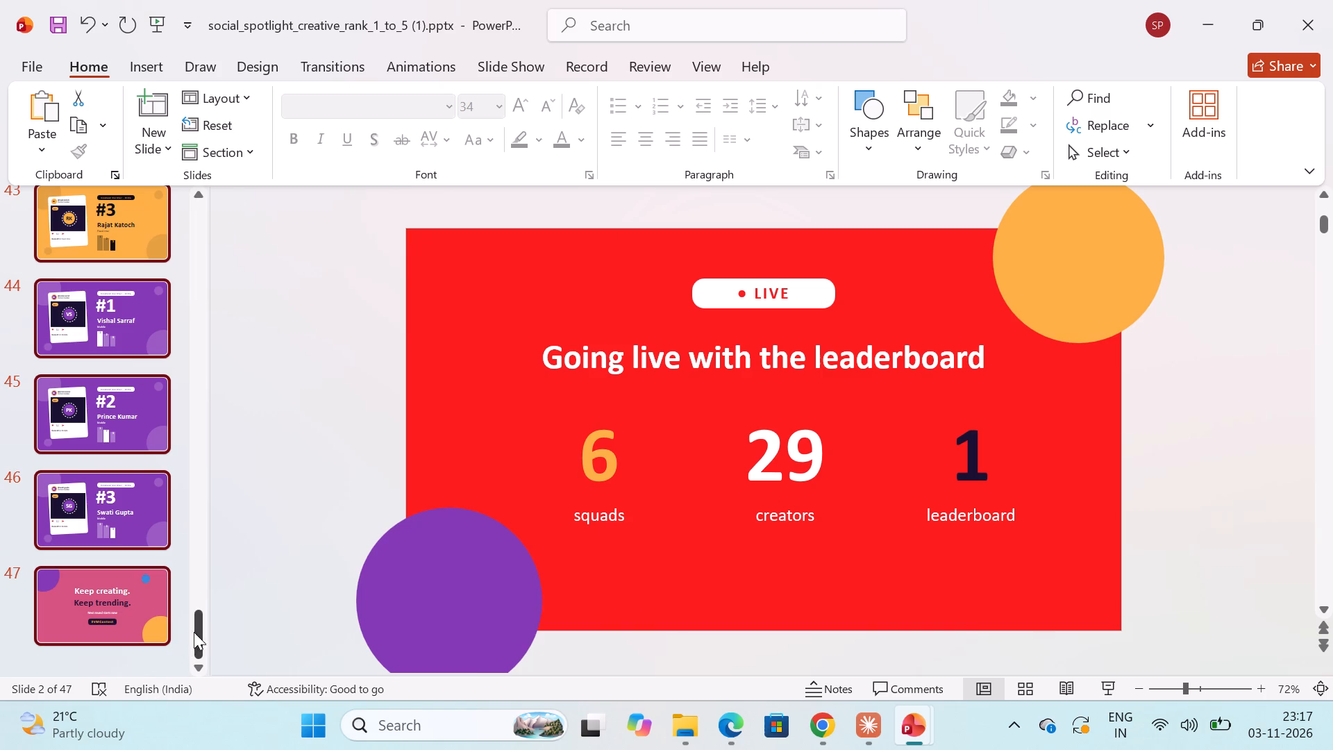
Insert two blank lines before the "Who's trending? Let's find out." tagline on the title slide to lower it beneath the heading.
{"action": "left_click_drag", "start_coordinate": [200, 627], "coordinate": [208, 111]}
{"action": "left_click", "coordinate": [102, 231]}
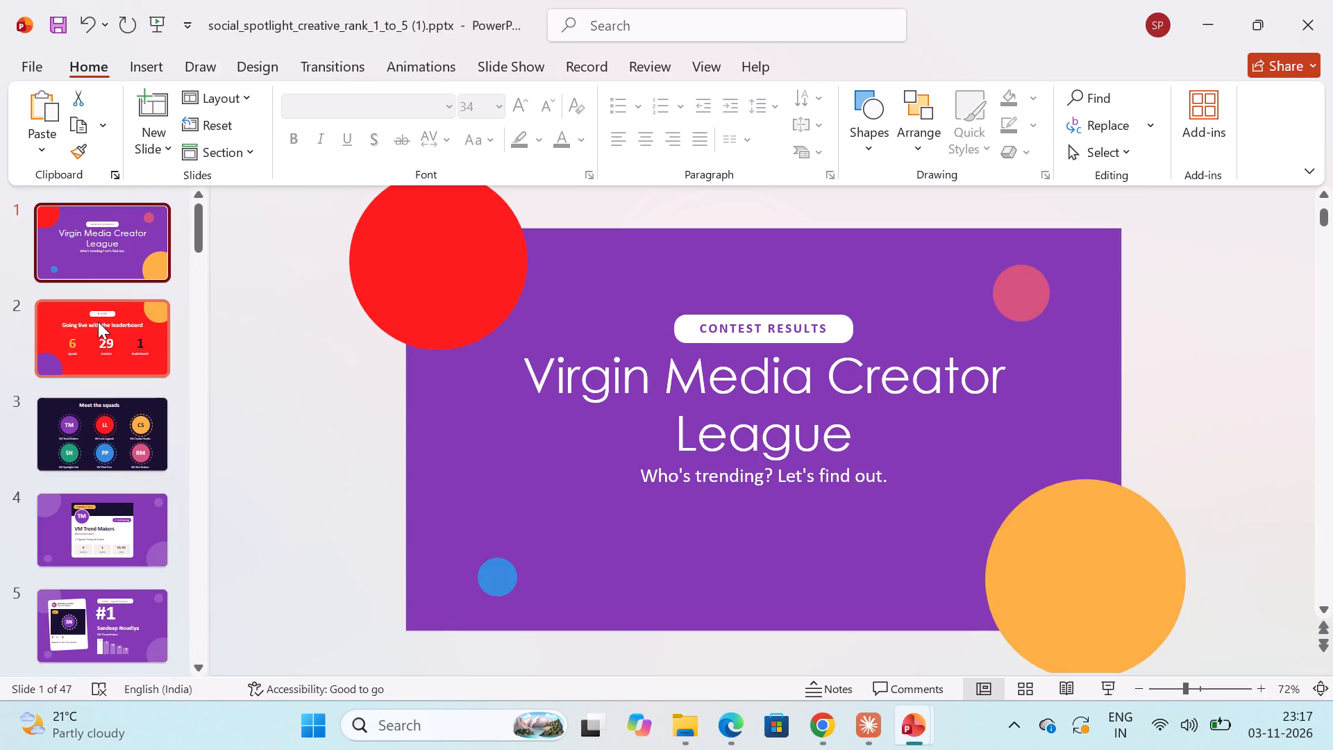
{"action": "left_click", "coordinate": [642, 482]}
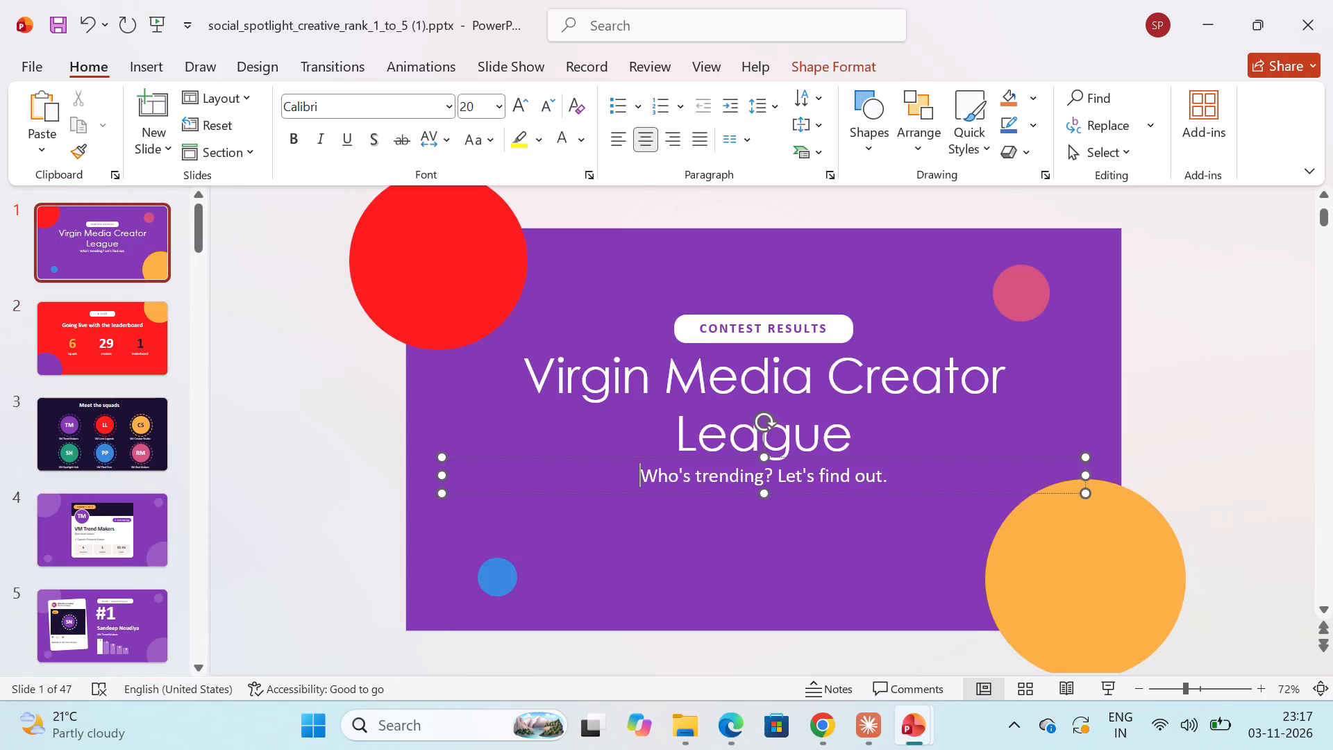
{"action": "key", "text": "Return"}
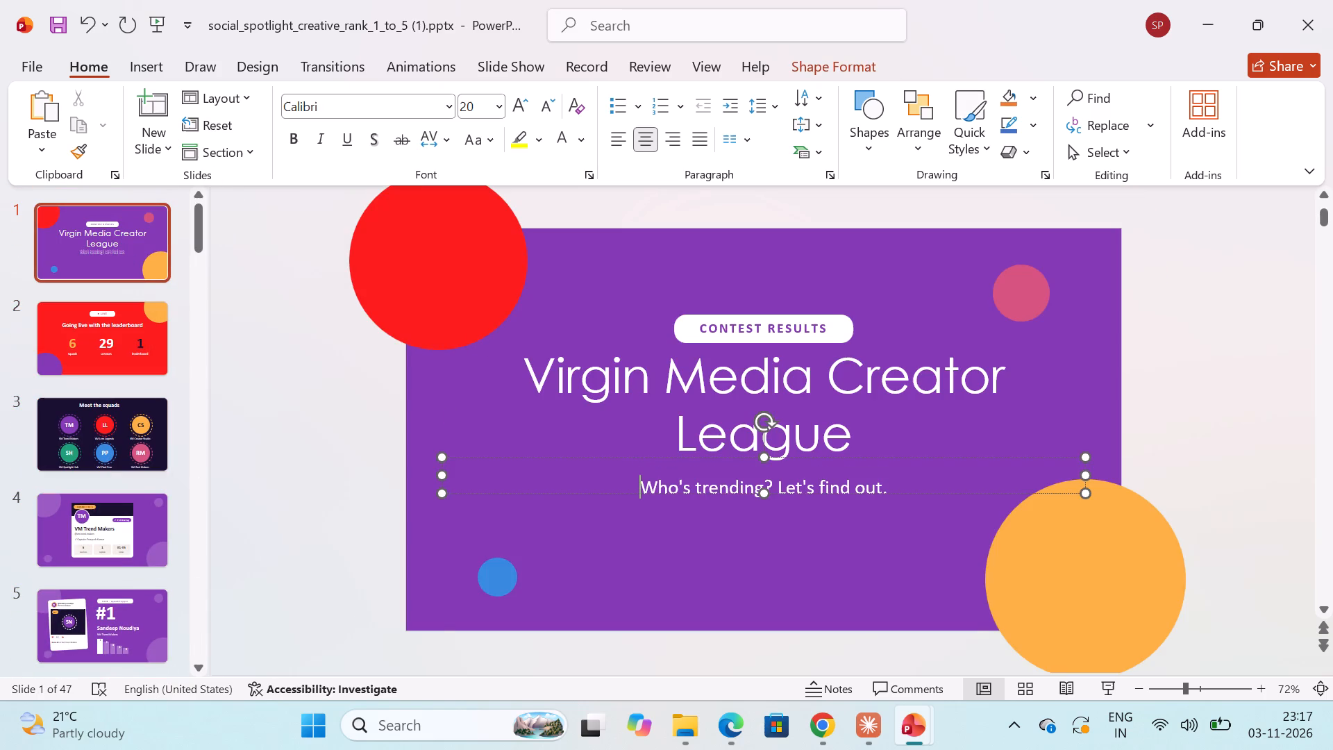
{"action": "key", "text": "Return"}
Move the "CONTEST RESULTS" badge slightly up on the title slide to leave space above the heading.
{"action": "left_click", "coordinate": [760, 334]}
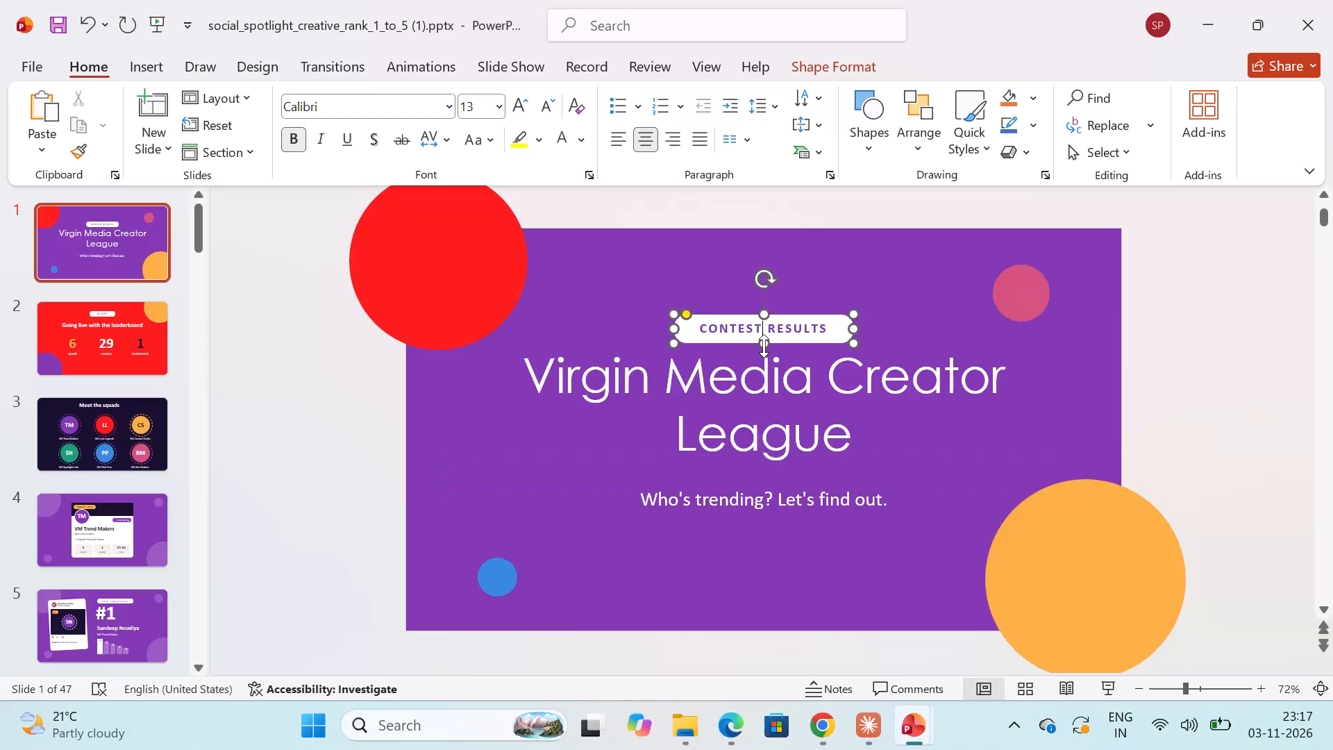
{"action": "left_click_drag", "start_coordinate": [777, 344], "coordinate": [781, 322]}
{"action": "left_click", "coordinate": [384, 449]}
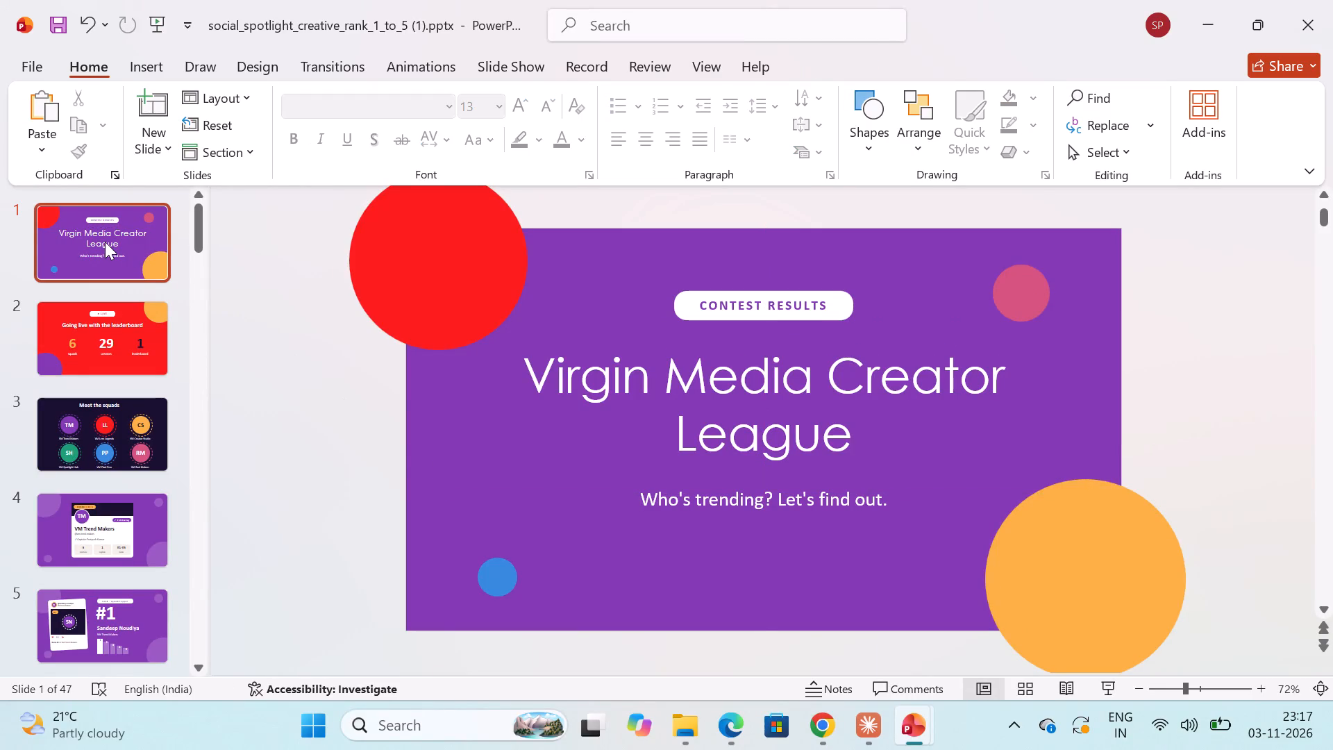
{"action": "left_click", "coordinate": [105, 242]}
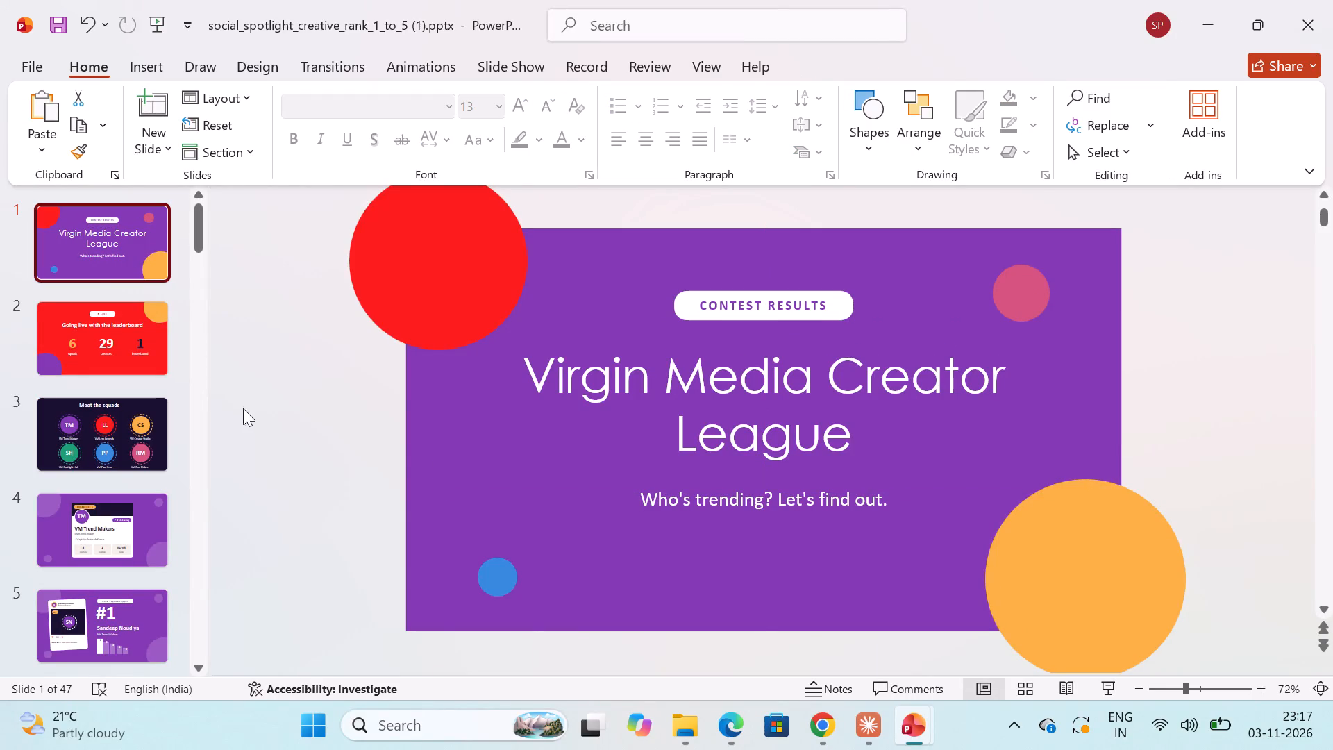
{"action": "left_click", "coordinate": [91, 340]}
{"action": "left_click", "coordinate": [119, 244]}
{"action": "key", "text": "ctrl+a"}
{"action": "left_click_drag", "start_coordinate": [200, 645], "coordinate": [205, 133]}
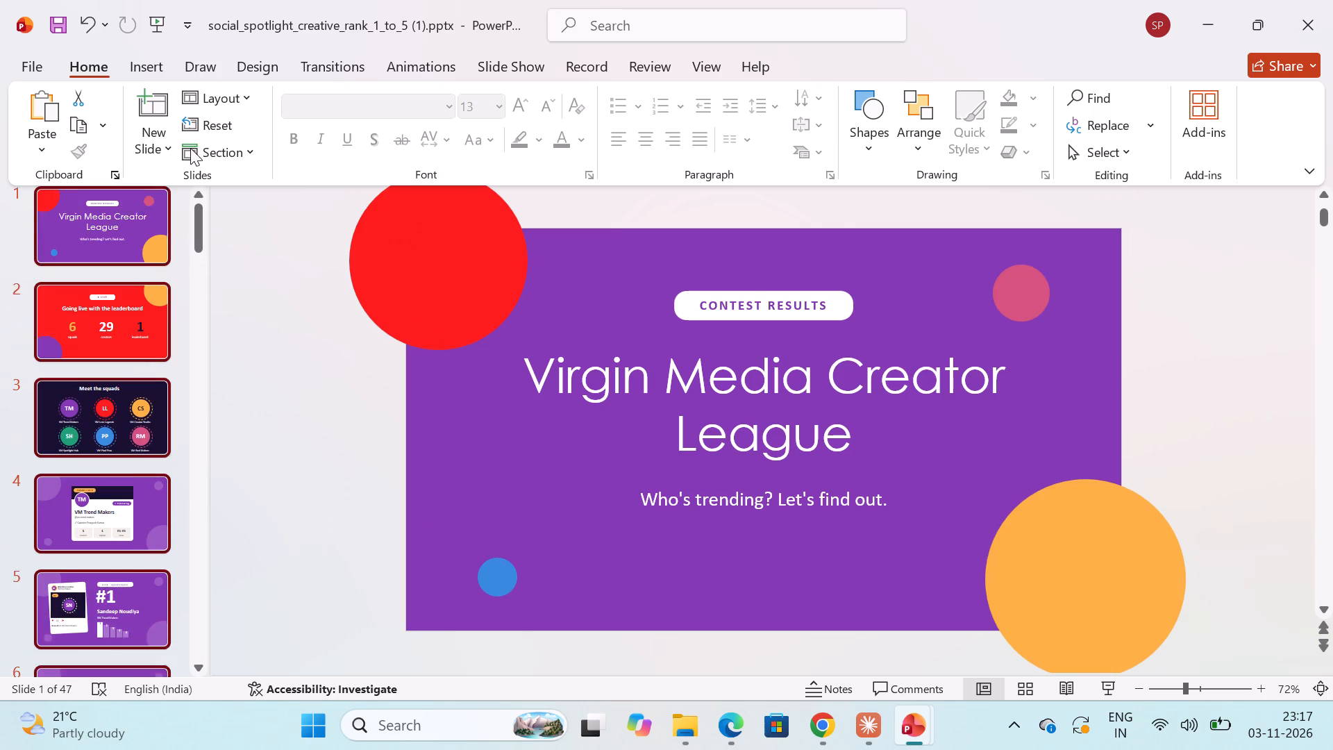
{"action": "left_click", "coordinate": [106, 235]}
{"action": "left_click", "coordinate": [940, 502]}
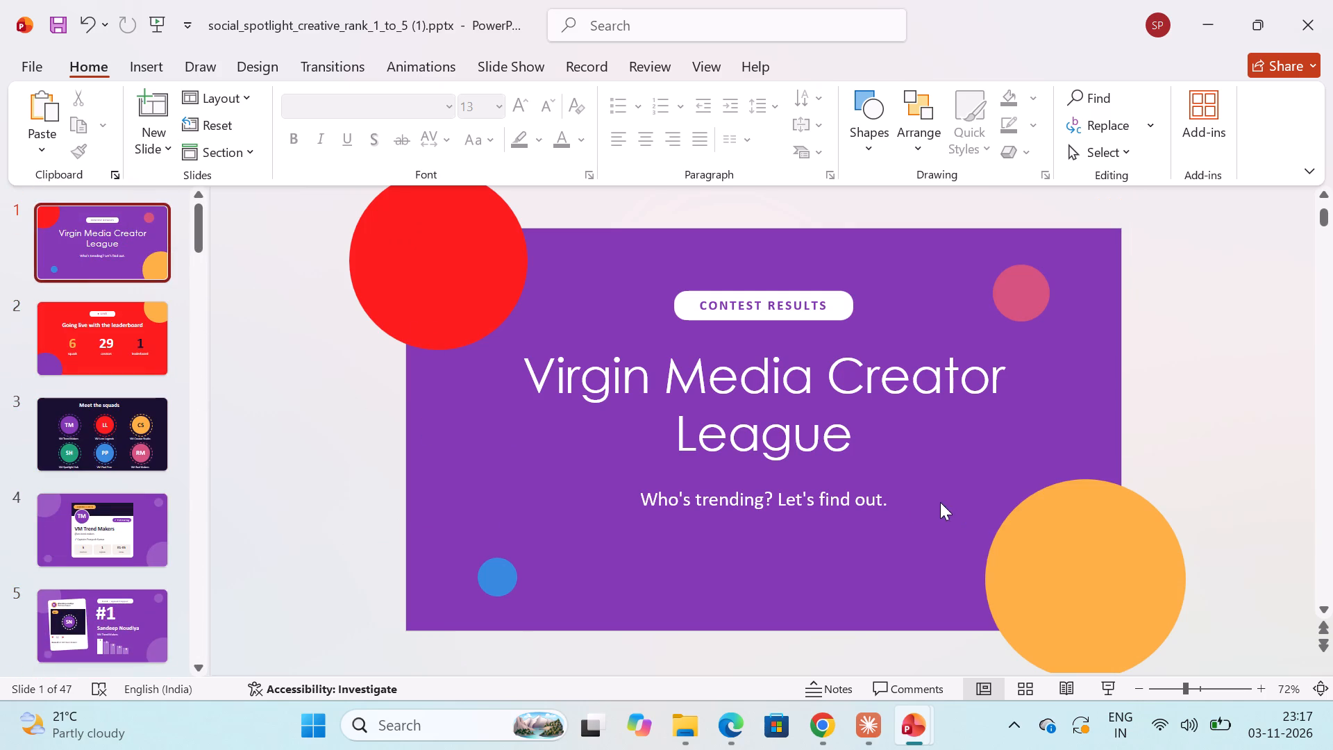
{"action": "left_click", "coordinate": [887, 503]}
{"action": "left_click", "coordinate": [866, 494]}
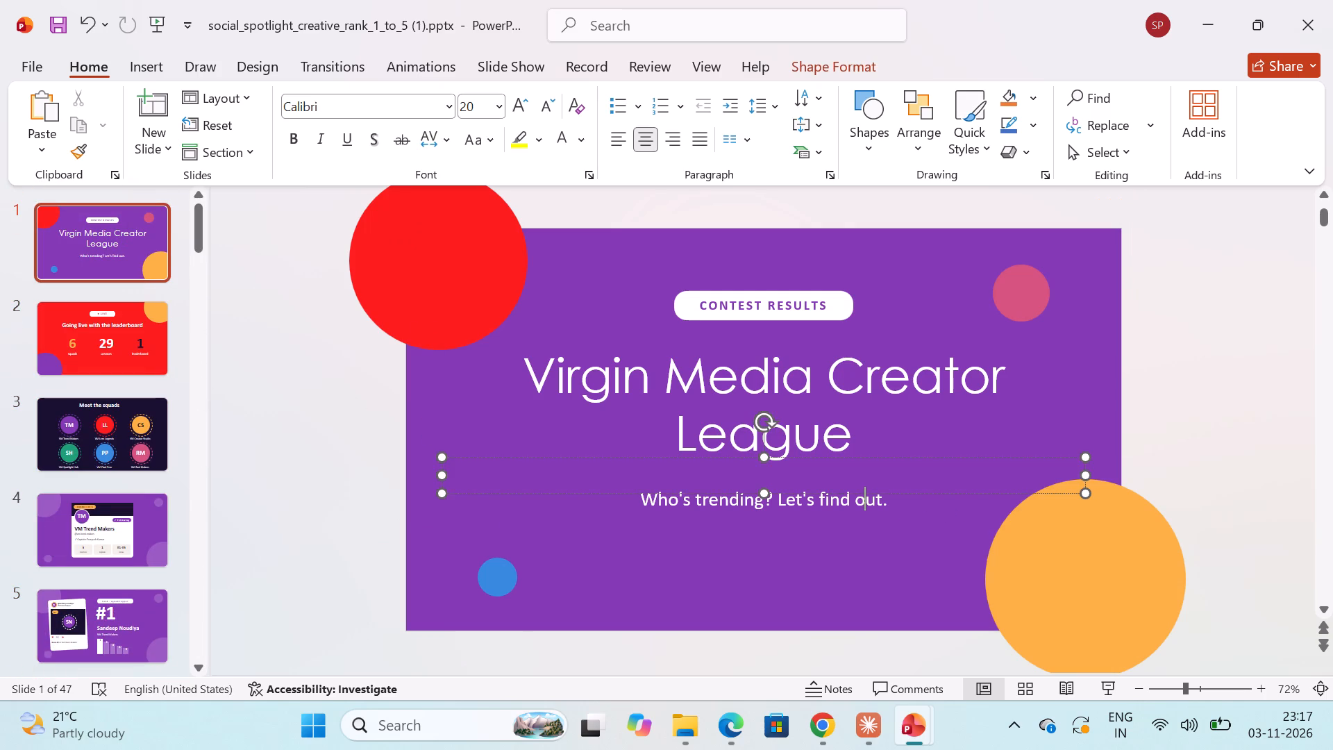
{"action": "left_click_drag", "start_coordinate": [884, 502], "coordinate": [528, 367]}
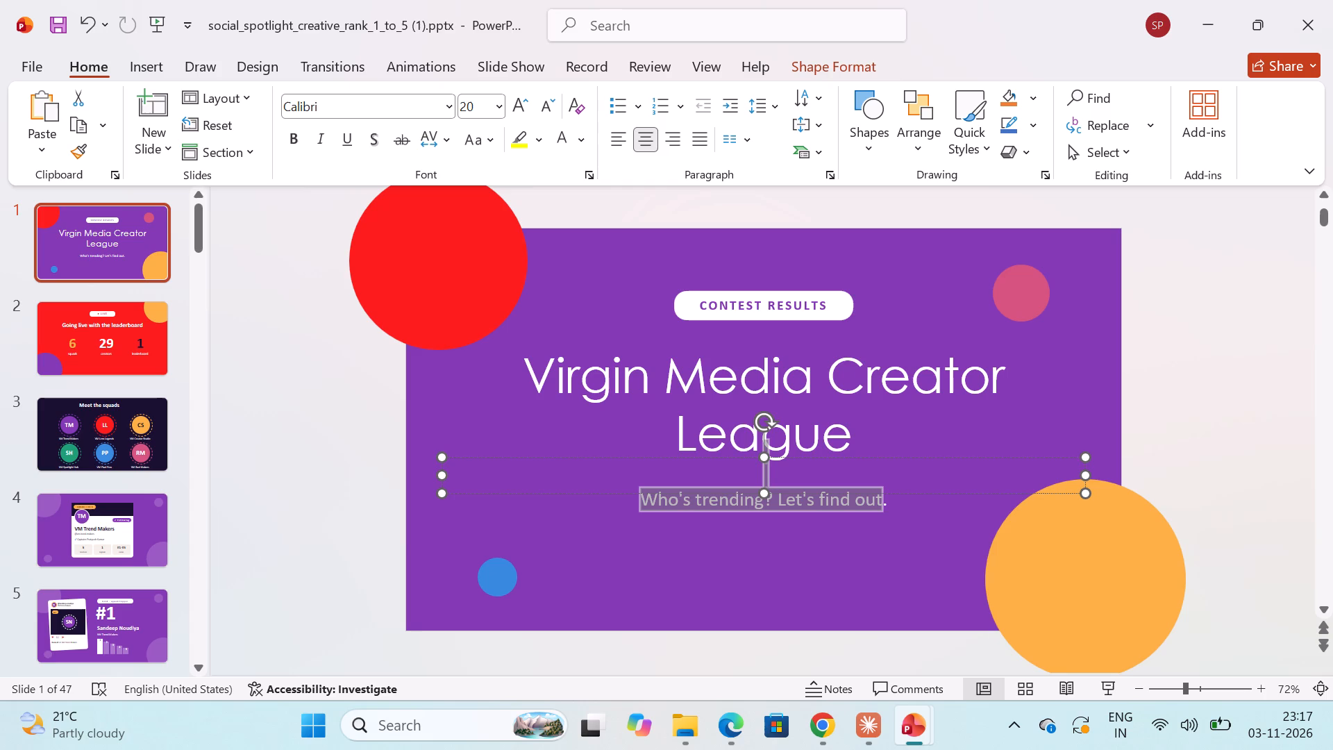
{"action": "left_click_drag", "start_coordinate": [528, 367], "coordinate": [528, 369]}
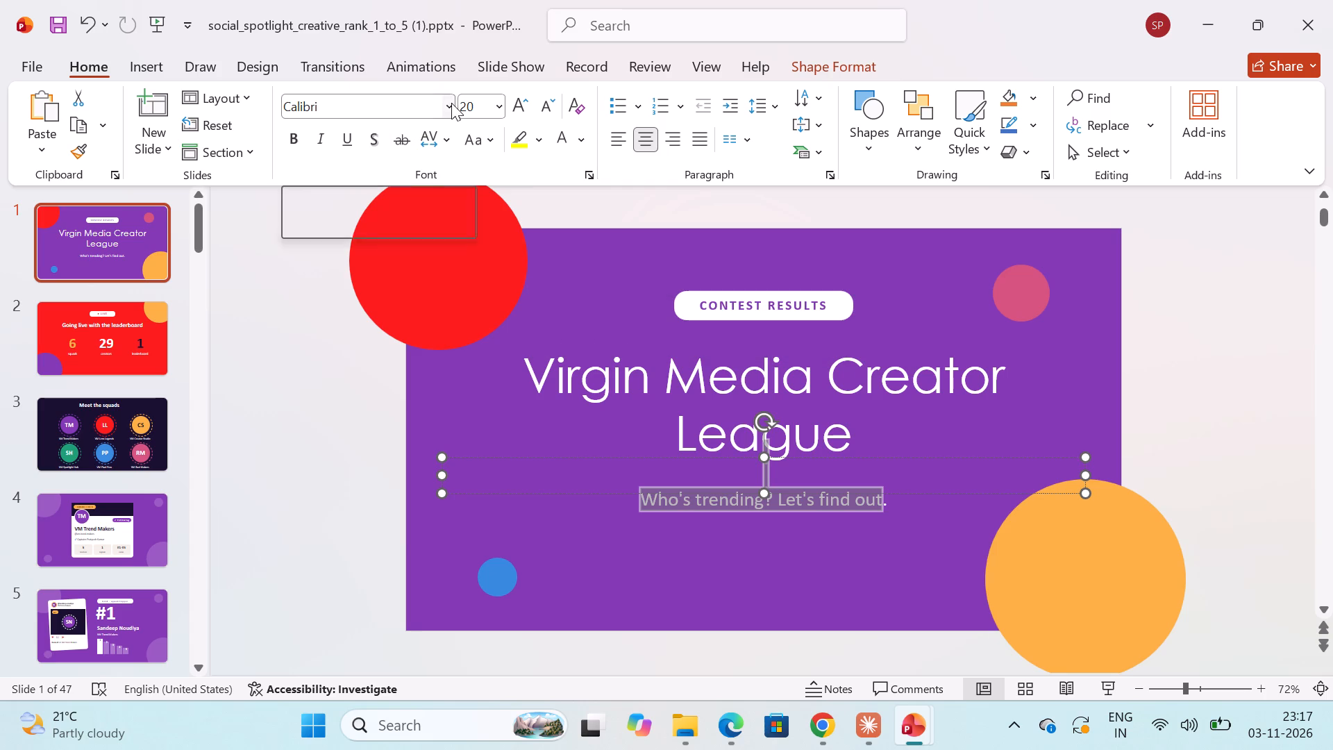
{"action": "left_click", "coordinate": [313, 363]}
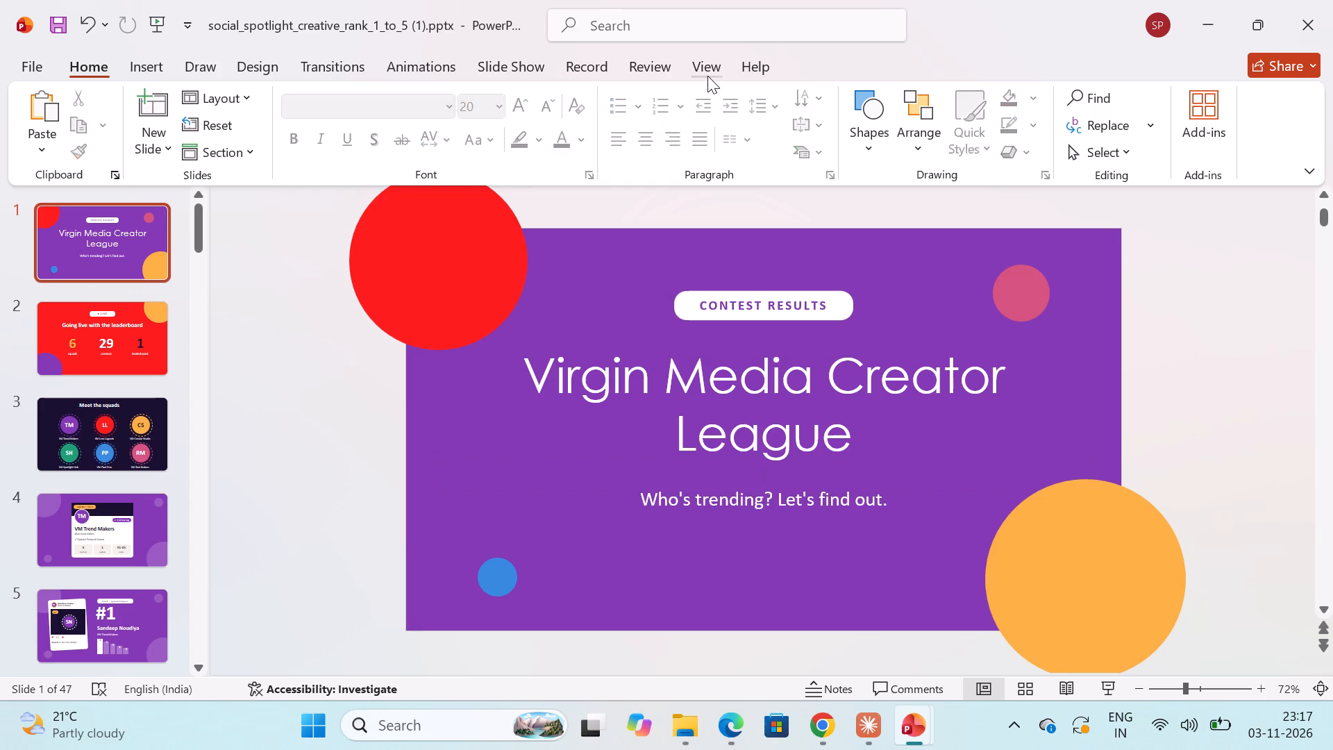
Set the theme fonts of the top-level slide master to the Century Gothic font set in the Slide Master view.
{"action": "left_click", "coordinate": [709, 74]}
{"action": "left_click", "coordinate": [290, 131]}
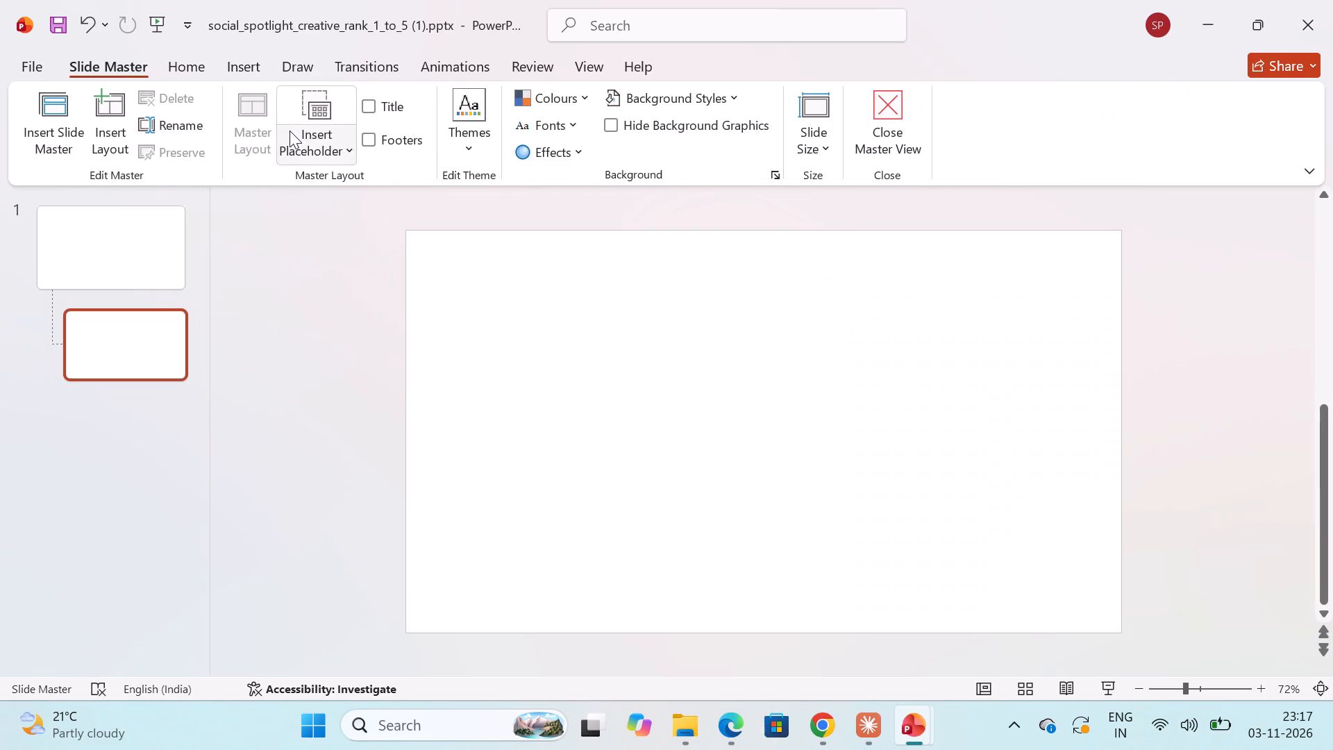
{"action": "left_click", "coordinate": [572, 120]}
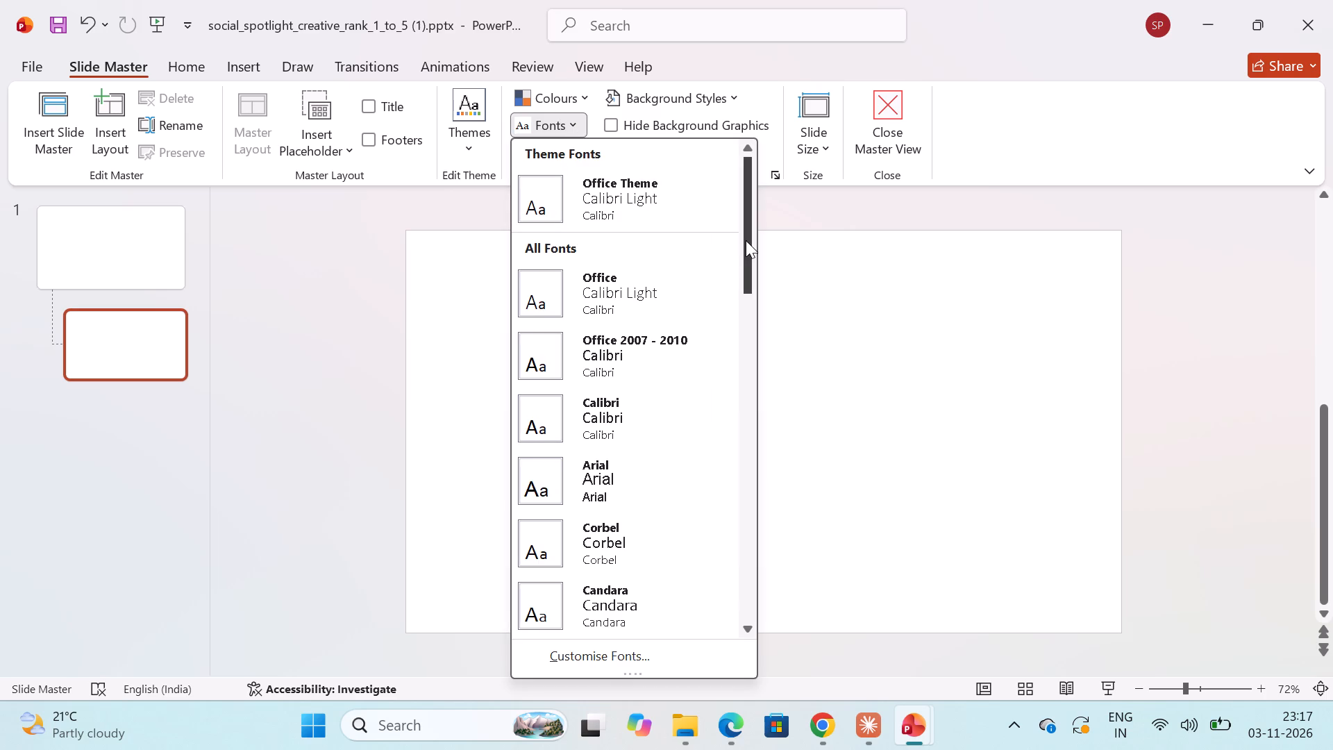
{"action": "left_click_drag", "start_coordinate": [750, 262], "coordinate": [755, 431]}
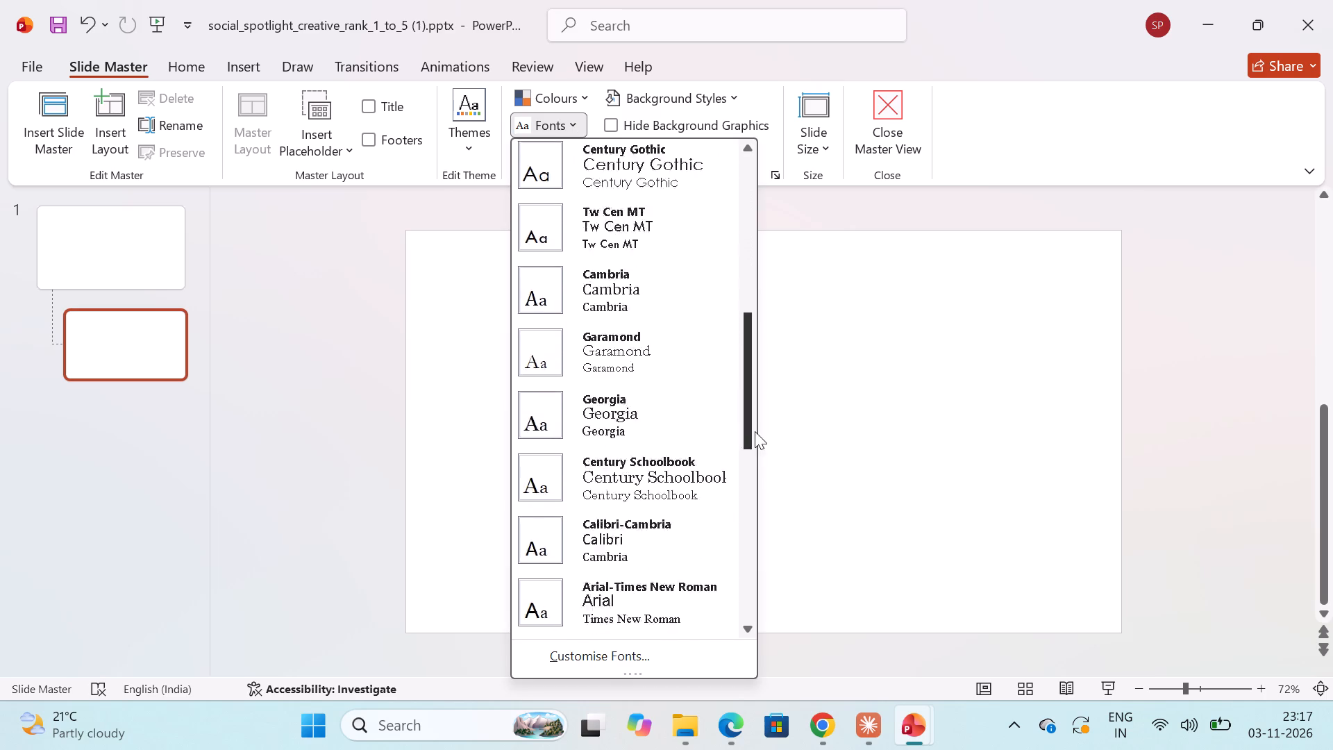
{"action": "left_click_drag", "start_coordinate": [755, 431], "coordinate": [751, 591]}
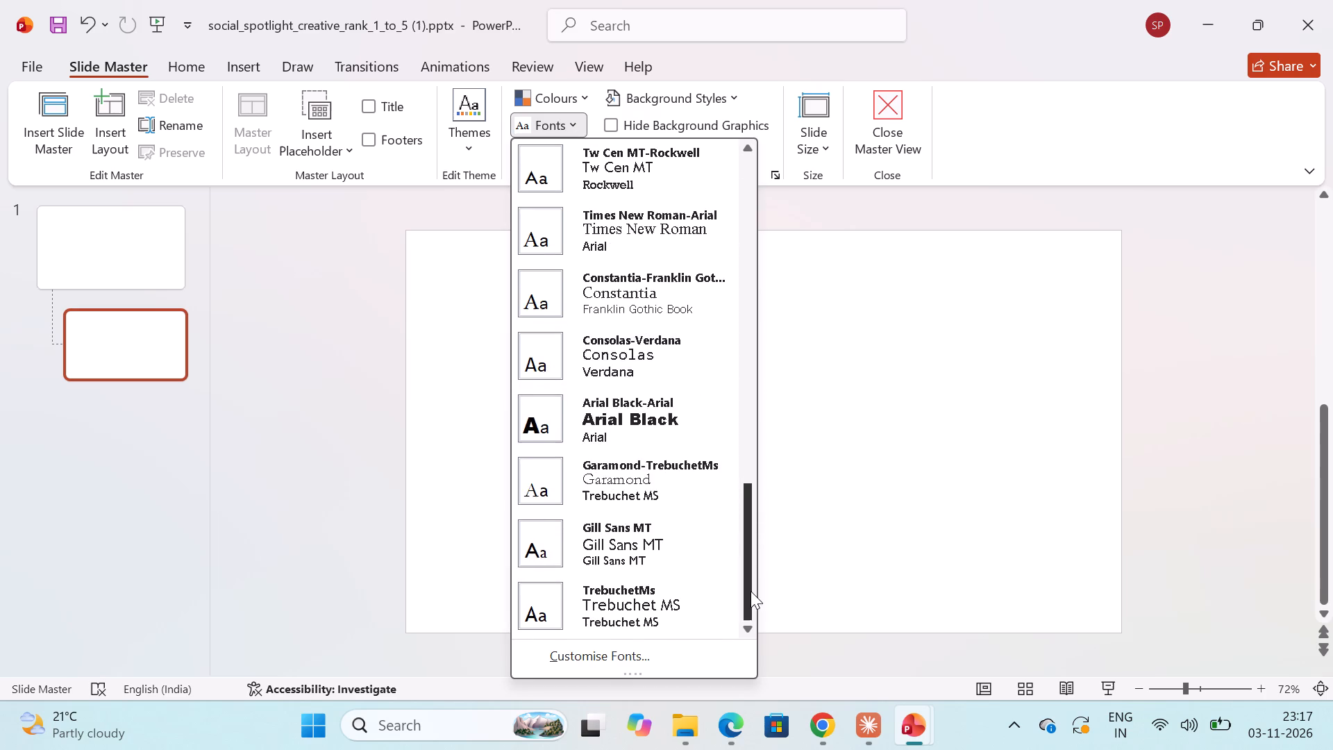
{"action": "left_click_drag", "start_coordinate": [751, 591], "coordinate": [760, 481]}
{"action": "double_click", "coordinate": [654, 489]}
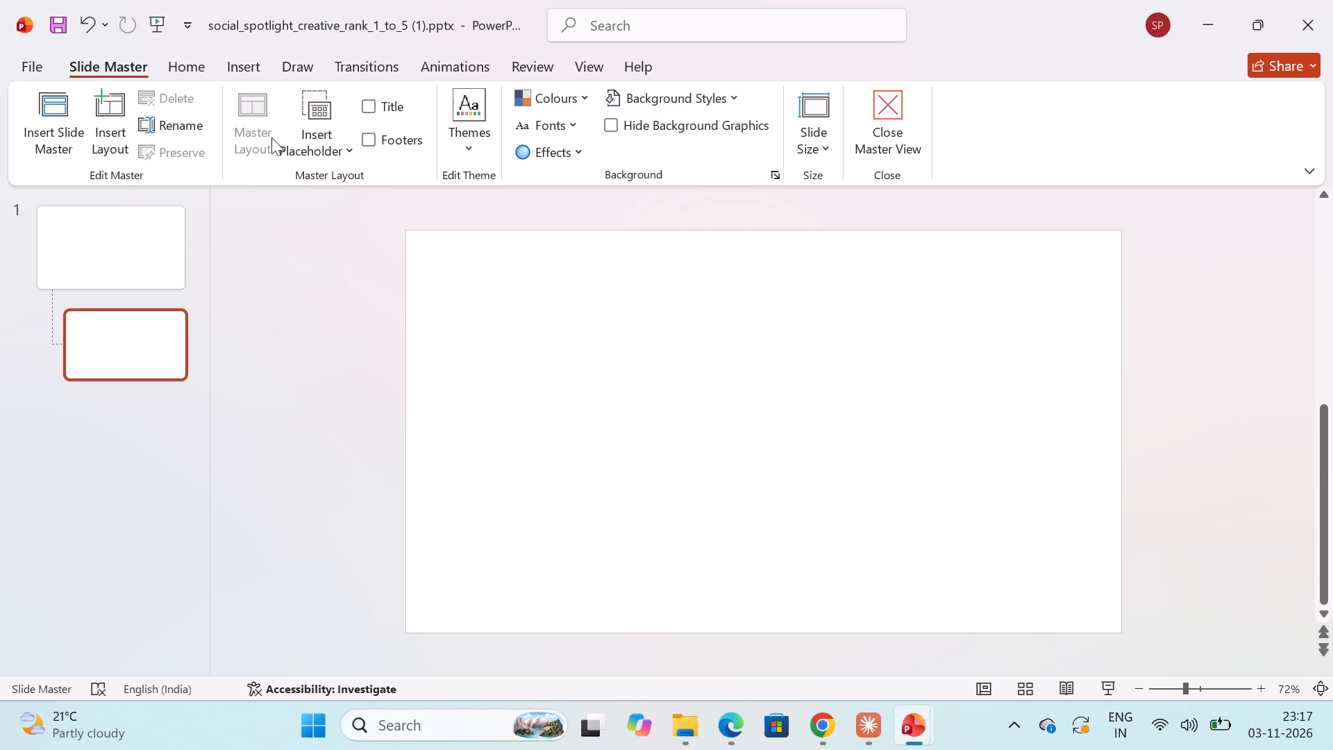
{"action": "left_click", "coordinate": [100, 262]}
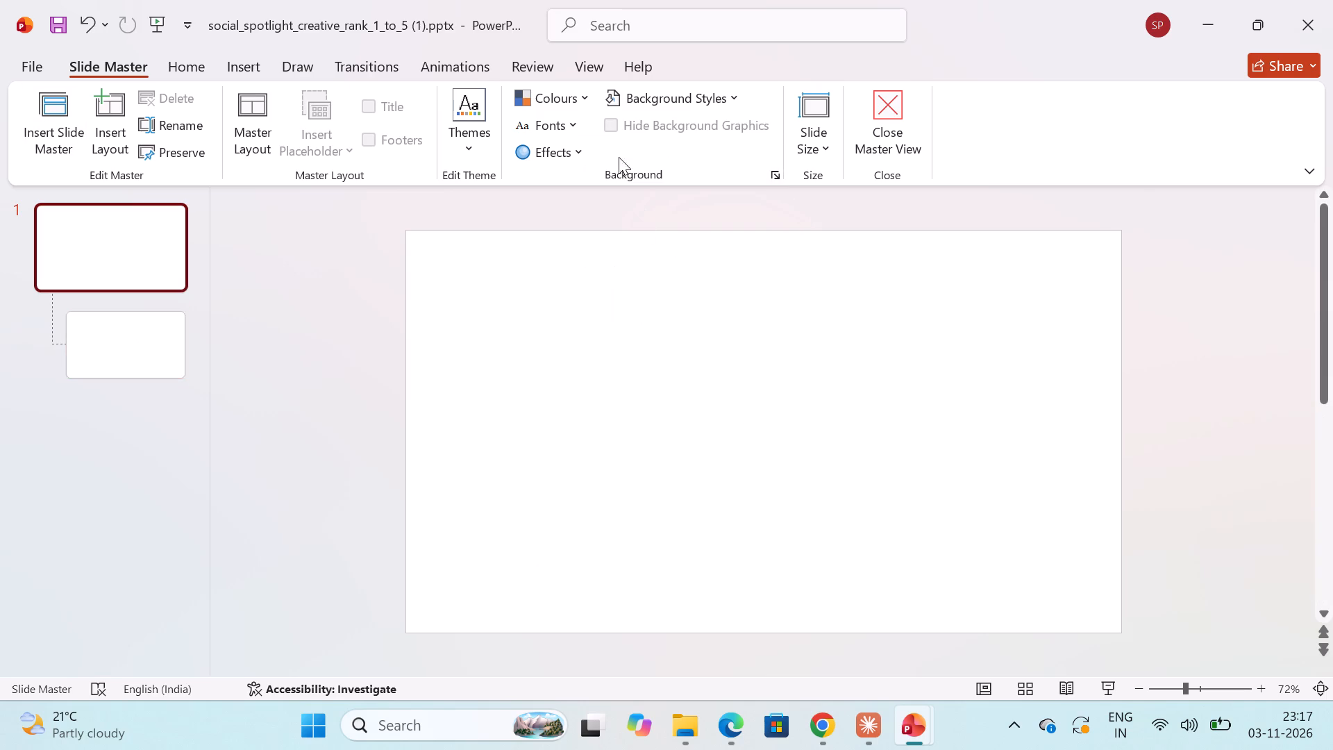
{"action": "left_click", "coordinate": [480, 149]}
{"action": "left_click", "coordinate": [549, 151]}
{"action": "left_click", "coordinate": [566, 126]}
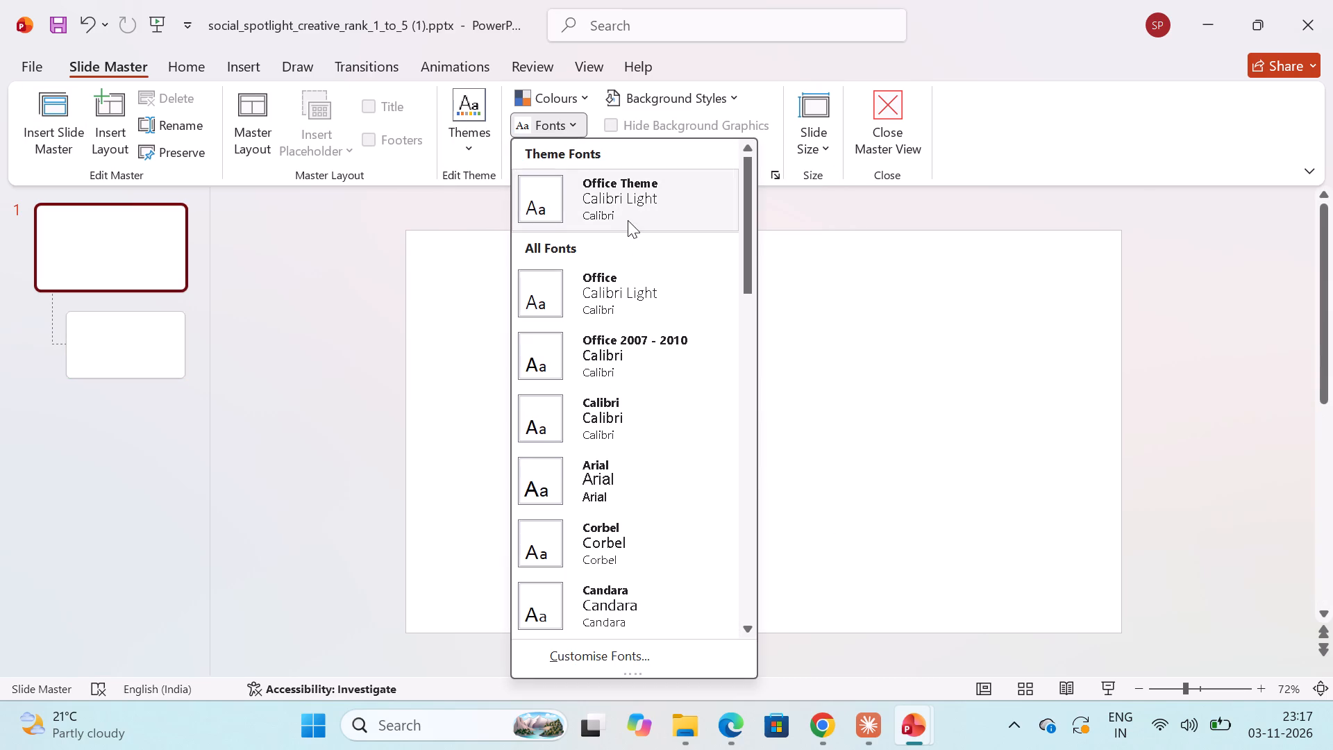
{"action": "scroll", "coordinate": [643, 367], "scroll_direction": "down", "scroll_amount": 1}
{"action": "left_click", "coordinate": [639, 546]}
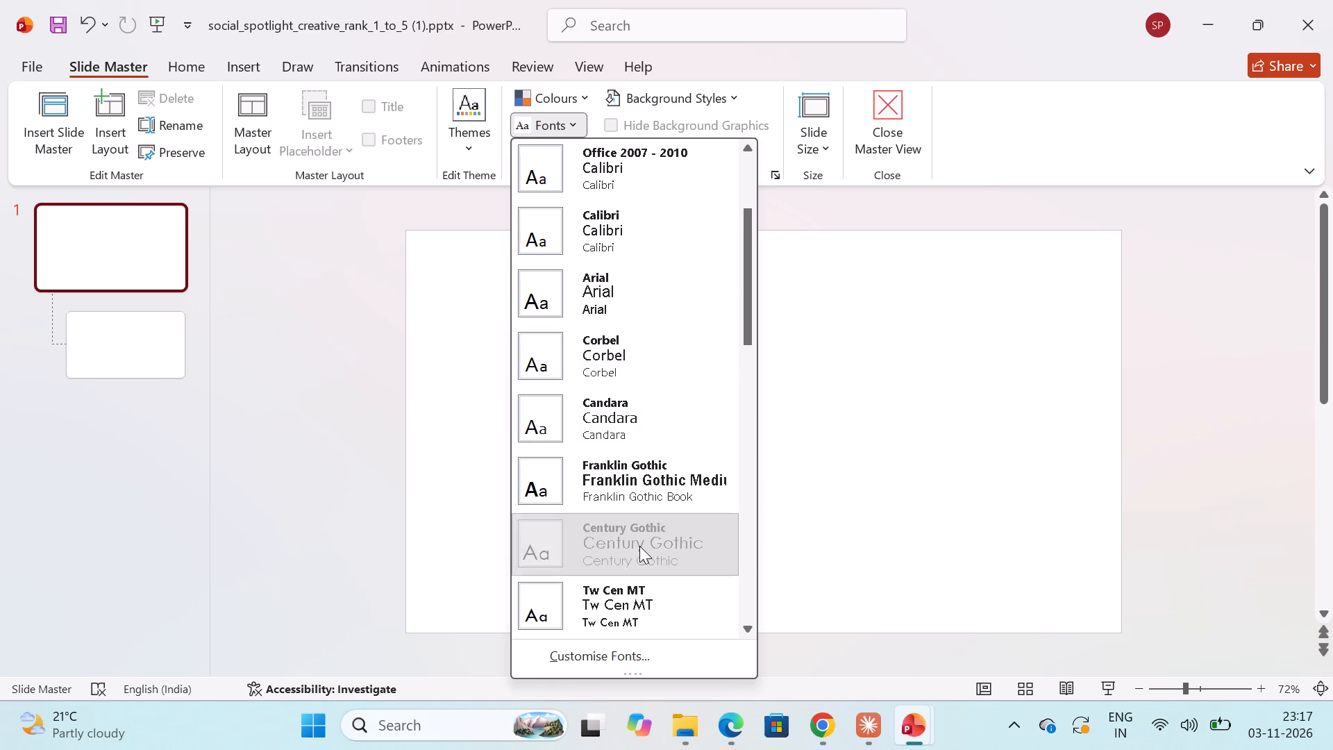
Close the Slide Master view and return to the normal slide view.
{"action": "left_click", "coordinate": [719, 481]}
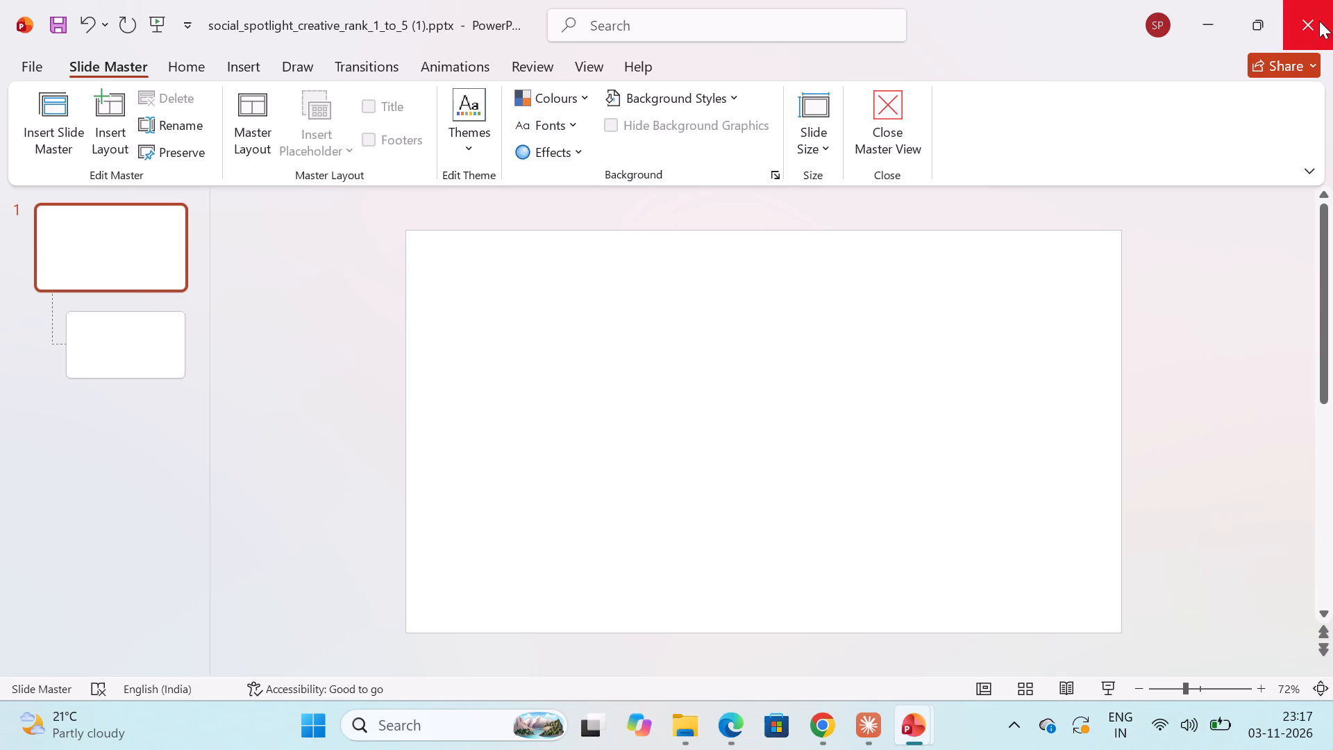
{"action": "left_click", "coordinate": [889, 119]}
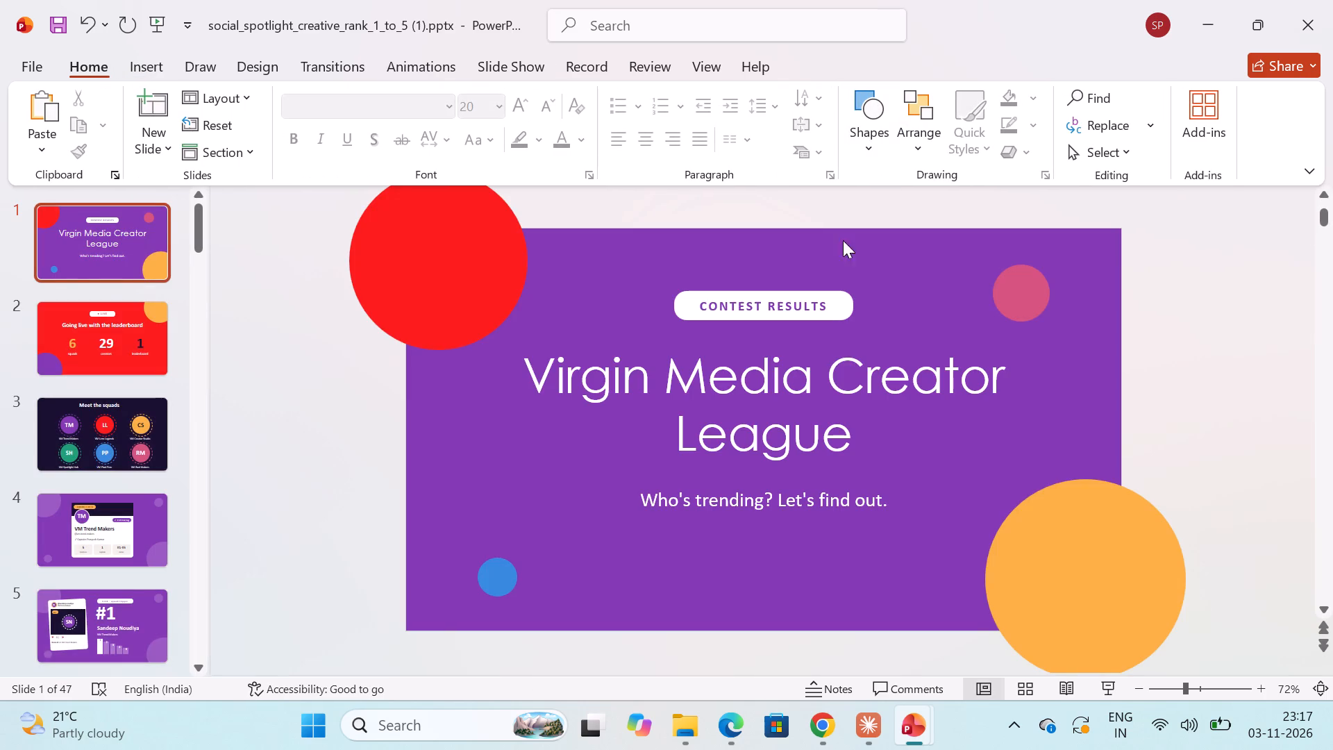
Set the font of the "CONTEST RESULTS" badge on the title slide to Century Gothic.
{"action": "left_click", "coordinate": [785, 315]}
{"action": "left_click", "coordinate": [450, 106]}
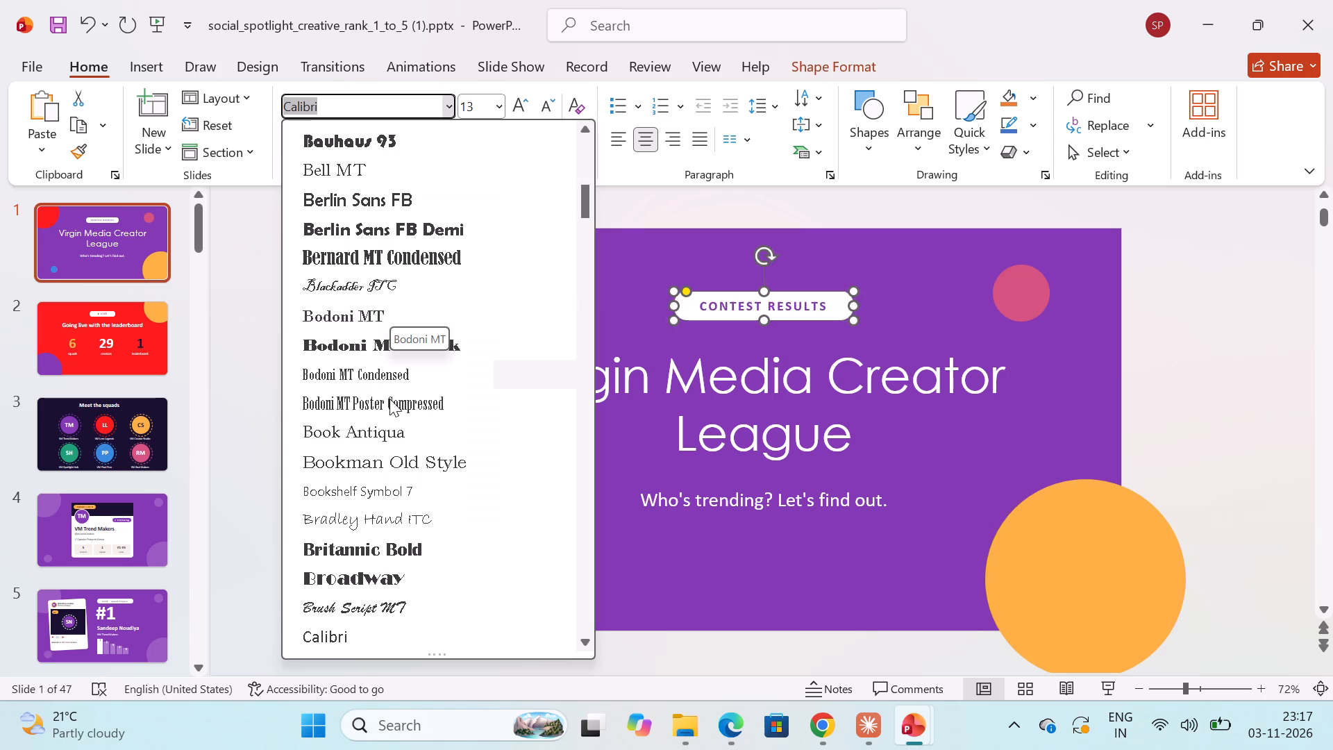
{"action": "scroll", "coordinate": [389, 428], "scroll_direction": "down", "scroll_amount": 5}
{"action": "scroll", "coordinate": [398, 533], "scroll_direction": "down", "scroll_amount": 3}
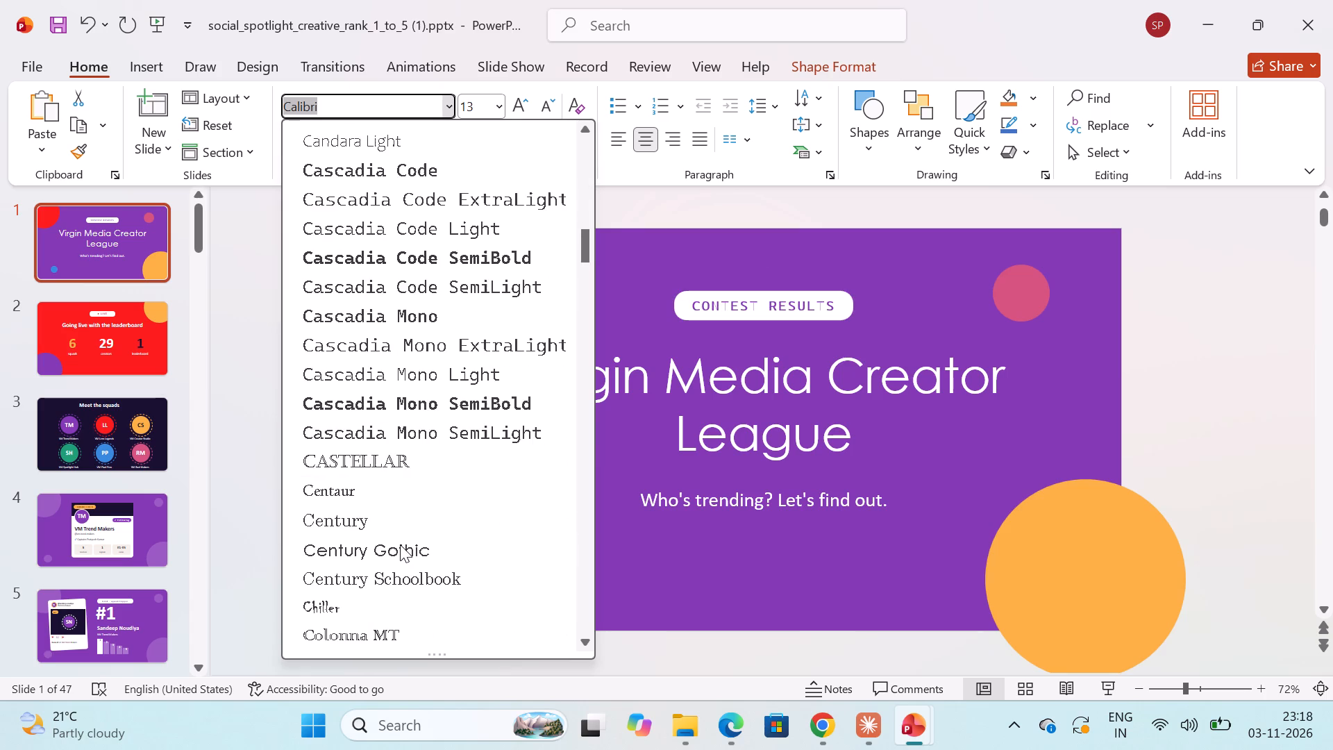
{"action": "left_click", "coordinate": [400, 544]}
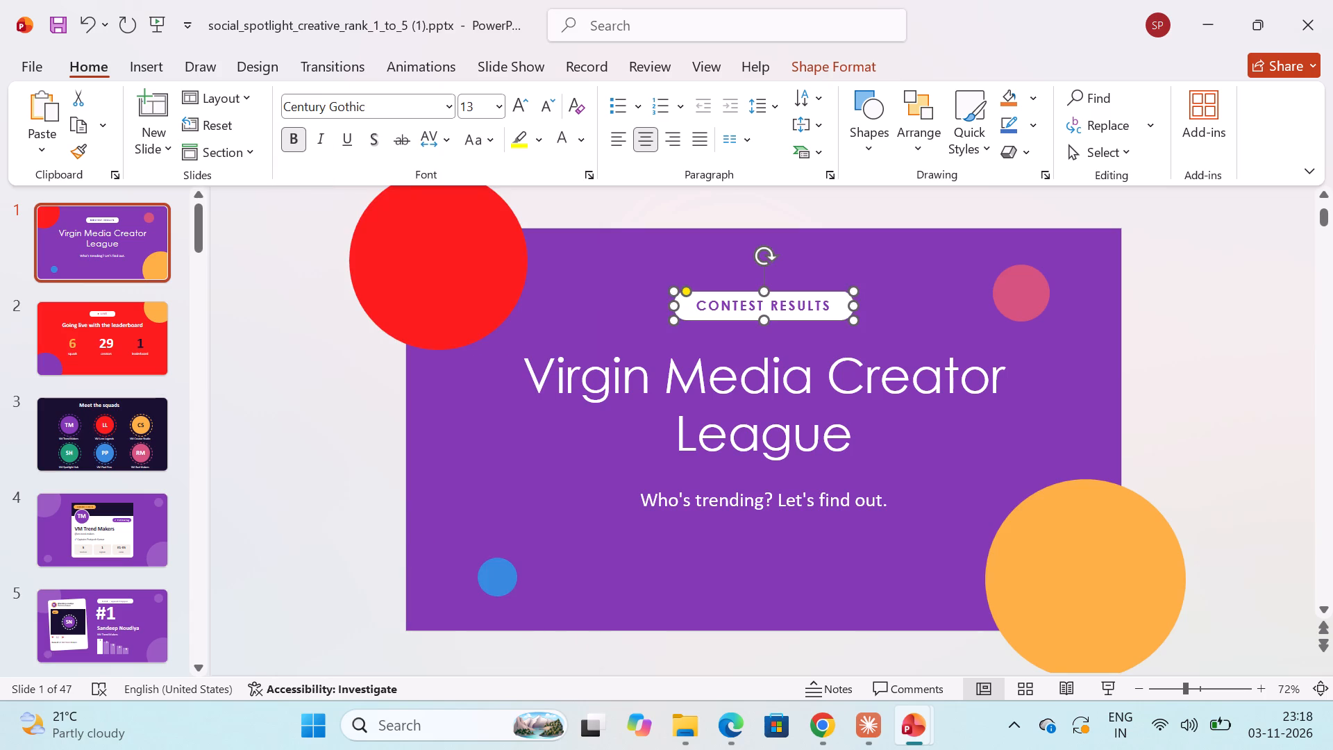
Set the font of the "Who's trending? Let's find out." tagline on the title slide to Century Gothic.
{"action": "left_click", "coordinate": [791, 499]}
{"action": "left_click", "coordinate": [919, 492]}
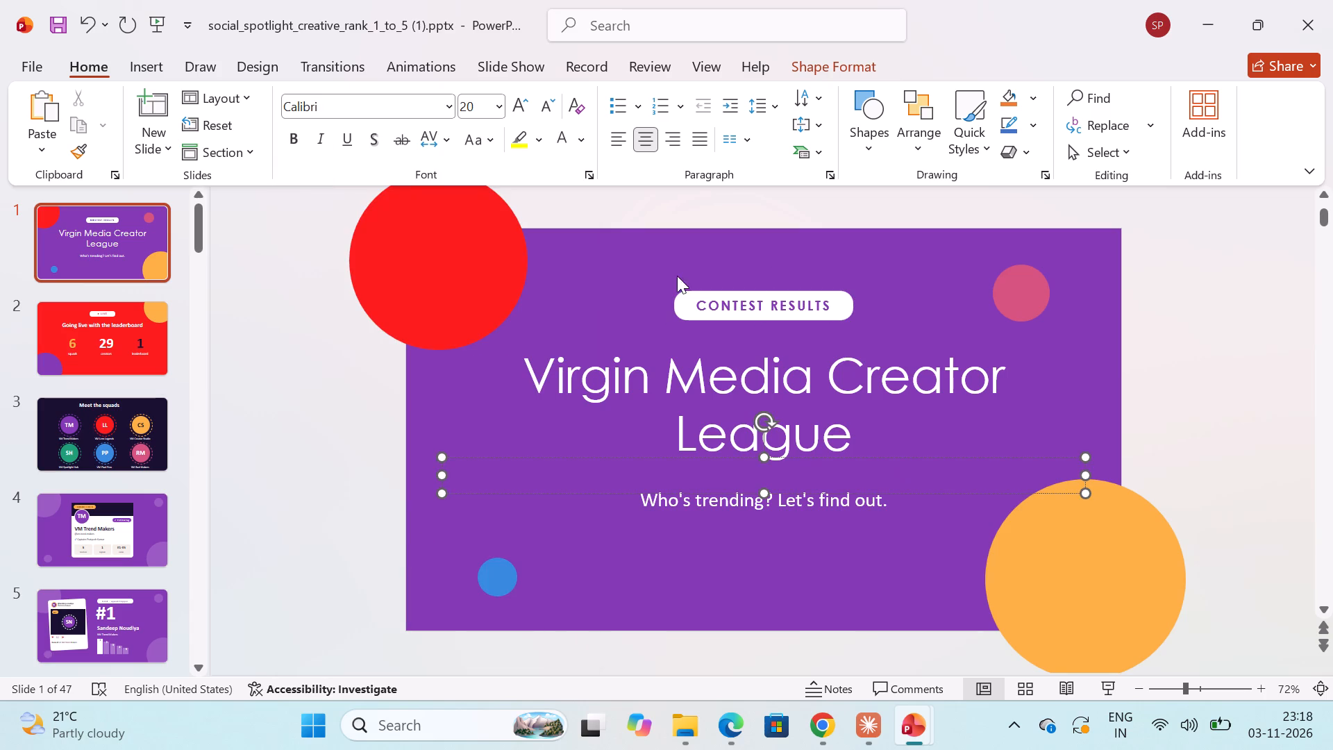
{"action": "left_click", "coordinate": [449, 103]}
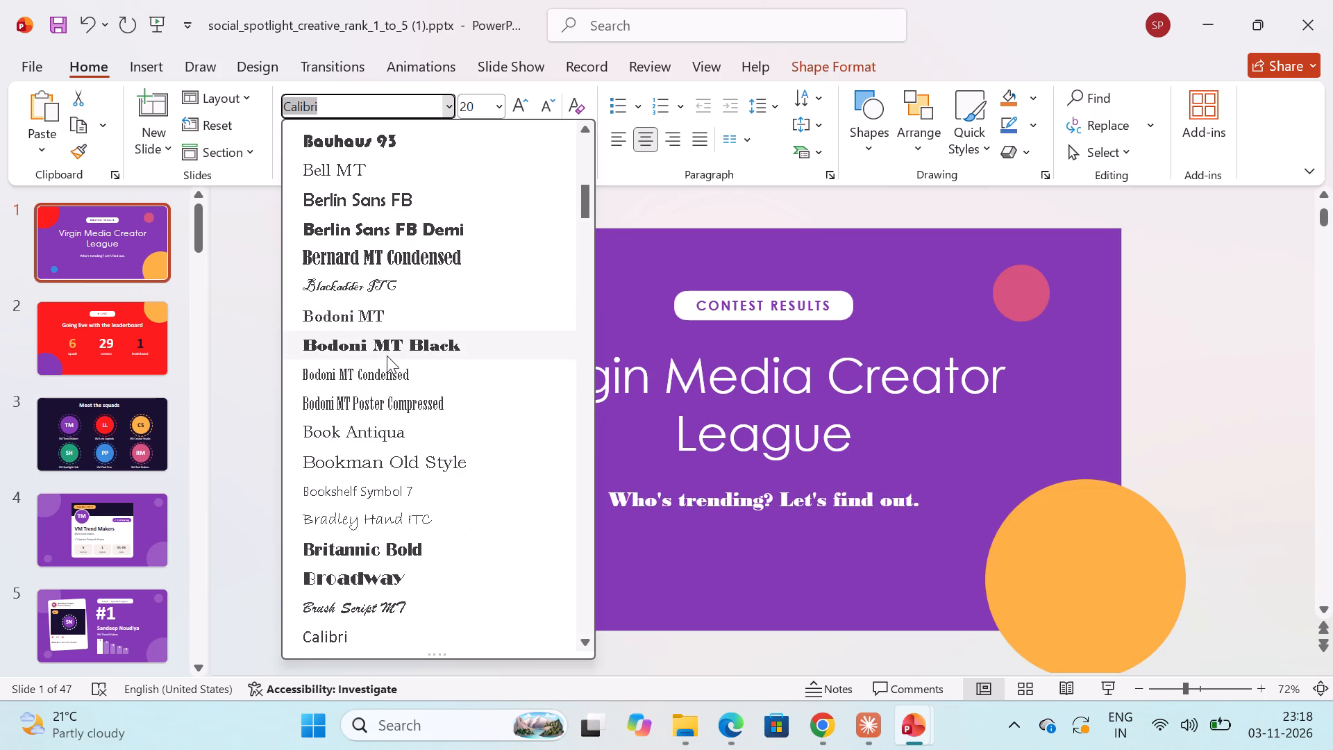
{"action": "scroll", "coordinate": [392, 384], "scroll_direction": "down", "scroll_amount": 6}
{"action": "scroll", "coordinate": [392, 440], "scroll_direction": "down", "scroll_amount": 4}
{"action": "left_click", "coordinate": [400, 371]}
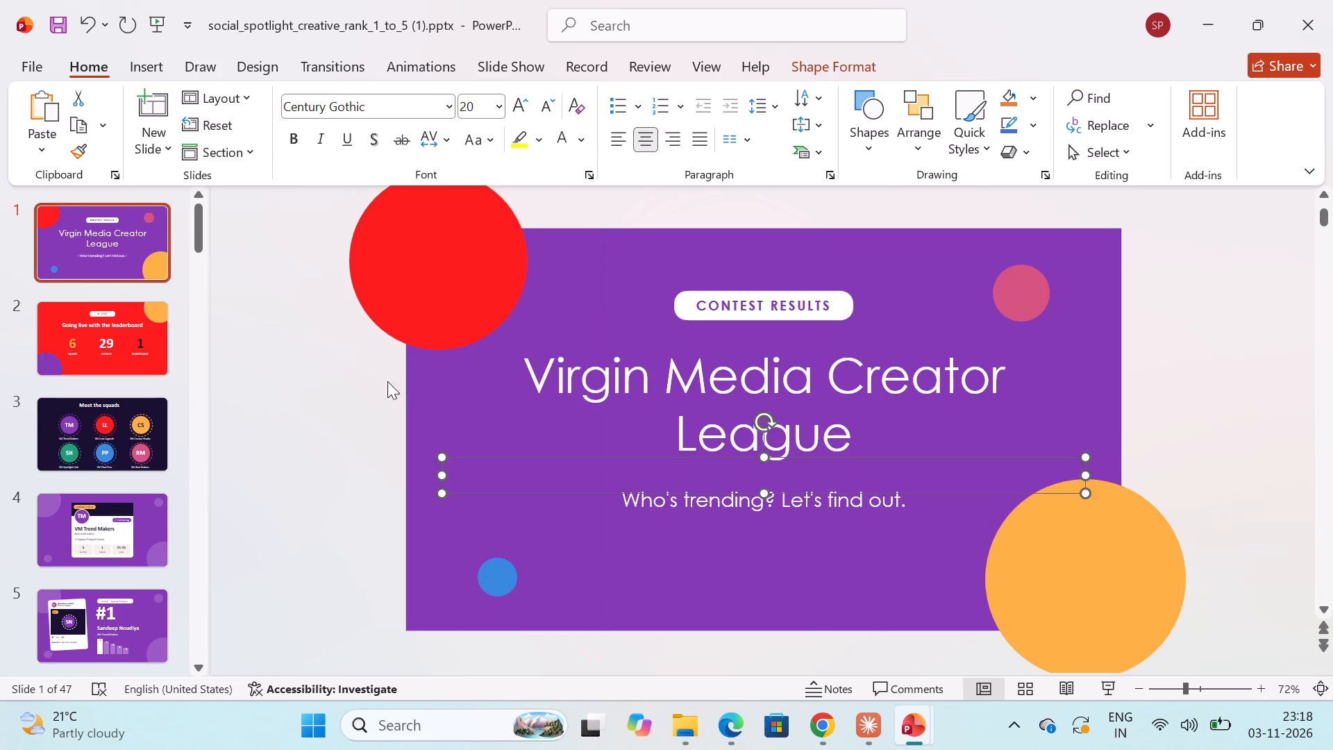
{"action": "left_click", "coordinate": [285, 445]}
Set all text on slide 2, "Going live with the leaderboard", to Century Gothic (Headings), copying the font name for reuse.
{"action": "left_click", "coordinate": [72, 331]}
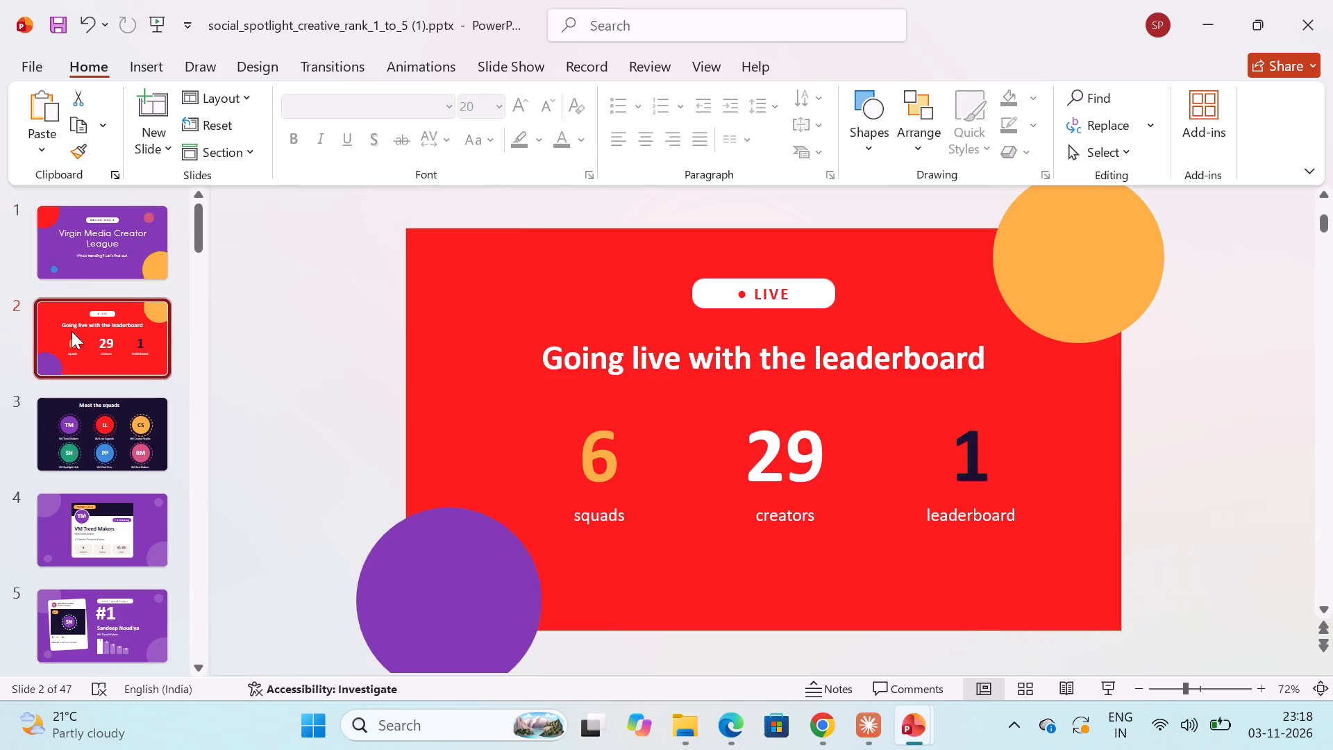
{"action": "left_click", "coordinate": [519, 357]}
{"action": "left_click", "coordinate": [562, 358]}
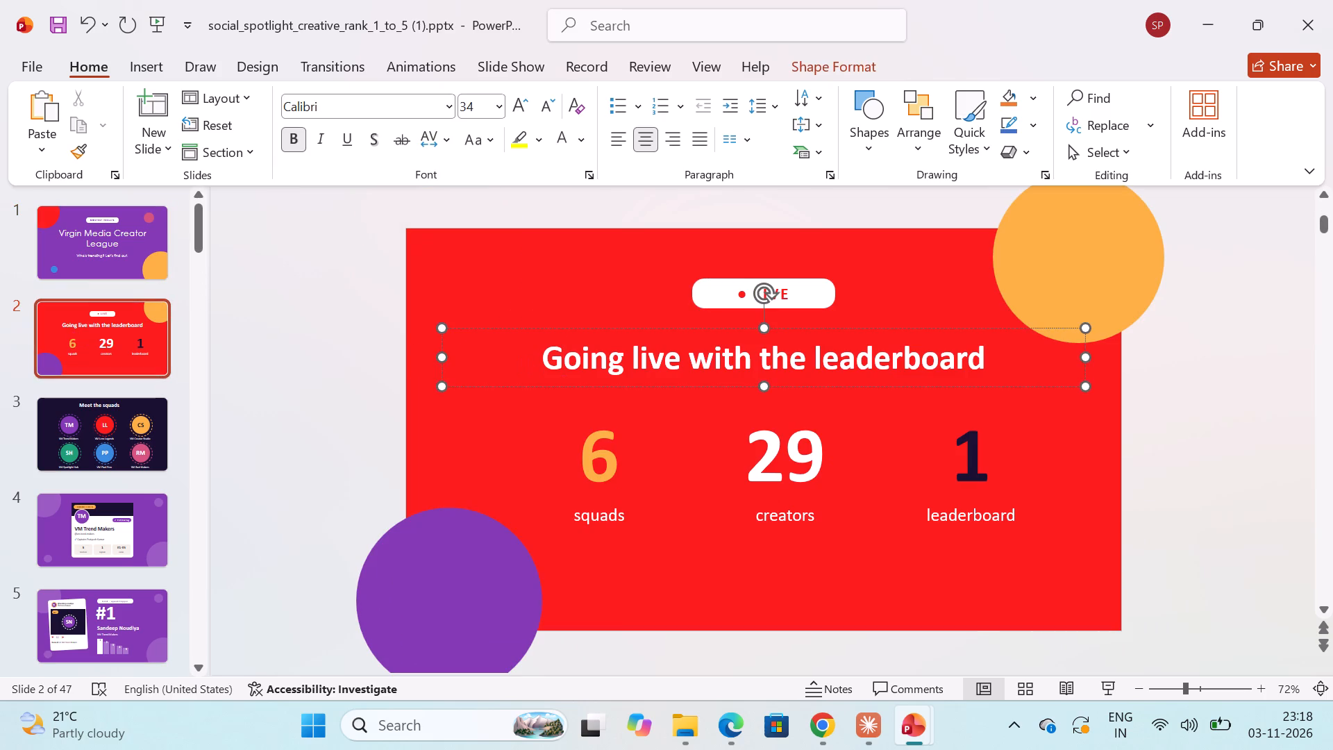
{"action": "key", "text": "ctrl+a"}
{"action": "key", "text": "ctrl+a"}
{"action": "left_click", "coordinate": [554, 397]}
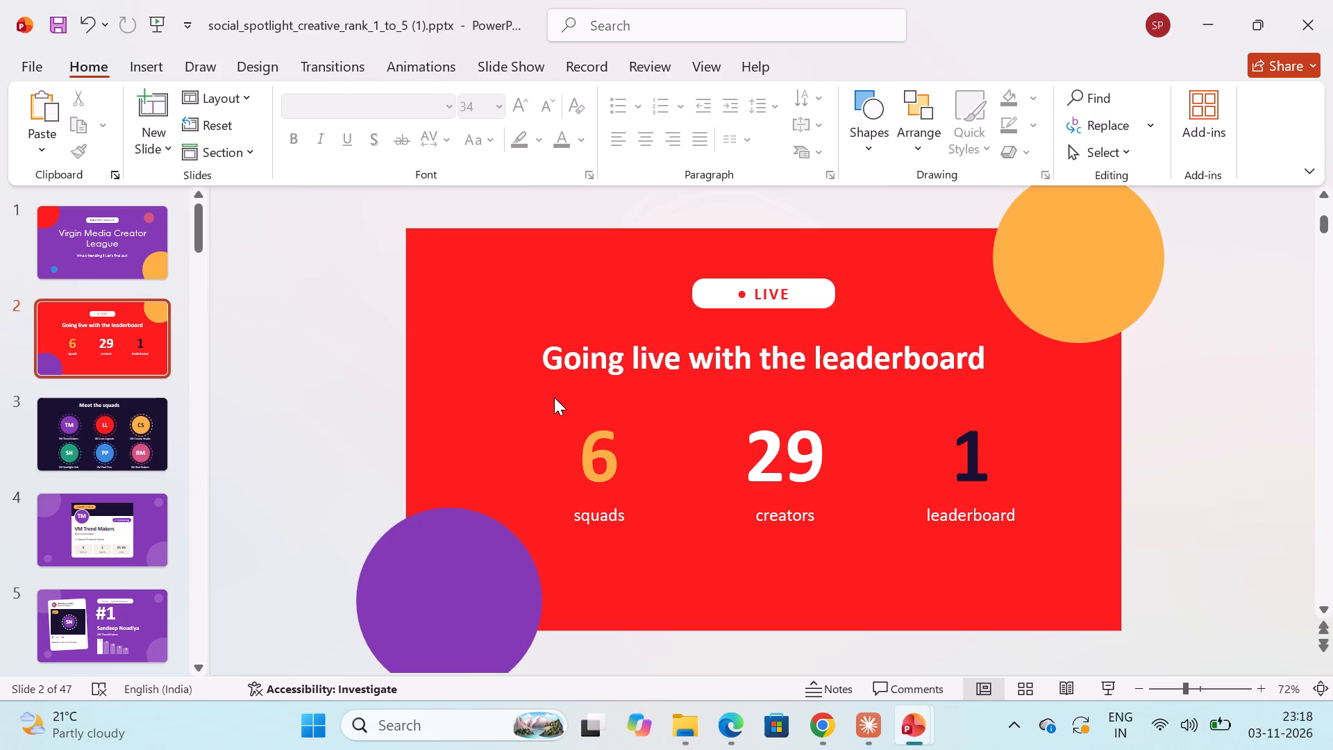
{"action": "key", "text": "ctrl+a"}
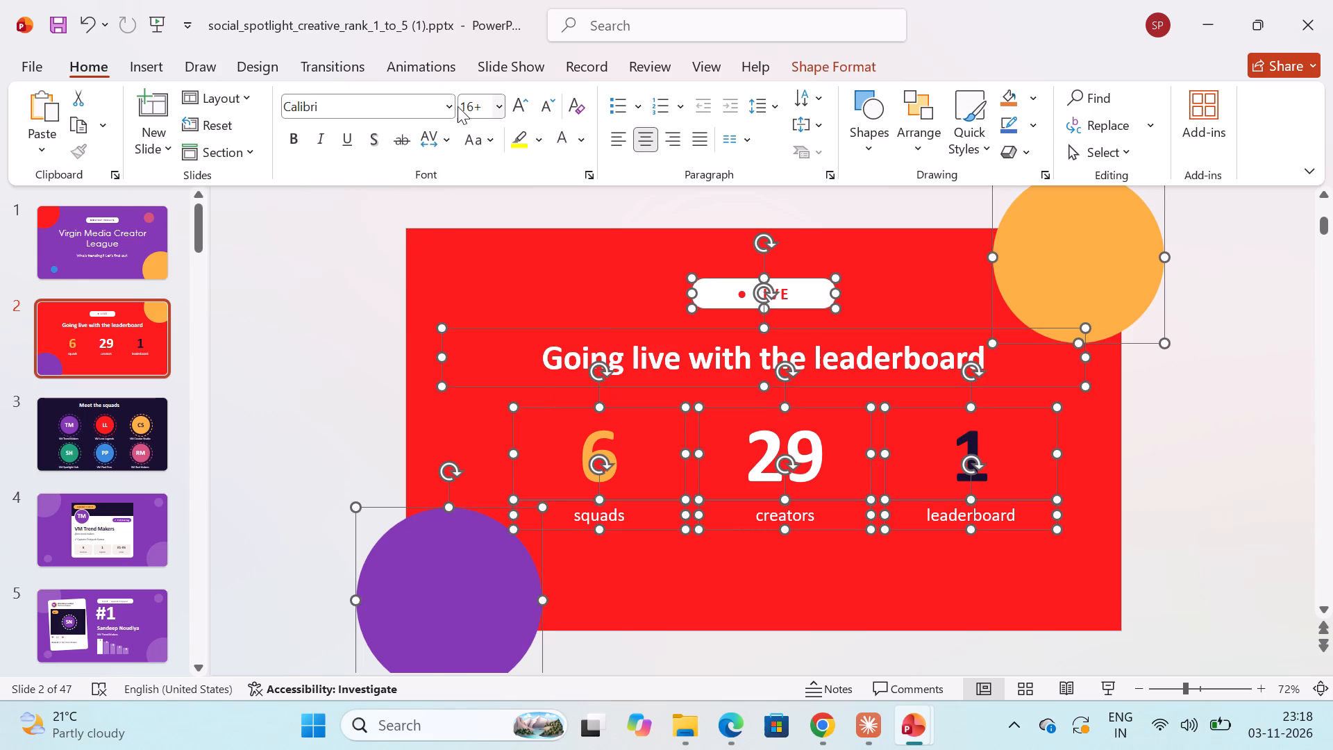
{"action": "left_click", "coordinate": [452, 108]}
{"action": "key", "text": "Delete"}
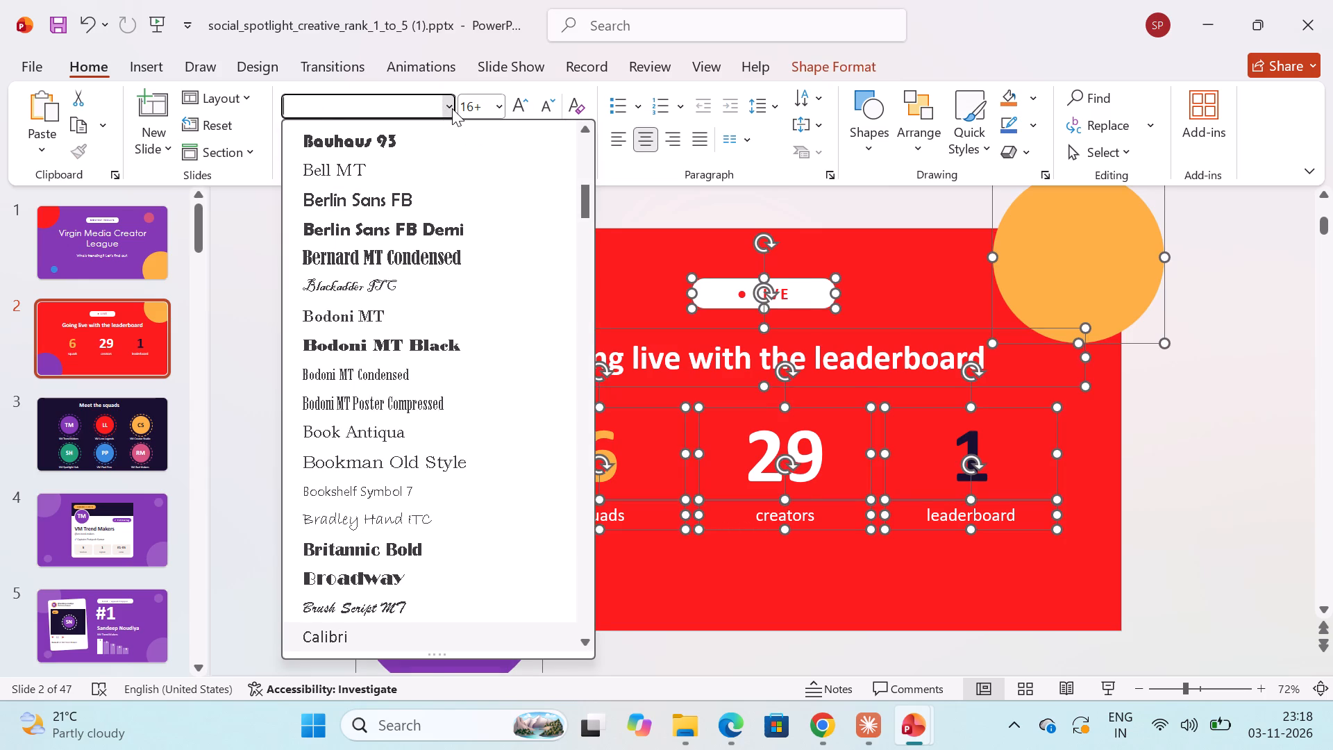
{"action": "type", "text": "century"}
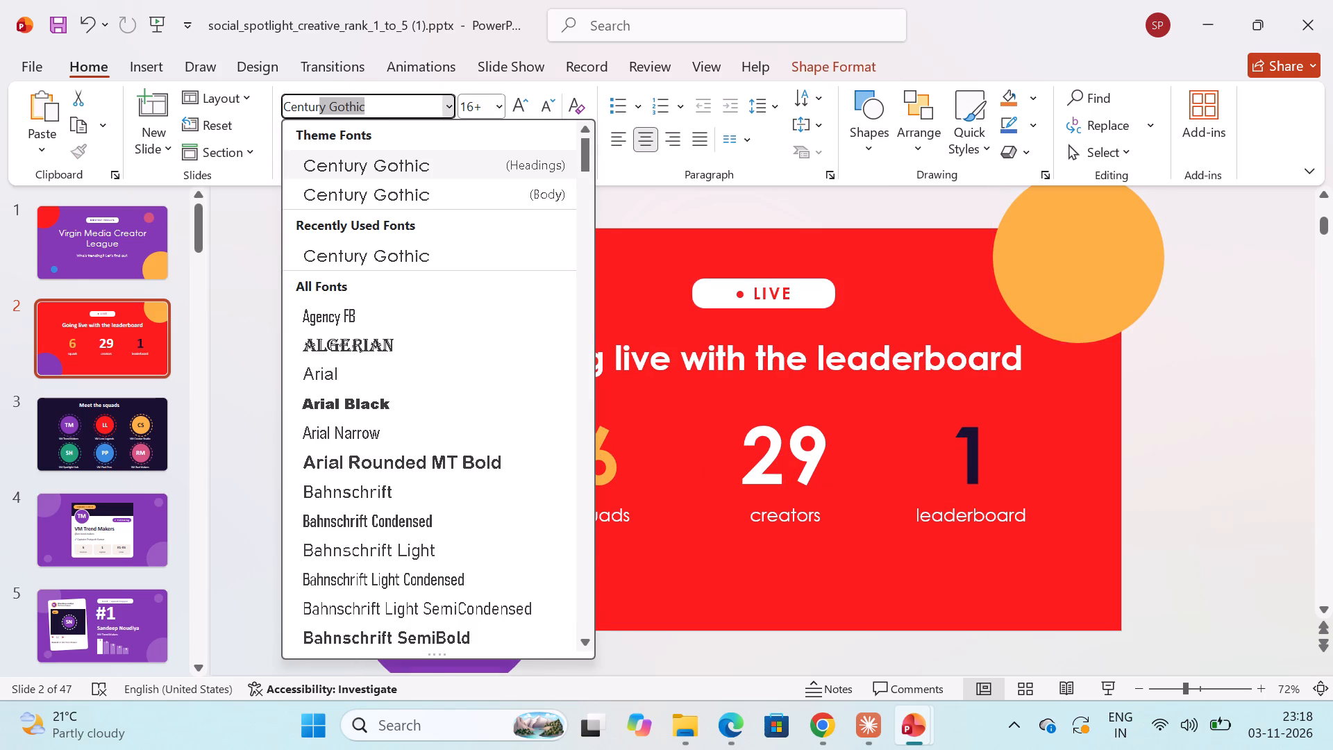
{"action": "left_click", "coordinate": [370, 103]}
{"action": "left_click_drag", "start_coordinate": [366, 103], "coordinate": [337, 103]}
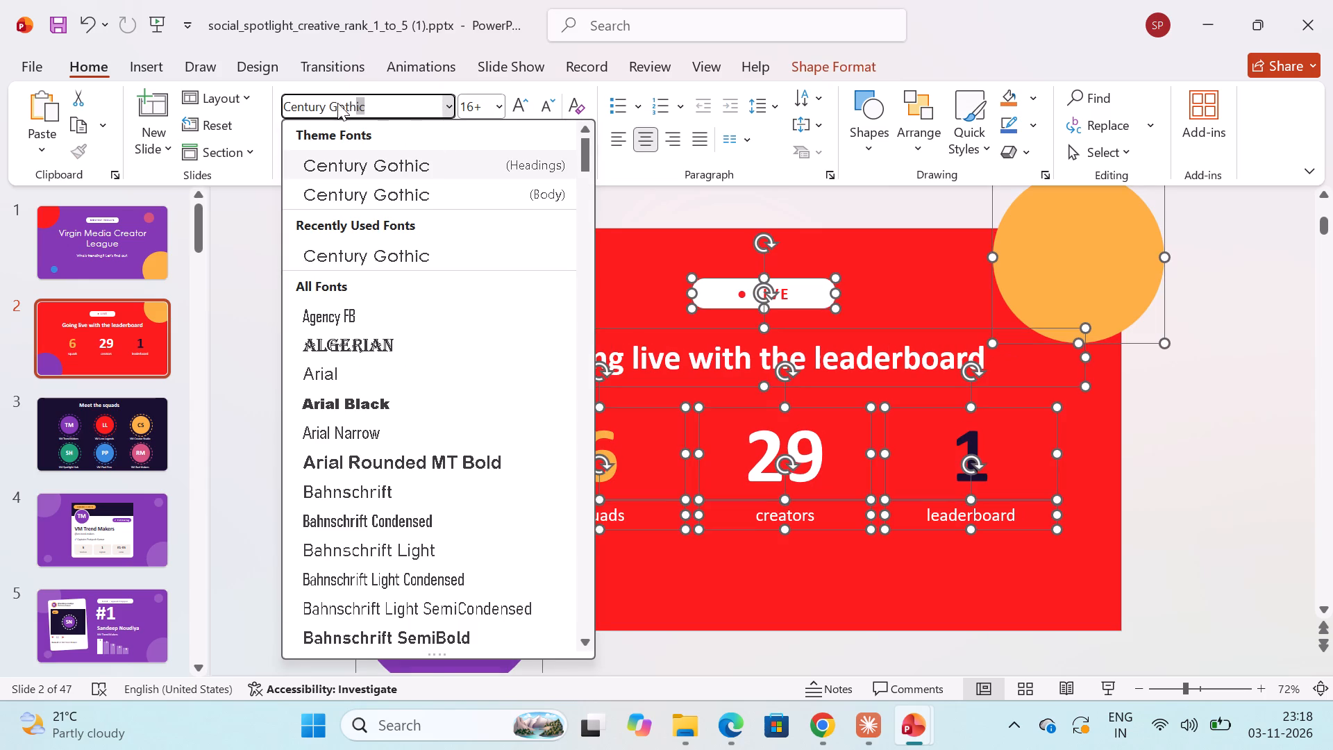
{"action": "left_click_drag", "start_coordinate": [337, 103], "coordinate": [278, 103]}
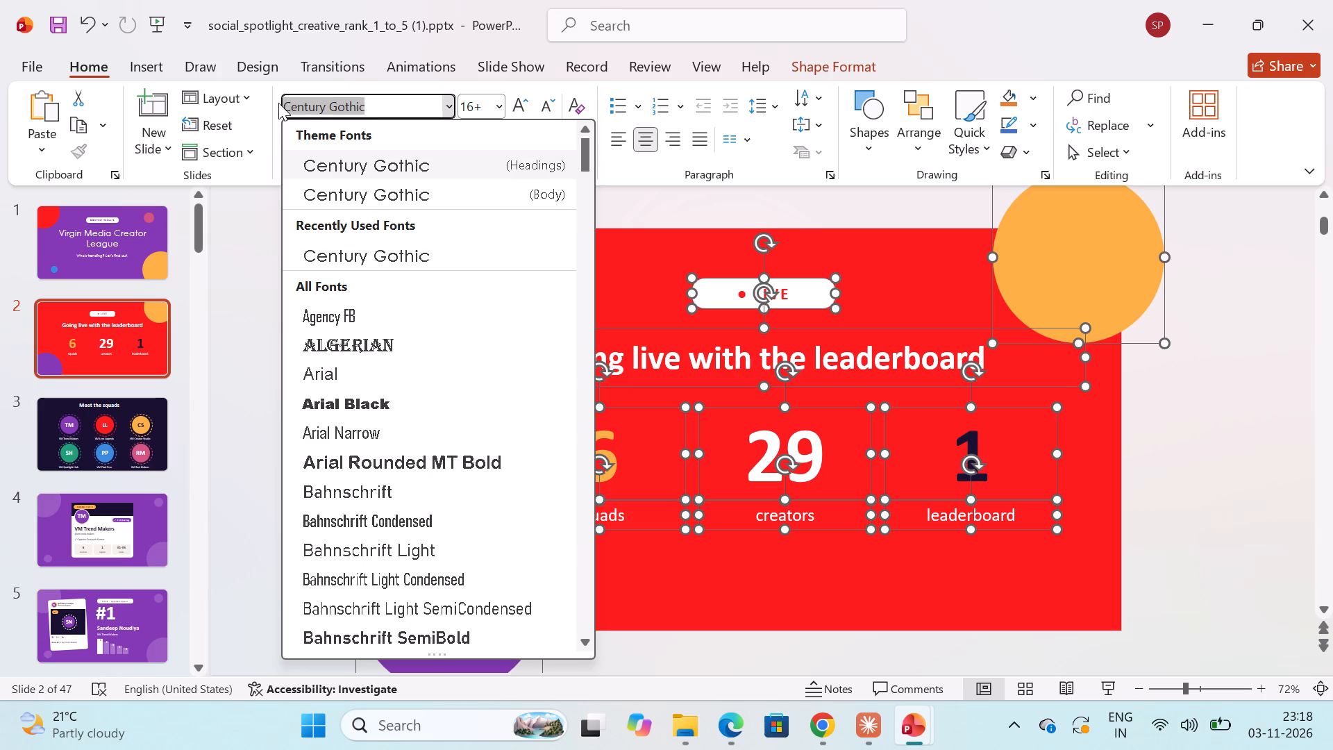
{"action": "key", "text": "ctrl+c"}
{"action": "key", "text": "ctrl+c"}
{"action": "key", "text": "ctrl+c"}
{"action": "key", "text": "Return"}
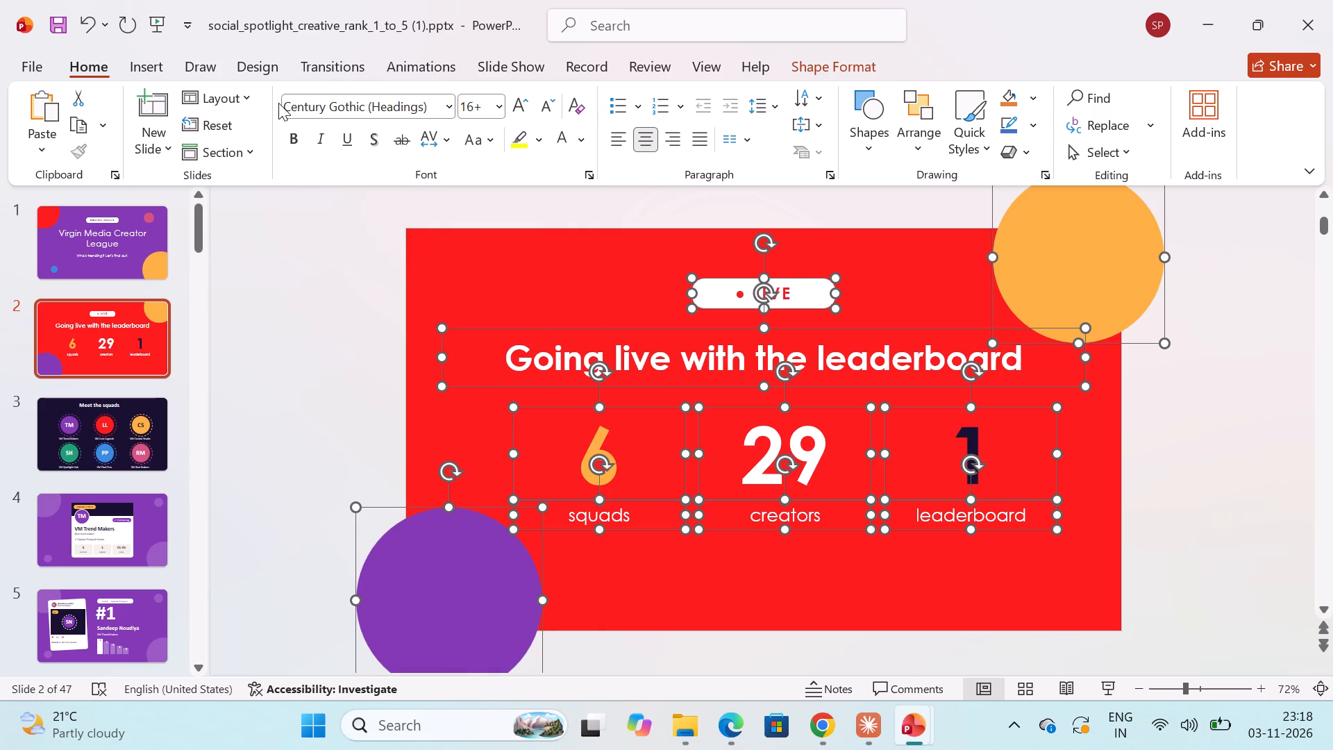
{"action": "left_click", "coordinate": [269, 356]}
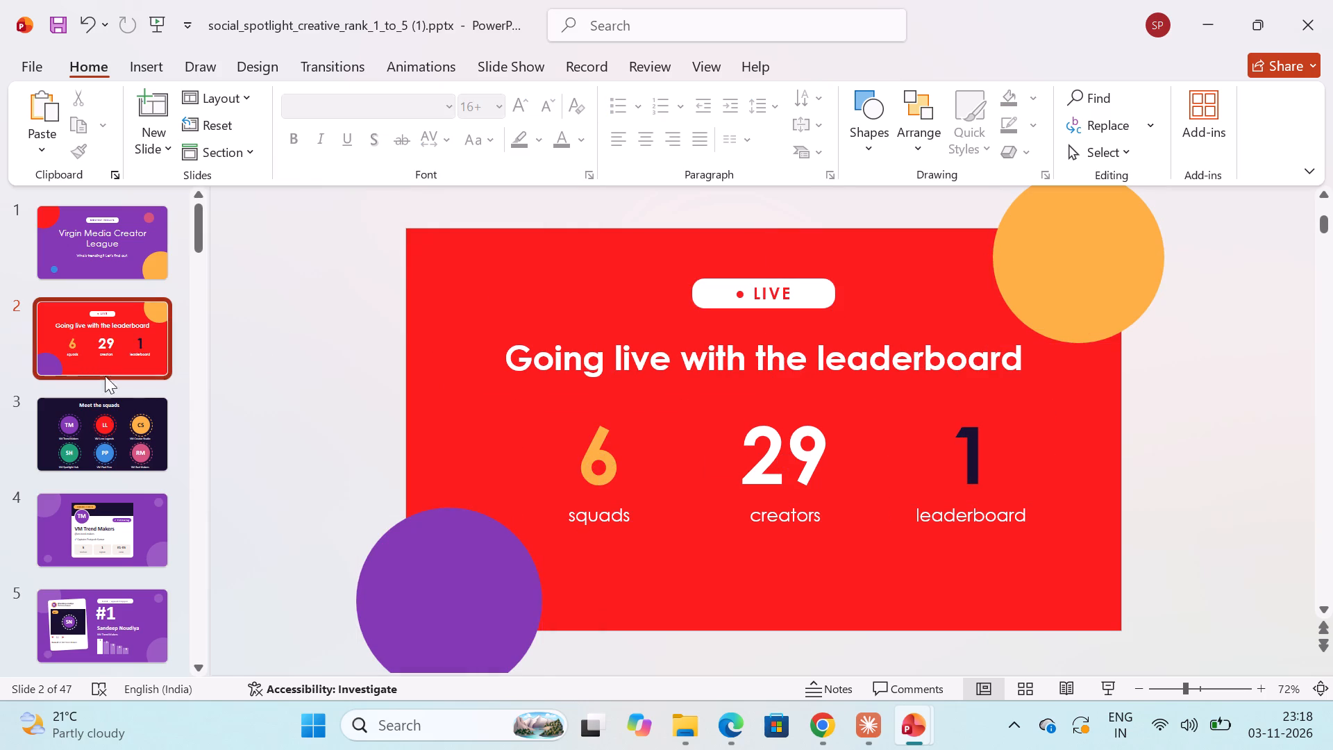
Set all text on slide 3, "Meet the squads", to Century Gothic (Headings) using the copied font name.
{"action": "left_click", "coordinate": [105, 420]}
{"action": "left_click", "coordinate": [500, 387]}
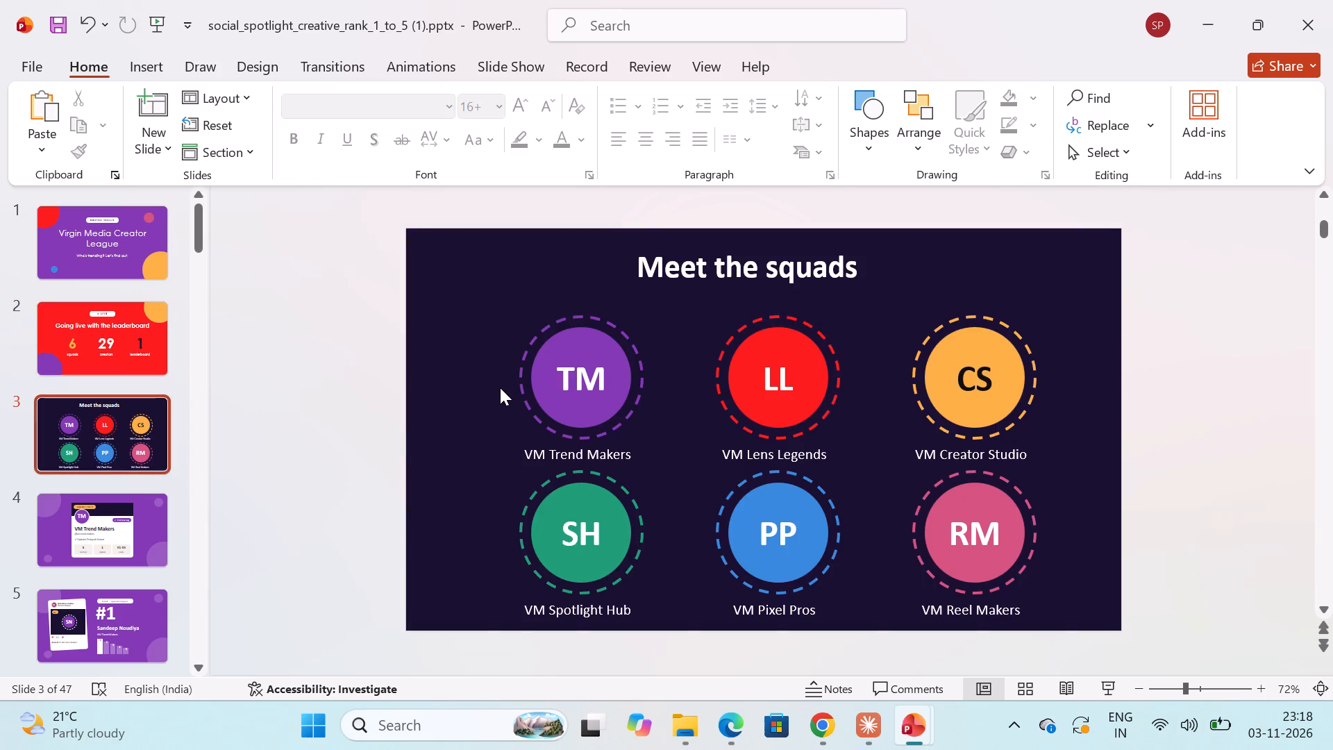
{"action": "key", "text": "ctrl+a"}
{"action": "left_click", "coordinate": [445, 108]}
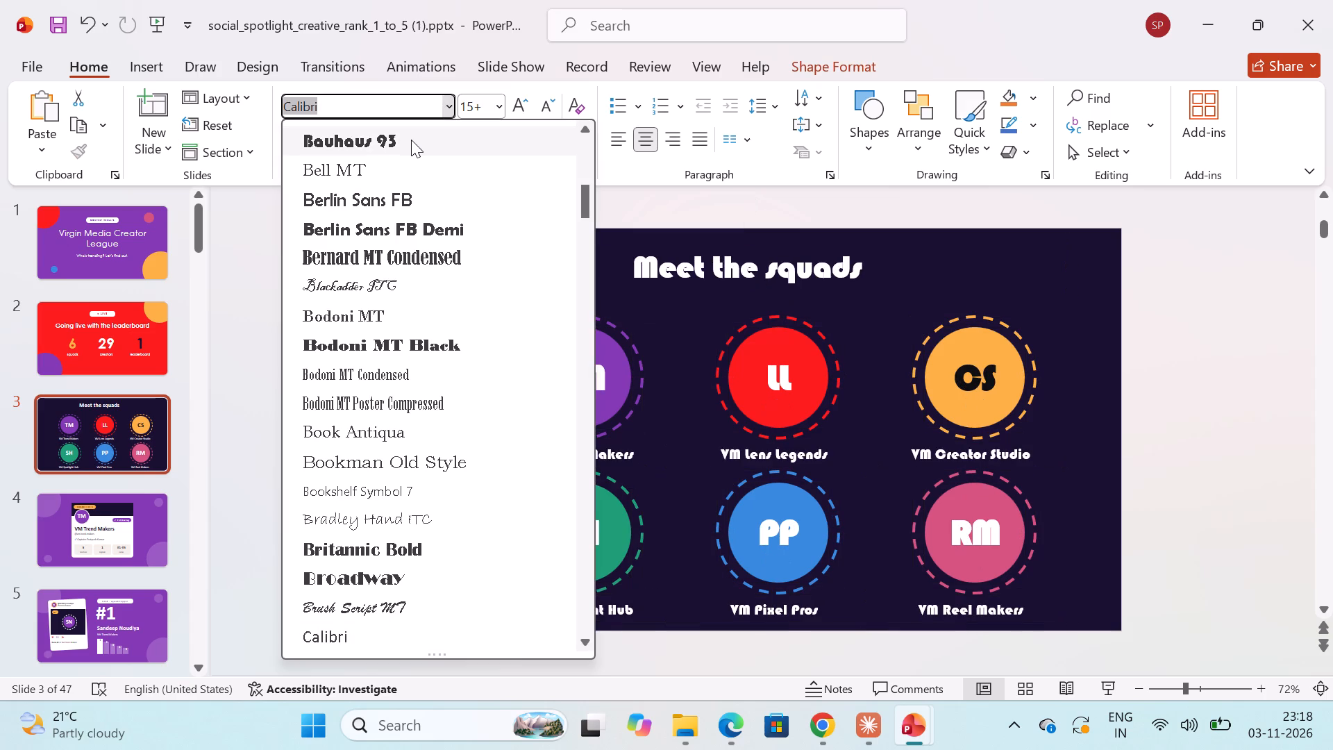
{"action": "key", "text": "Delete"}
{"action": "key", "text": "ctrl+v"}
{"action": "key", "text": "Return"}
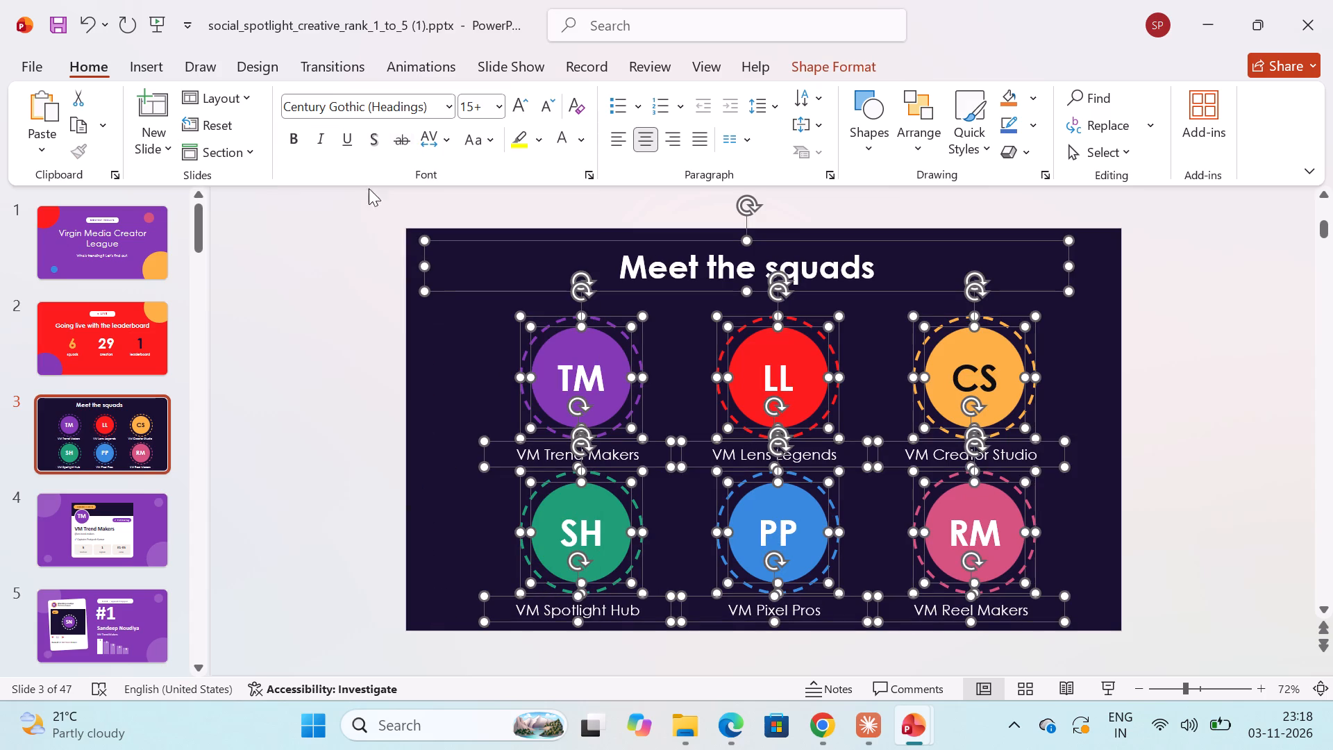
{"action": "left_click", "coordinate": [278, 301]}
Set all text on slide 4, the "VM Trend Makers" squad card, to Century Gothic (Headings) using the copied font name.
{"action": "scroll", "coordinate": [52, 456], "scroll_direction": "down", "scroll_amount": 3}
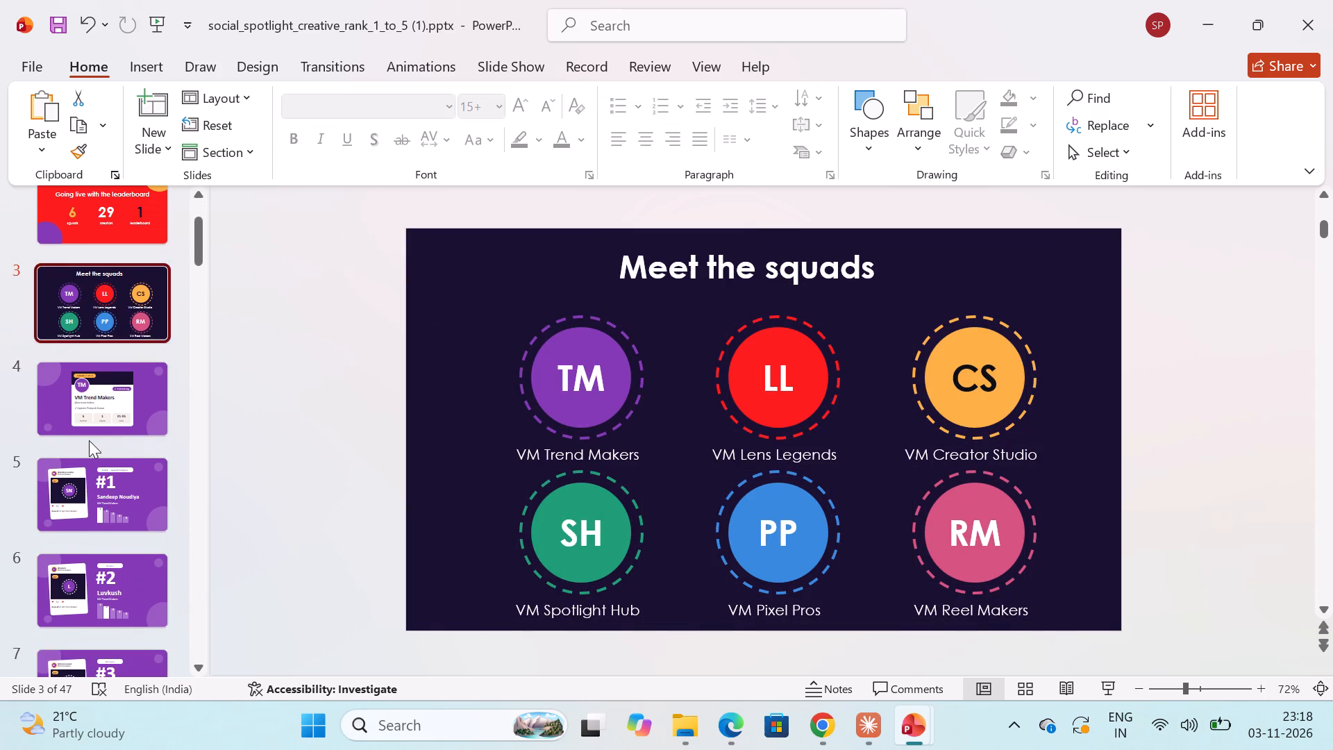
{"action": "left_click", "coordinate": [89, 440]}
{"action": "left_click", "coordinate": [101, 410]}
{"action": "left_click", "coordinate": [434, 410]}
{"action": "key", "text": "ctrl+a"}
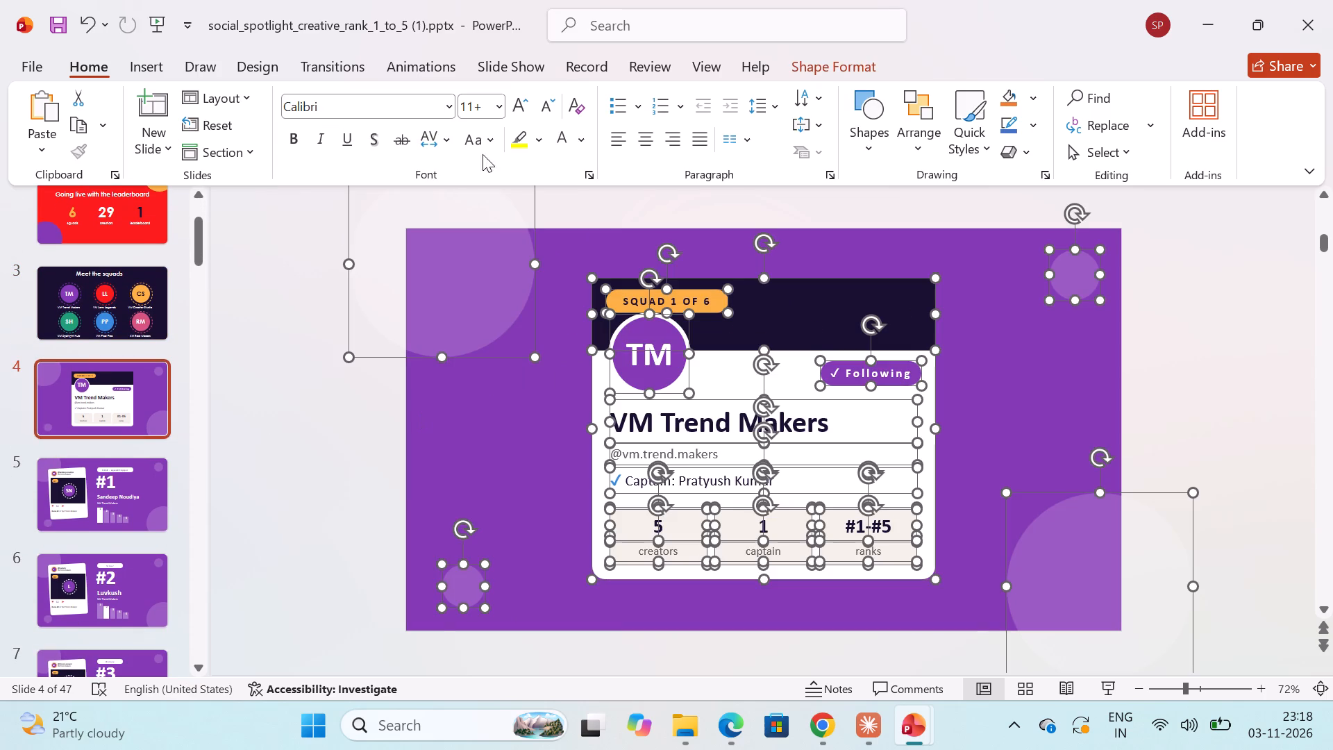
{"action": "left_click", "coordinate": [443, 106]}
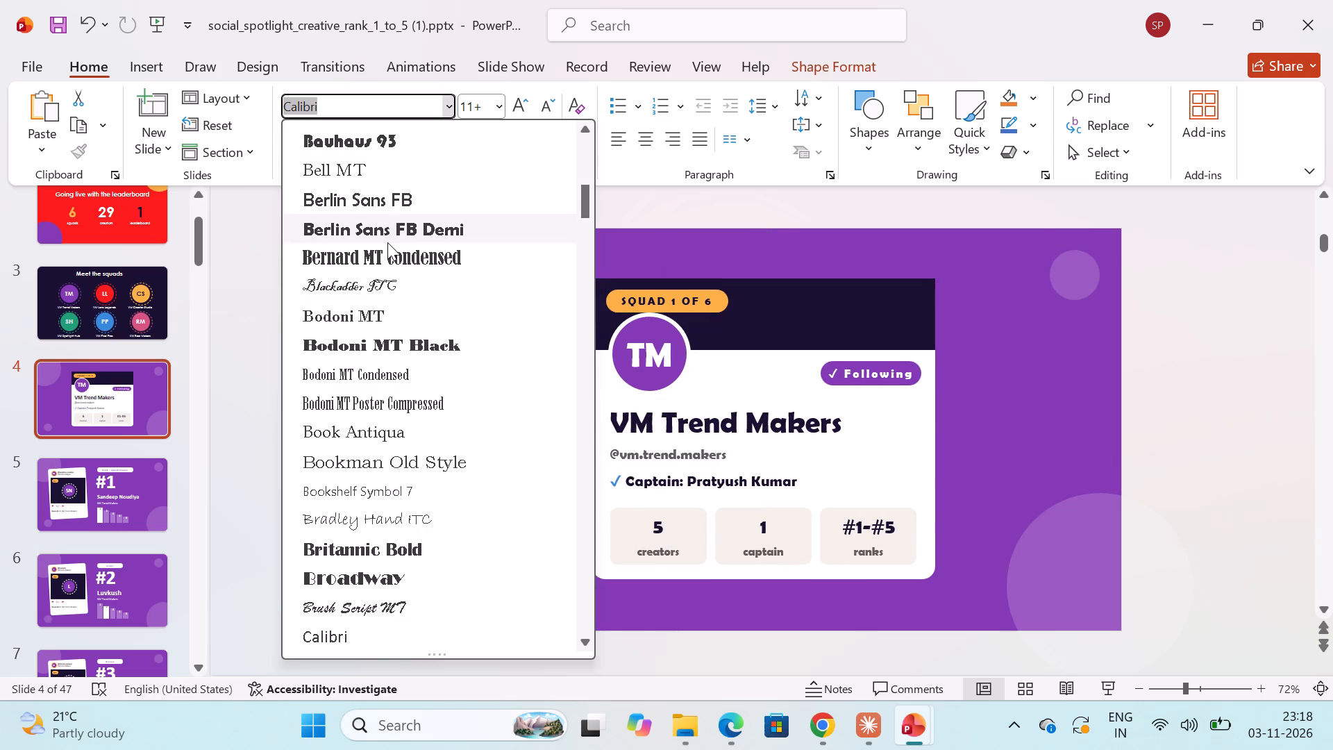
{"action": "key", "text": "Delete"}
{"action": "key", "text": "ctrl+v"}
{"action": "key", "text": "Return"}
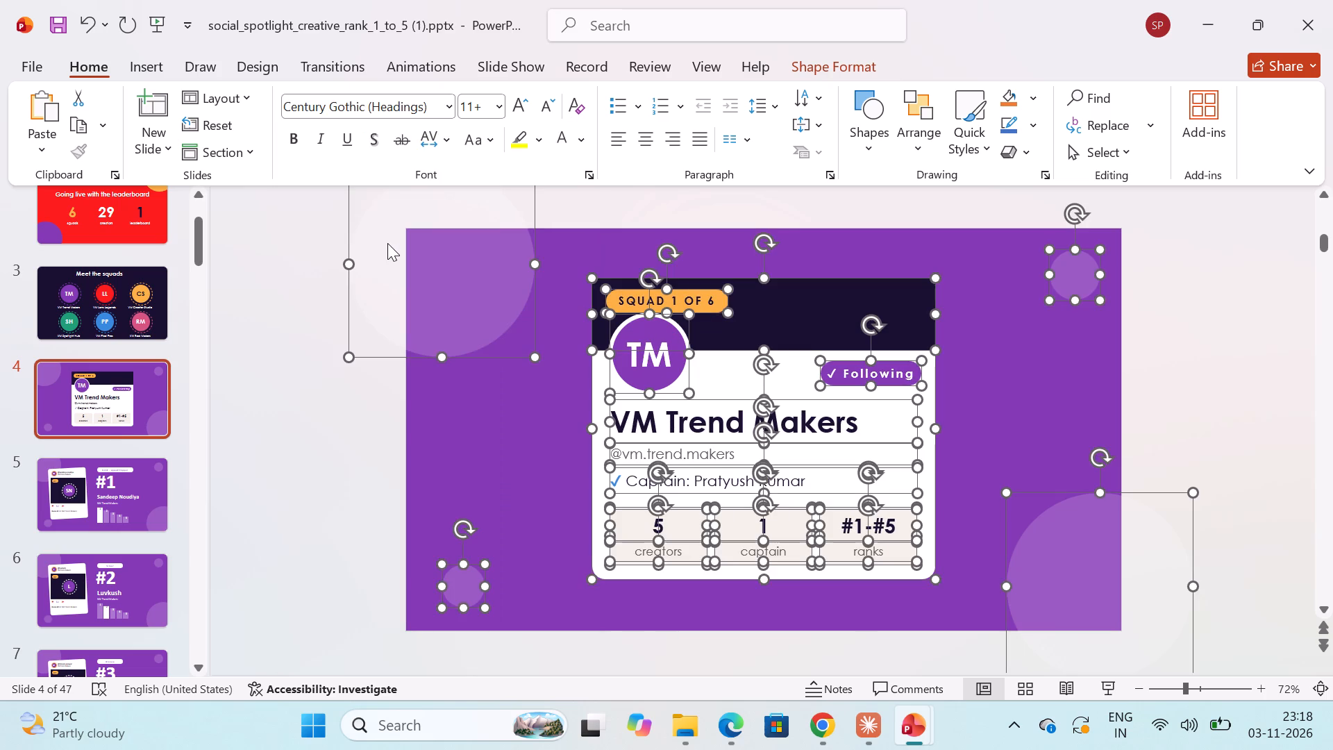
{"action": "left_click", "coordinate": [377, 433]}
Set all text on slide 5, the VM Trend Makers rank #1 slide, to the Century Gothic headings font.
{"action": "left_click", "coordinate": [135, 484]}
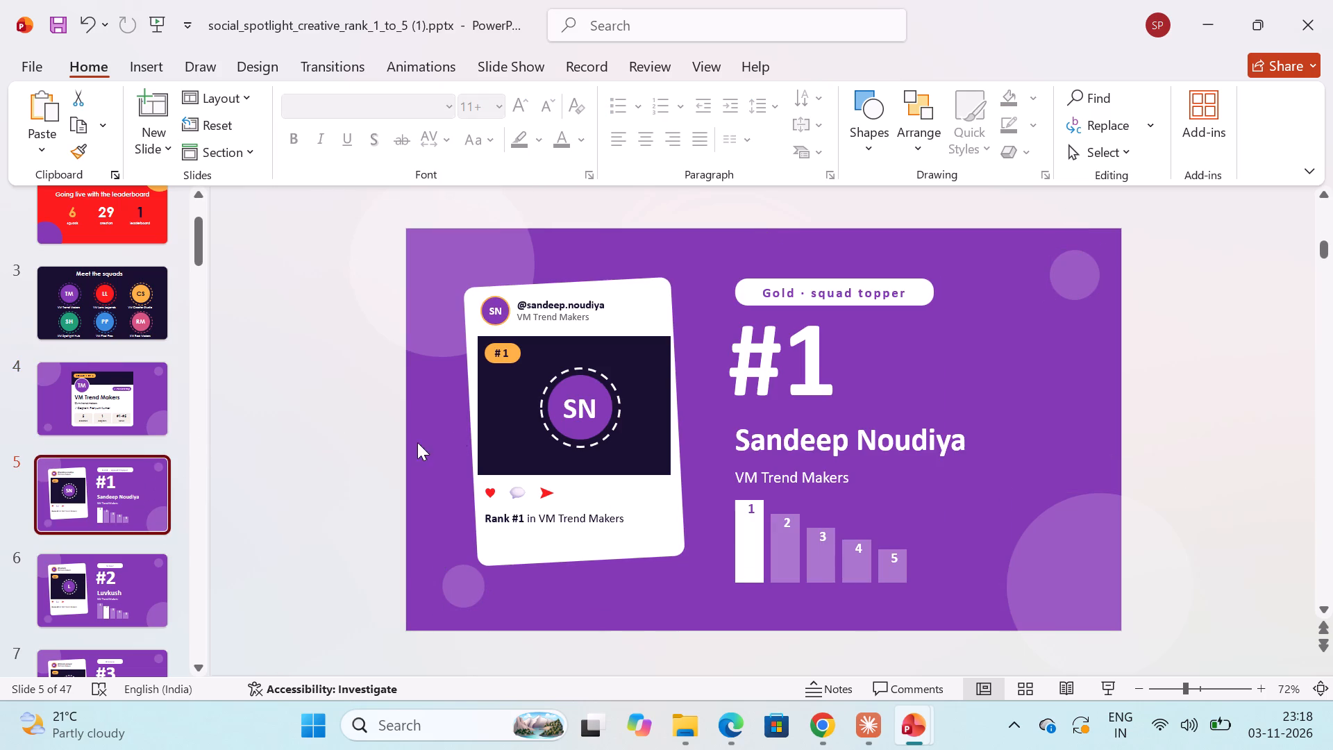
{"action": "left_click", "coordinate": [389, 422]}
{"action": "key", "text": "ctrl+a"}
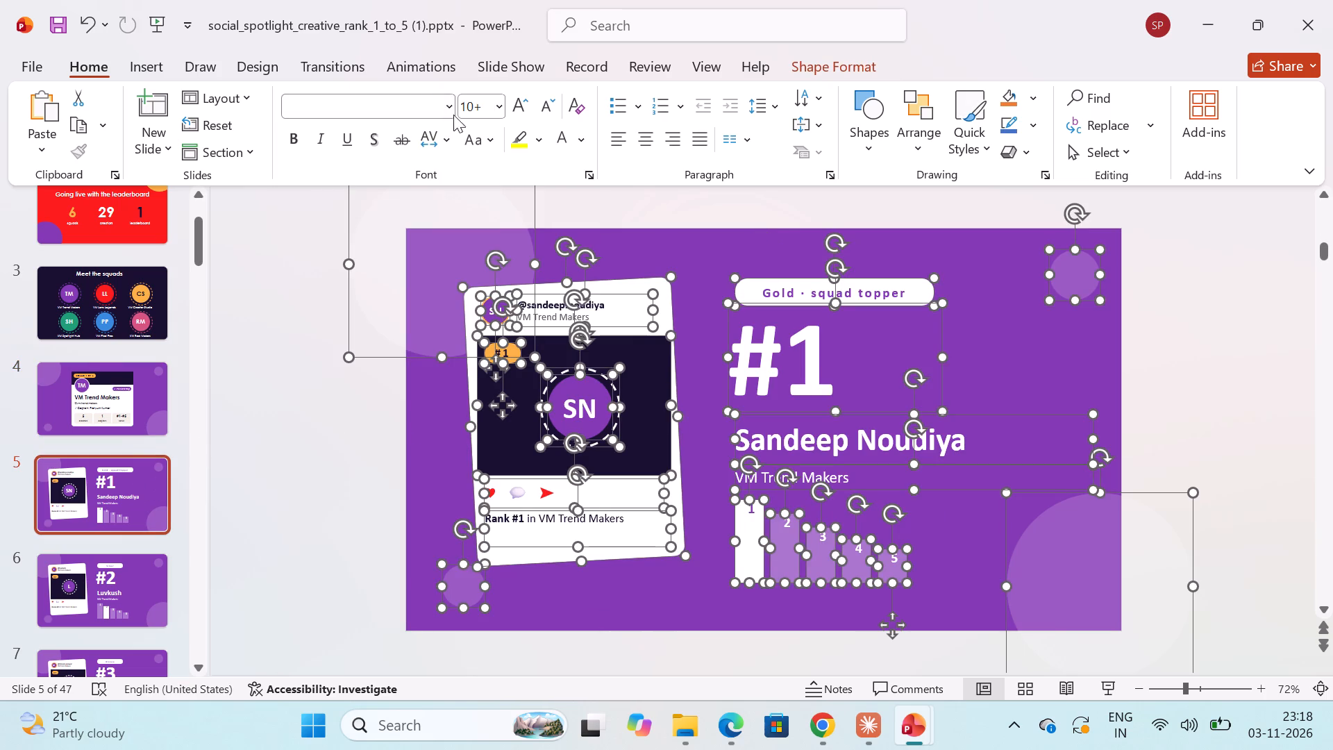
{"action": "left_click", "coordinate": [451, 103]}
{"action": "left_click", "coordinate": [421, 162]}
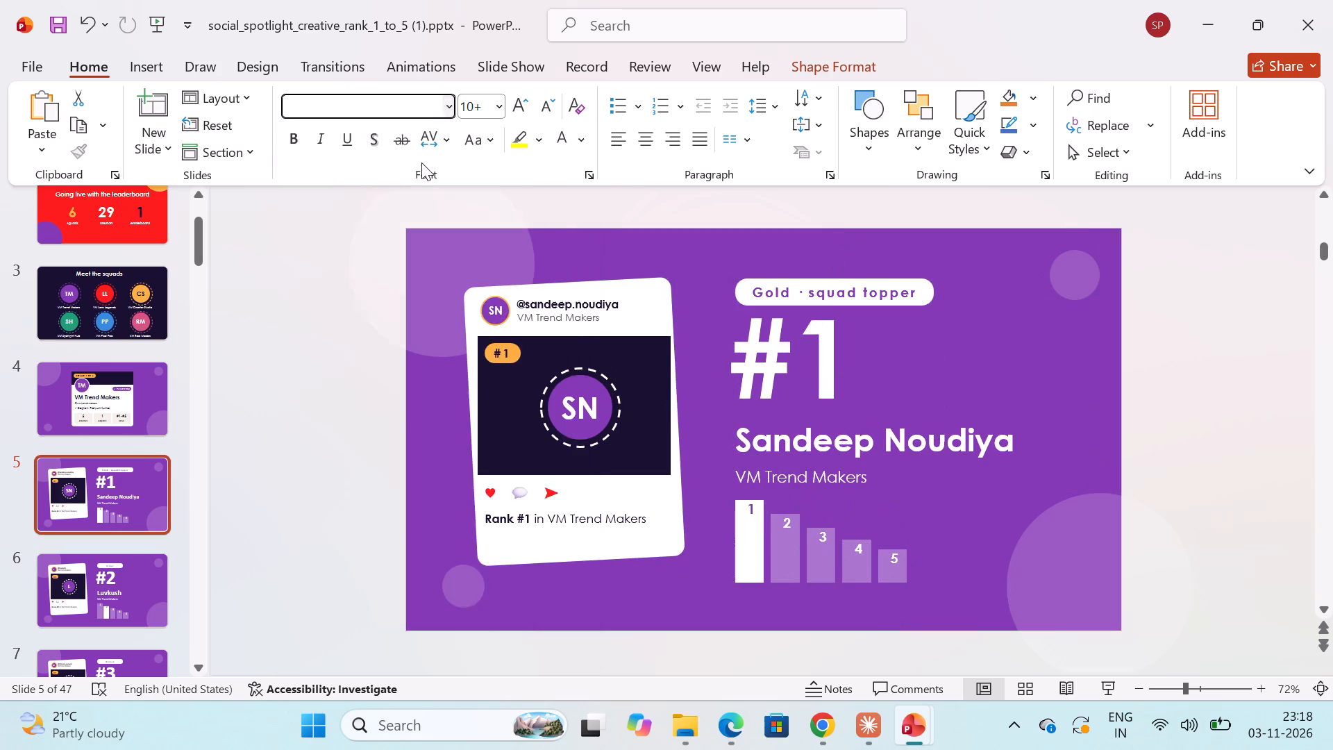
{"action": "left_click", "coordinate": [221, 502]}
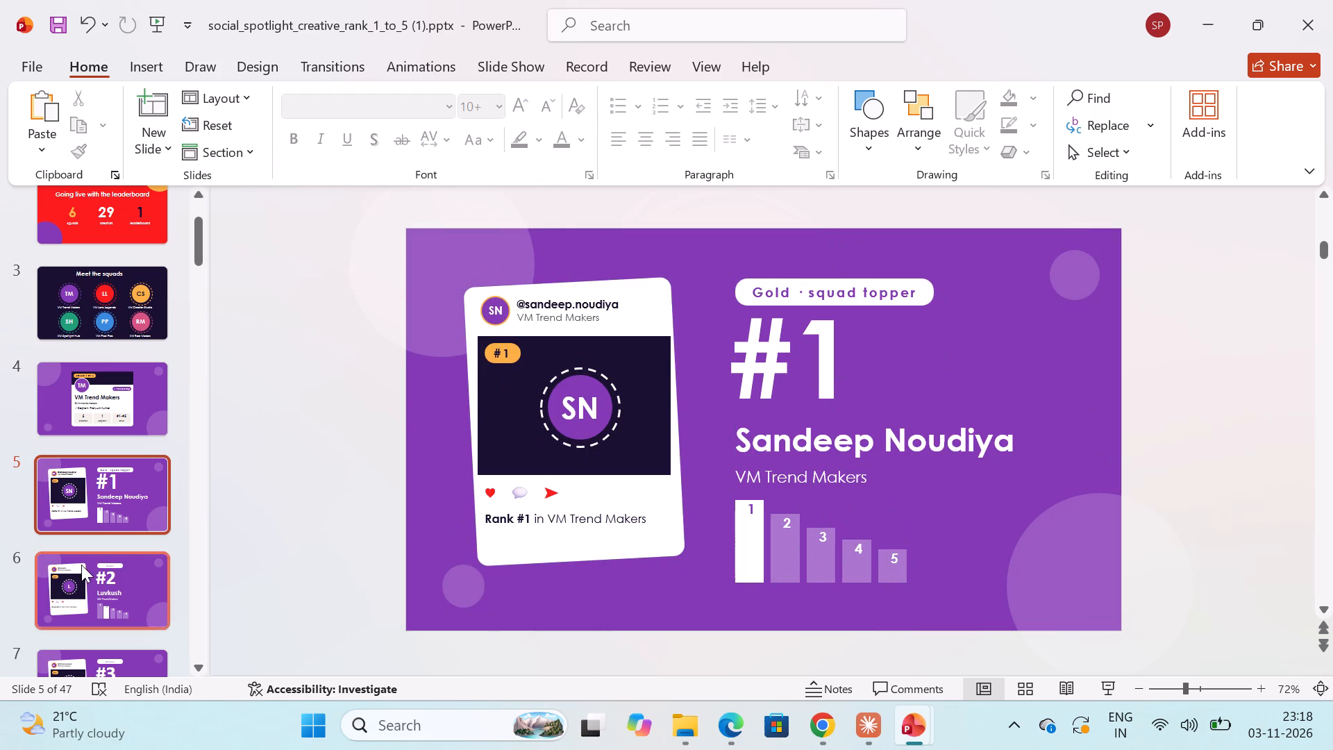
Set all text on slide 6, the VM Trend Makers rank #2 slide, to the Century Gothic headings font.
{"action": "left_click", "coordinate": [80, 573]}
{"action": "left_click", "coordinate": [370, 407]}
{"action": "key", "text": "ctrl+a"}
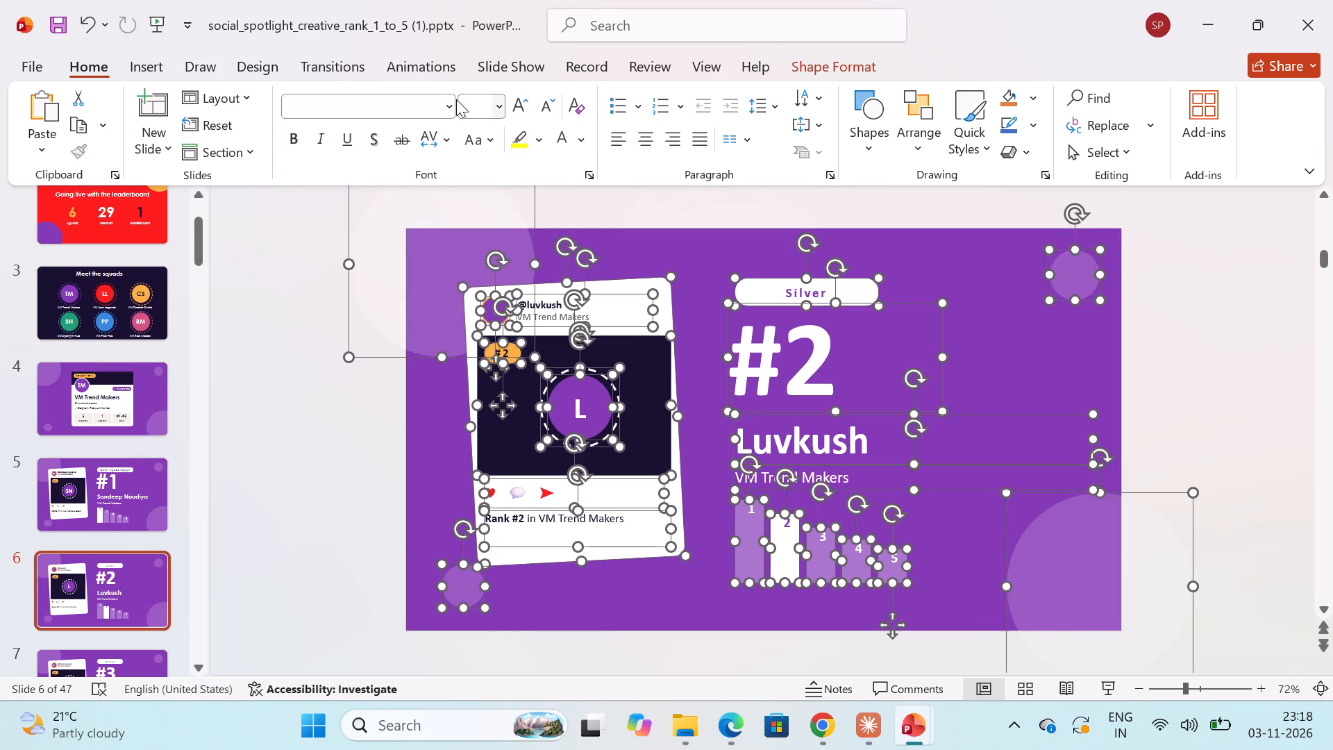
{"action": "left_click", "coordinate": [446, 104]}
{"action": "left_click", "coordinate": [395, 170]}
Set all text on slide 7, the VM Trend Makers rank #3 slide, to Century Gothic (Headings).
{"action": "scroll", "coordinate": [164, 490], "scroll_direction": "down", "scroll_amount": 4}
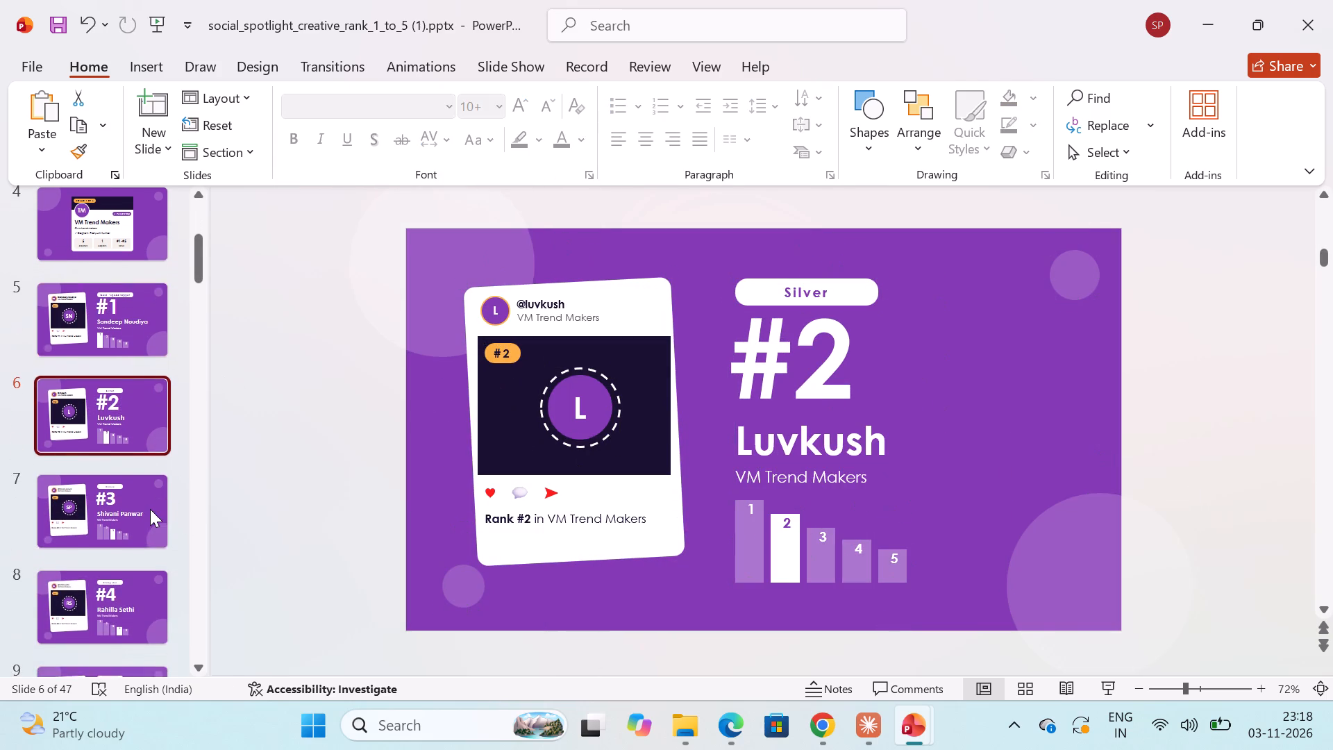
{"action": "left_click", "coordinate": [149, 509]}
{"action": "left_click", "coordinate": [293, 431]}
{"action": "key", "text": "ctrl+a"}
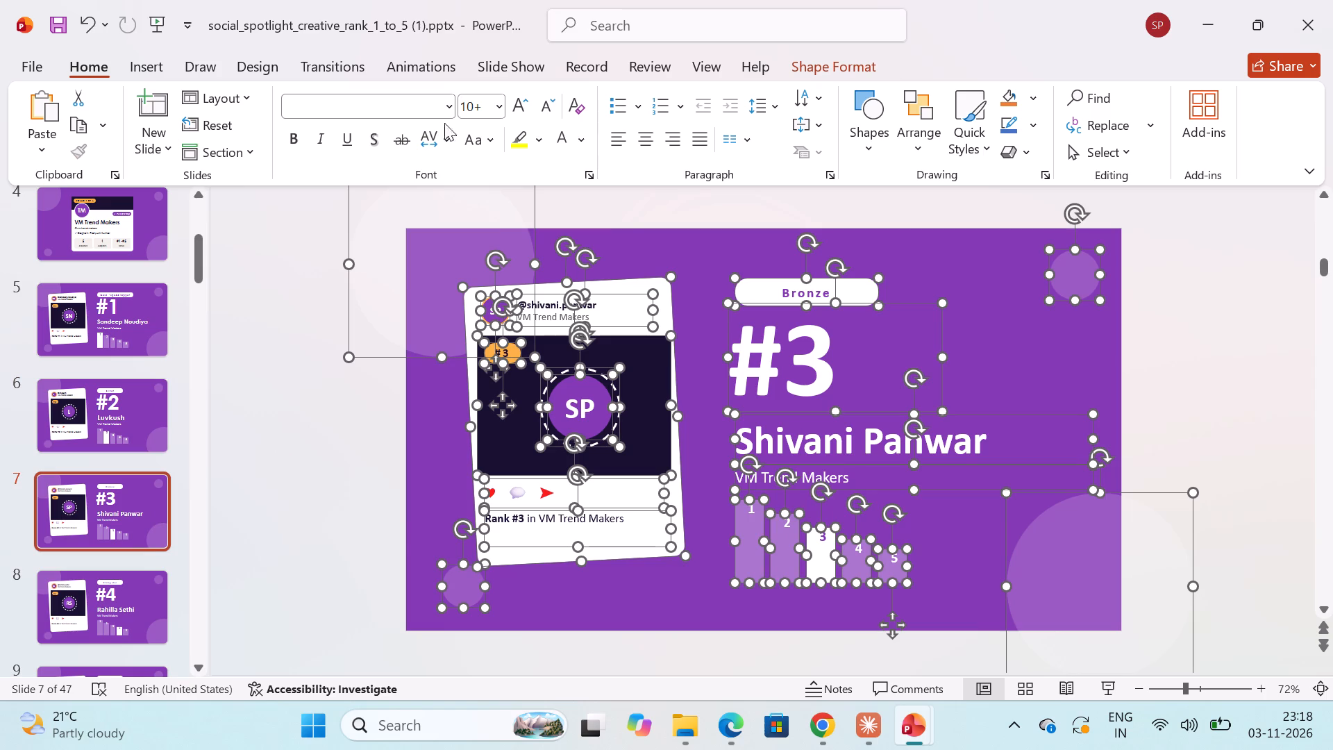
{"action": "left_click", "coordinate": [453, 108]}
{"action": "left_click", "coordinate": [400, 167]}
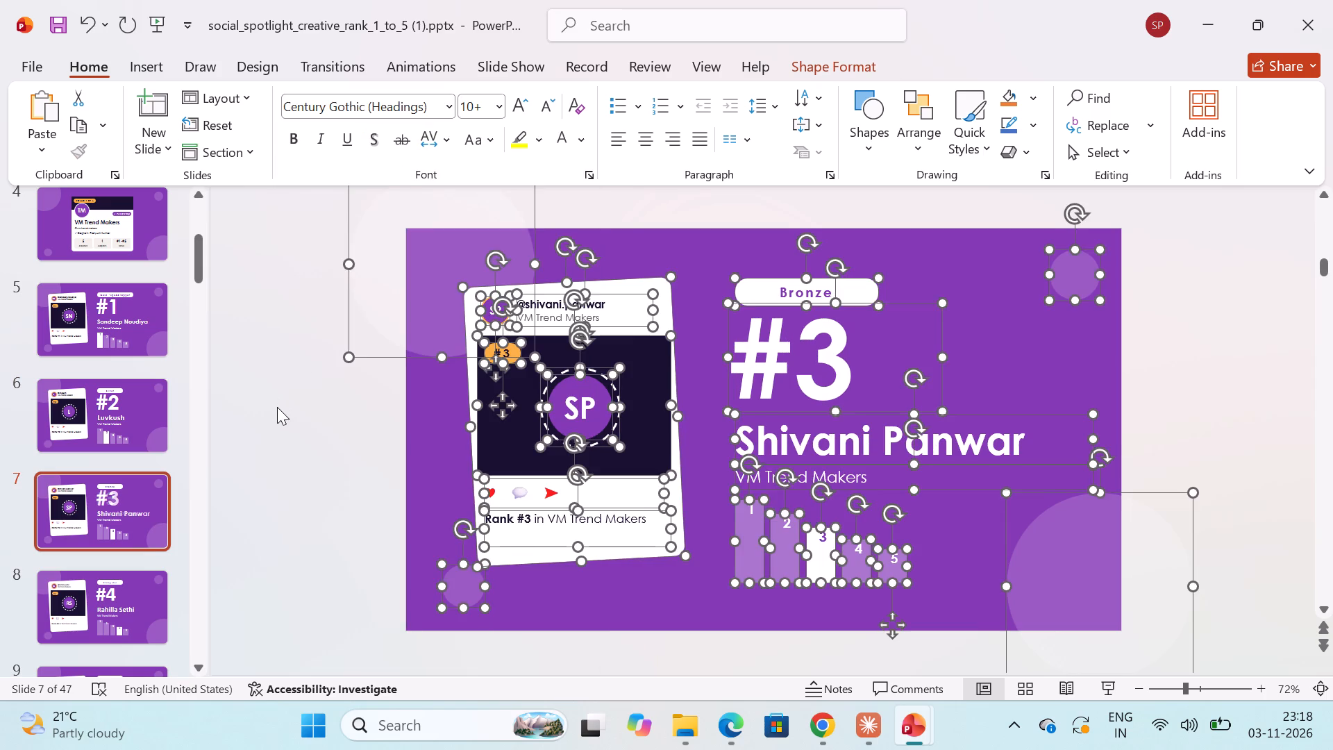
Set all text on slide 8, the VM Trend Makers rank #4 slide, to Century Gothic (Body).
{"action": "scroll", "coordinate": [277, 410], "scroll_direction": "down", "scroll_amount": 3}
{"action": "scroll", "coordinate": [135, 521], "scroll_direction": "down", "scroll_amount": 5}
{"action": "left_click", "coordinate": [140, 390]}
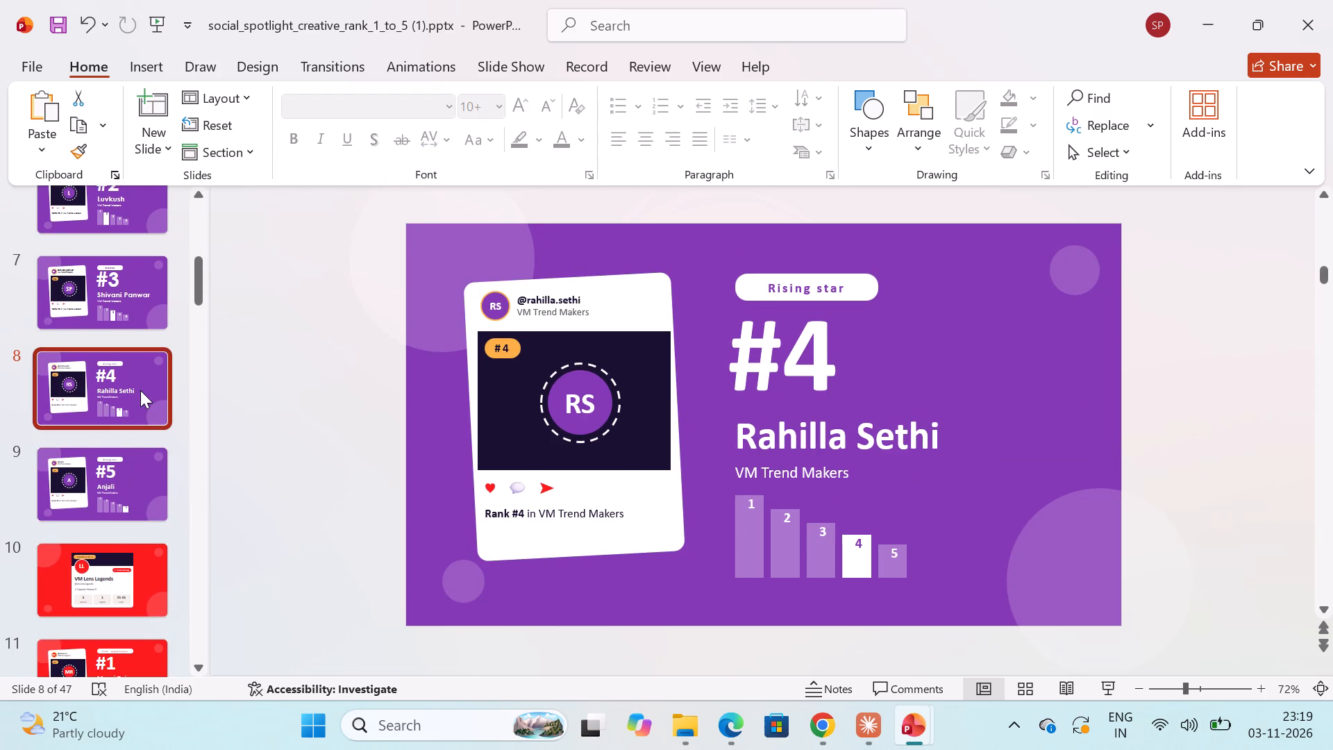
{"action": "left_click", "coordinate": [119, 317]}
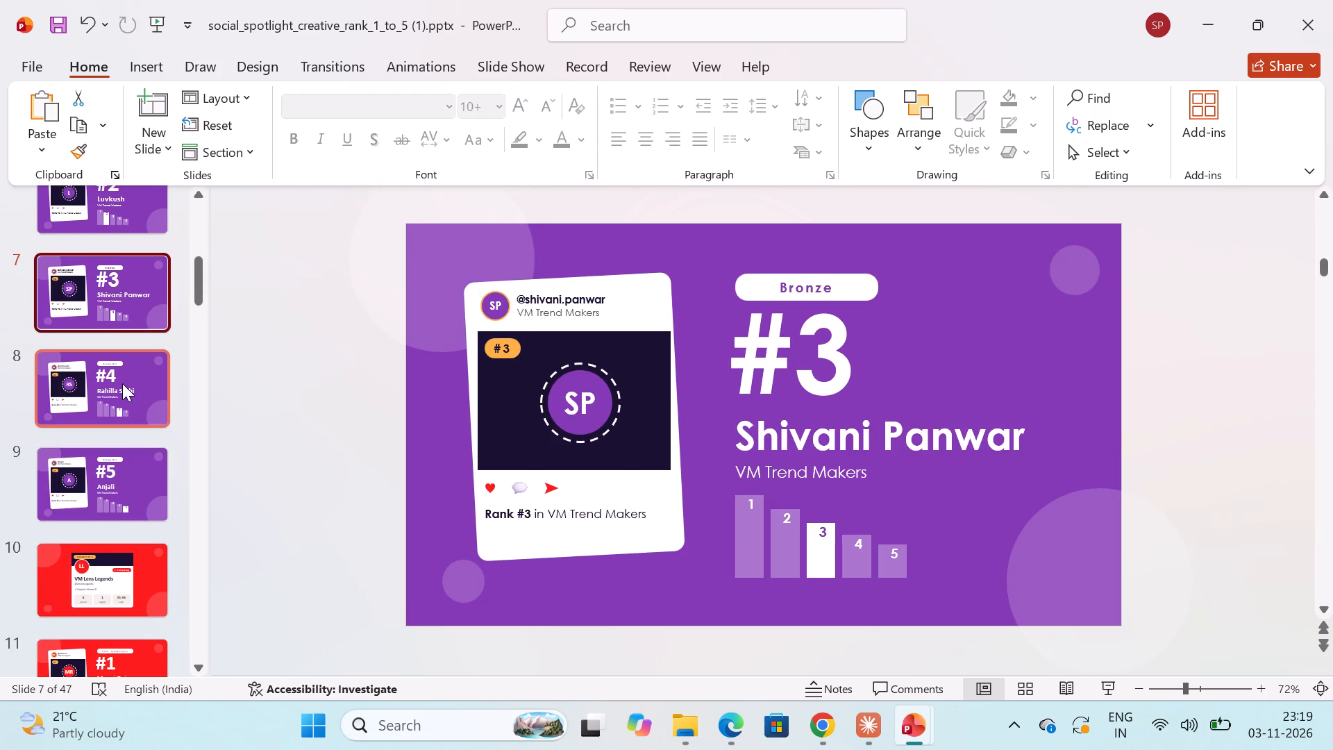
{"action": "left_click", "coordinate": [122, 383]}
{"action": "left_click", "coordinate": [140, 279]}
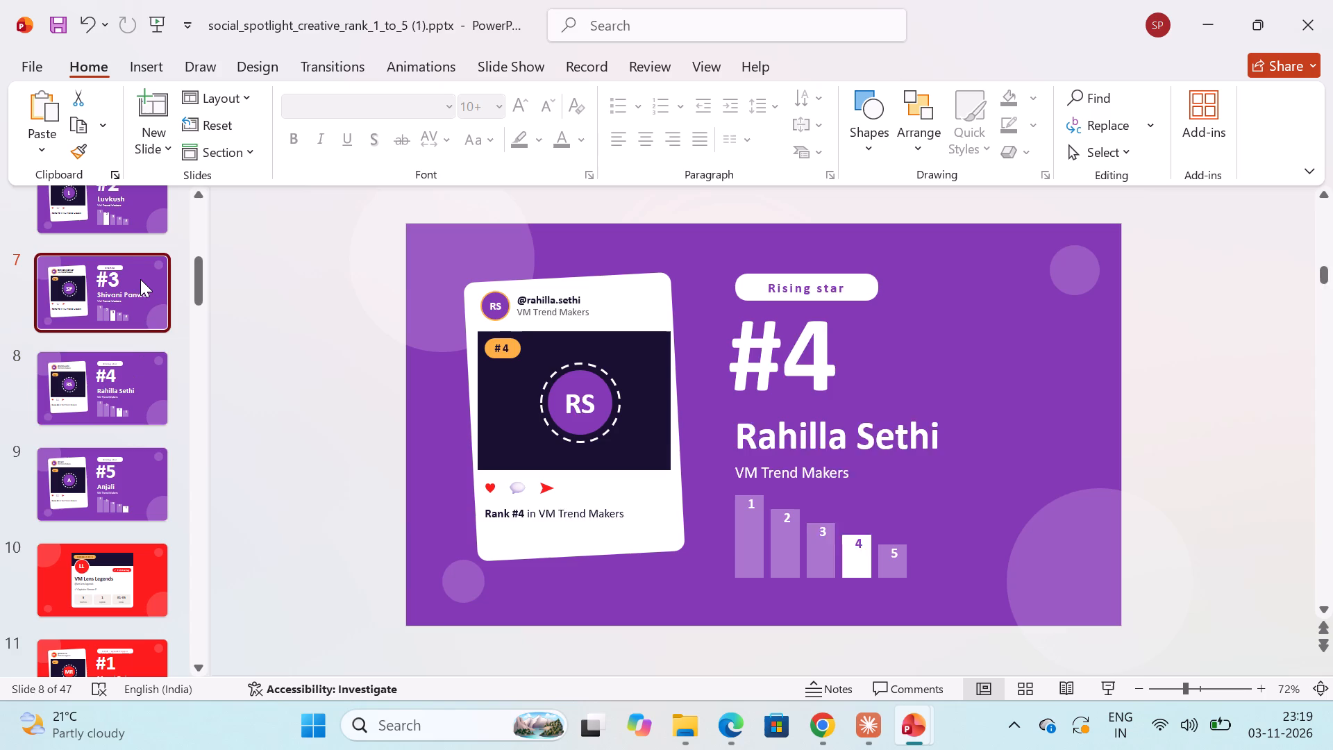
{"action": "left_click", "coordinate": [116, 372]}
{"action": "left_click", "coordinate": [274, 399]}
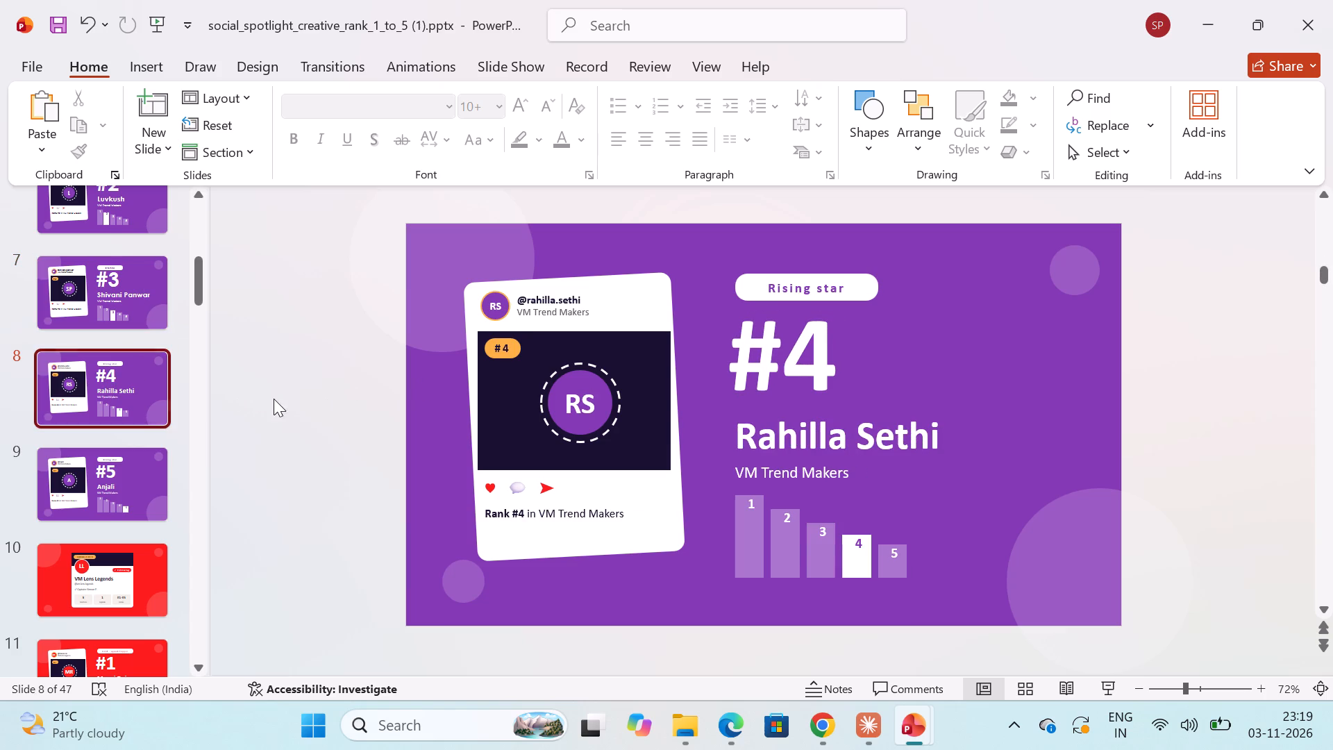
{"action": "key", "text": "ctrl+a"}
{"action": "left_click", "coordinate": [444, 111]}
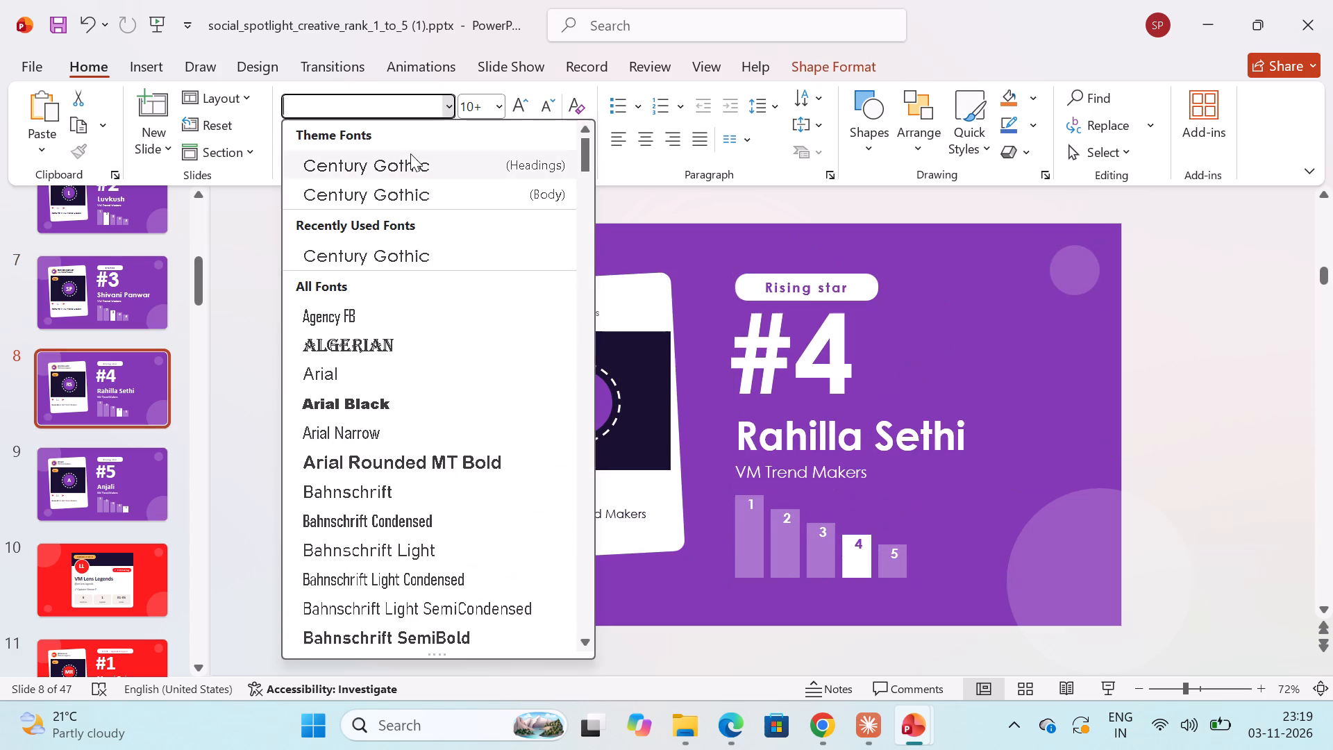
{"action": "left_click", "coordinate": [392, 194]}
Set all text on slide 9, the VM Trend Makers rank #5 slide, to Century Gothic from the recently used fonts.
{"action": "left_click", "coordinate": [115, 496]}
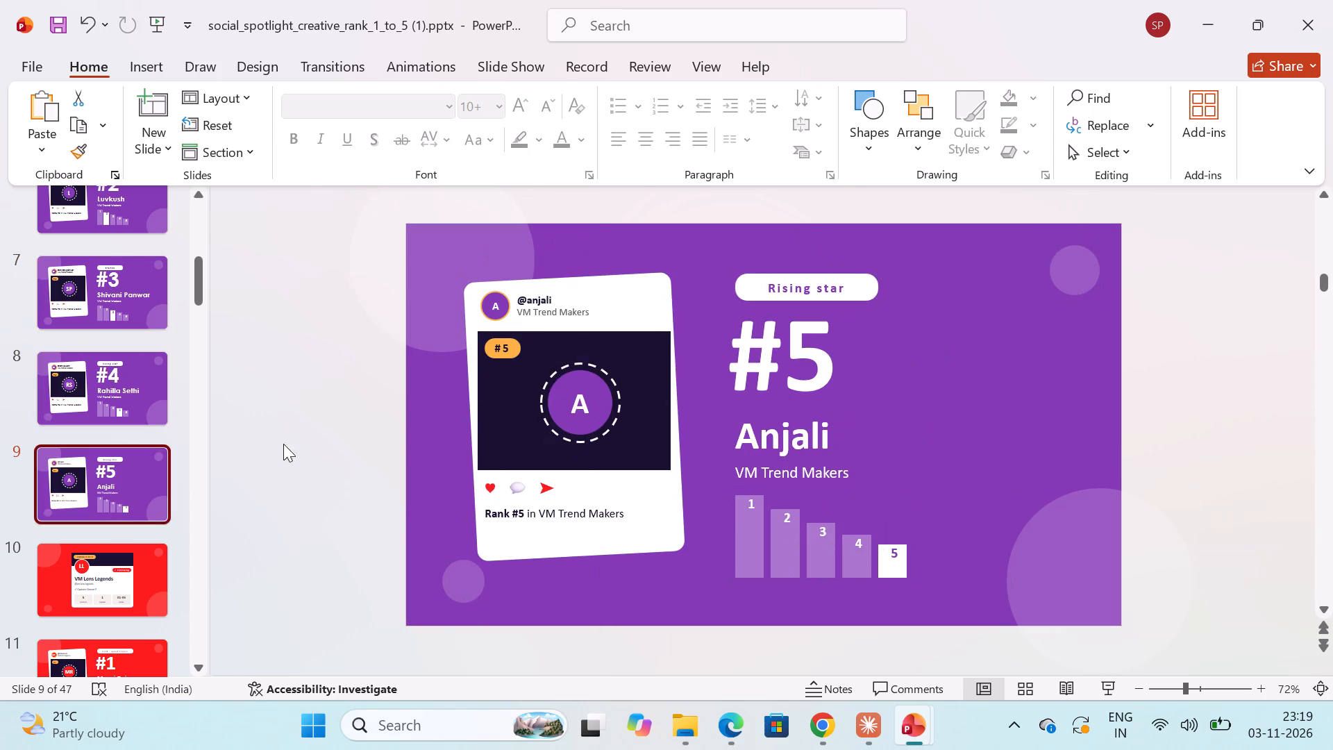
{"action": "left_click", "coordinate": [309, 434]}
{"action": "key", "text": "ctrl+a"}
{"action": "left_click", "coordinate": [448, 98]}
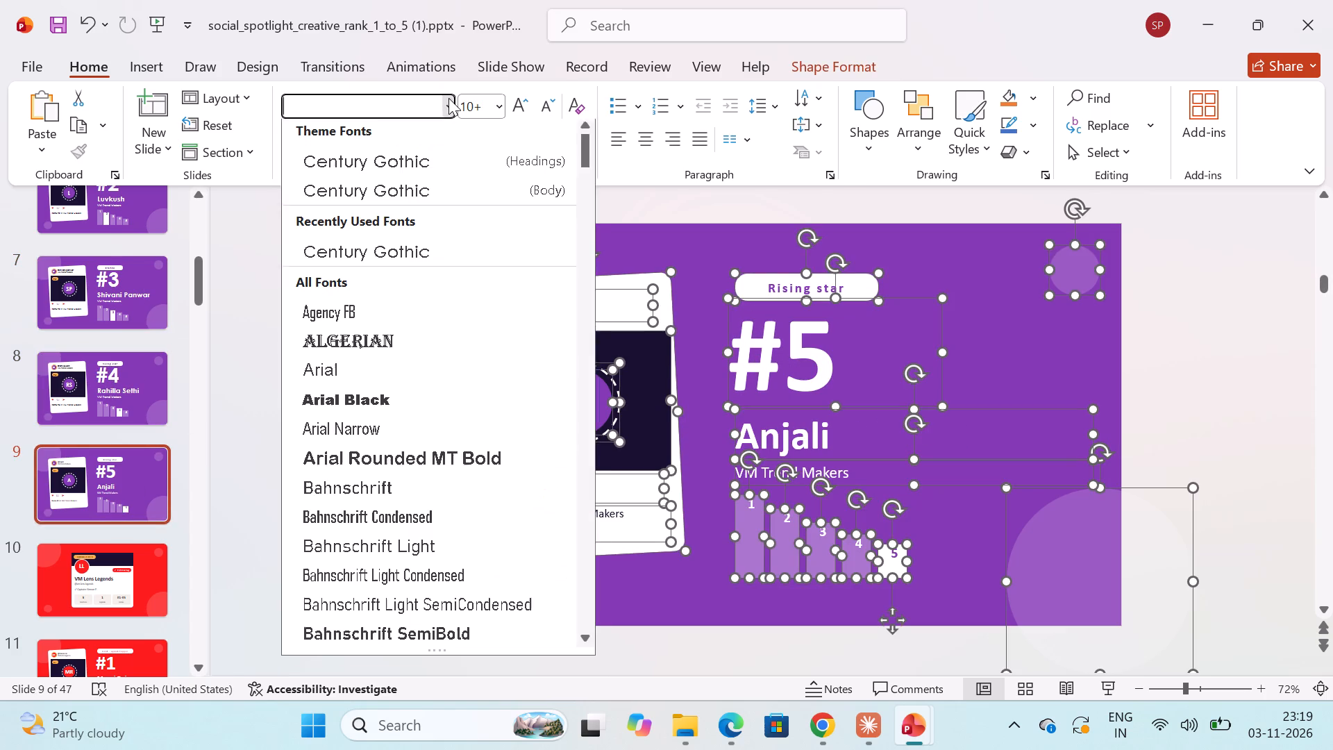
{"action": "left_click", "coordinate": [405, 260]}
Set all text on slide 10, the "VM Lens Legends" squad card, to Century Gothic (Body).
{"action": "scroll", "coordinate": [180, 448], "scroll_direction": "down", "scroll_amount": 3}
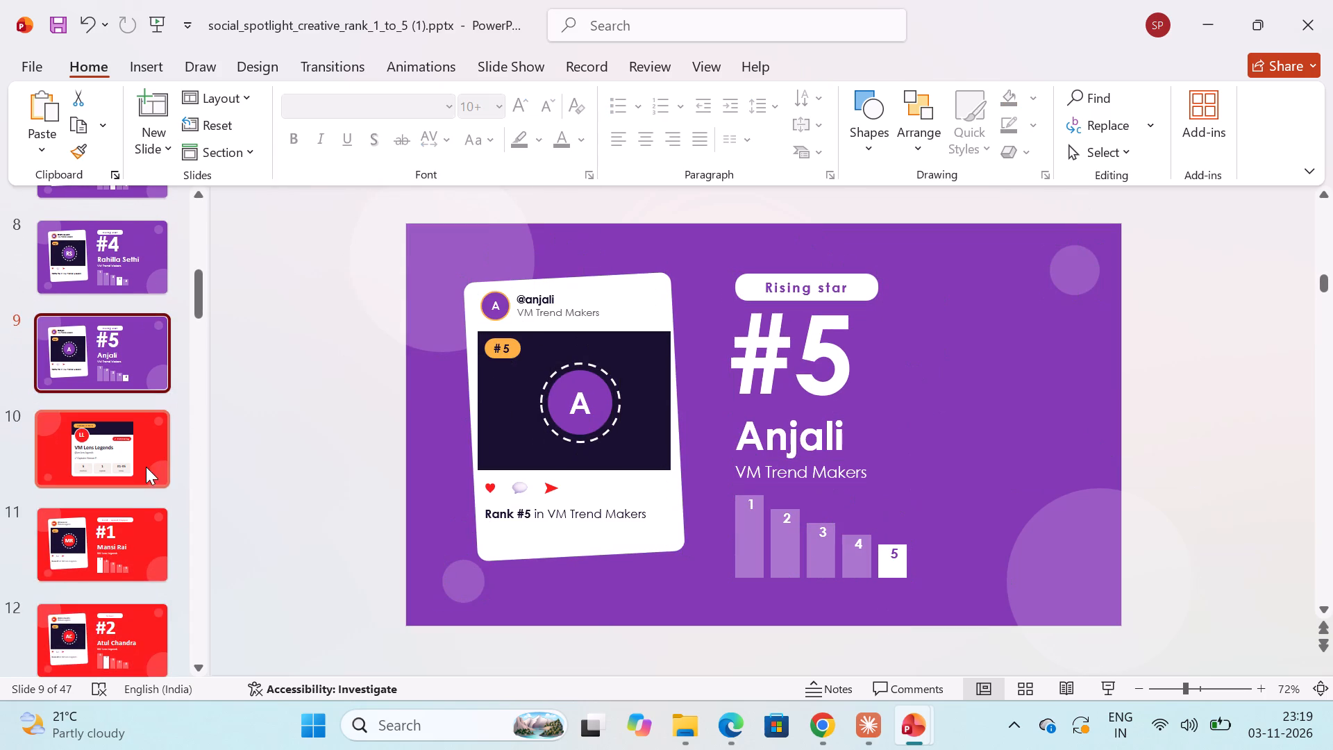
{"action": "left_click", "coordinate": [140, 454]}
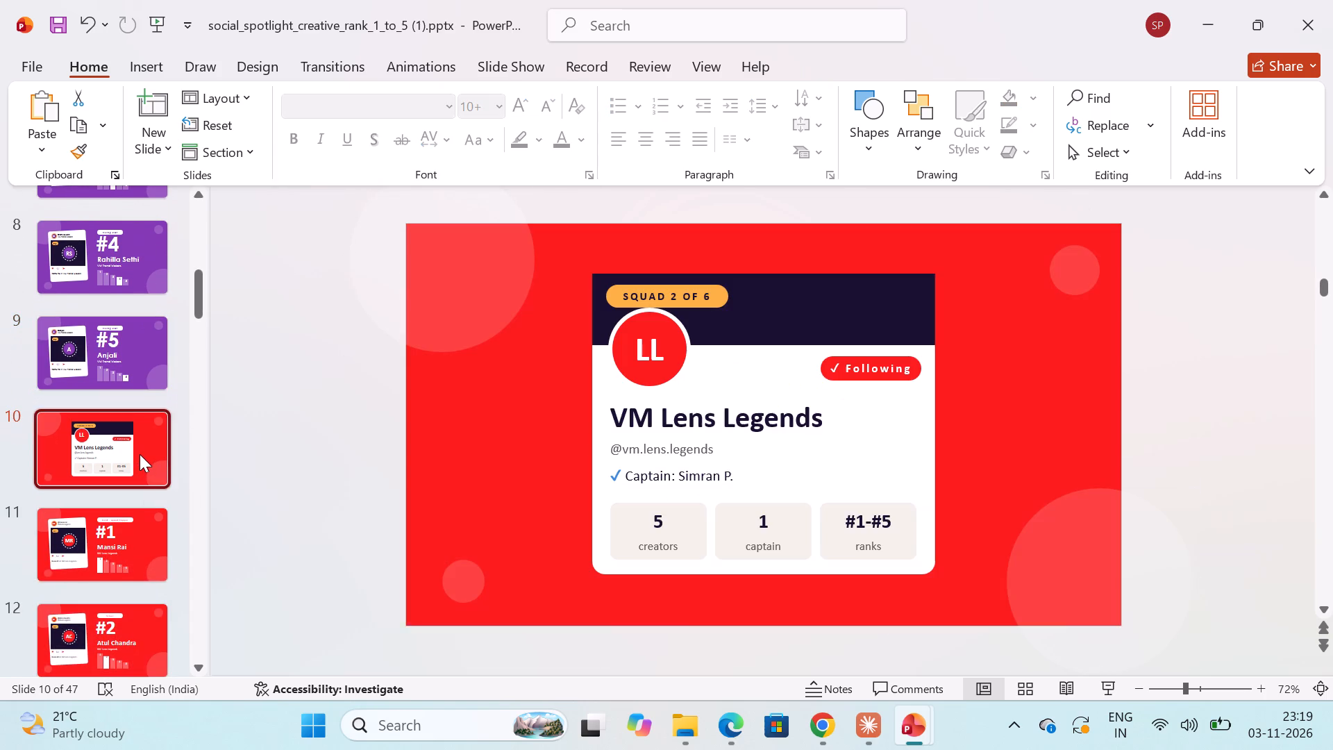
{"action": "left_click", "coordinate": [310, 429]}
{"action": "key", "text": "ctrl+a"}
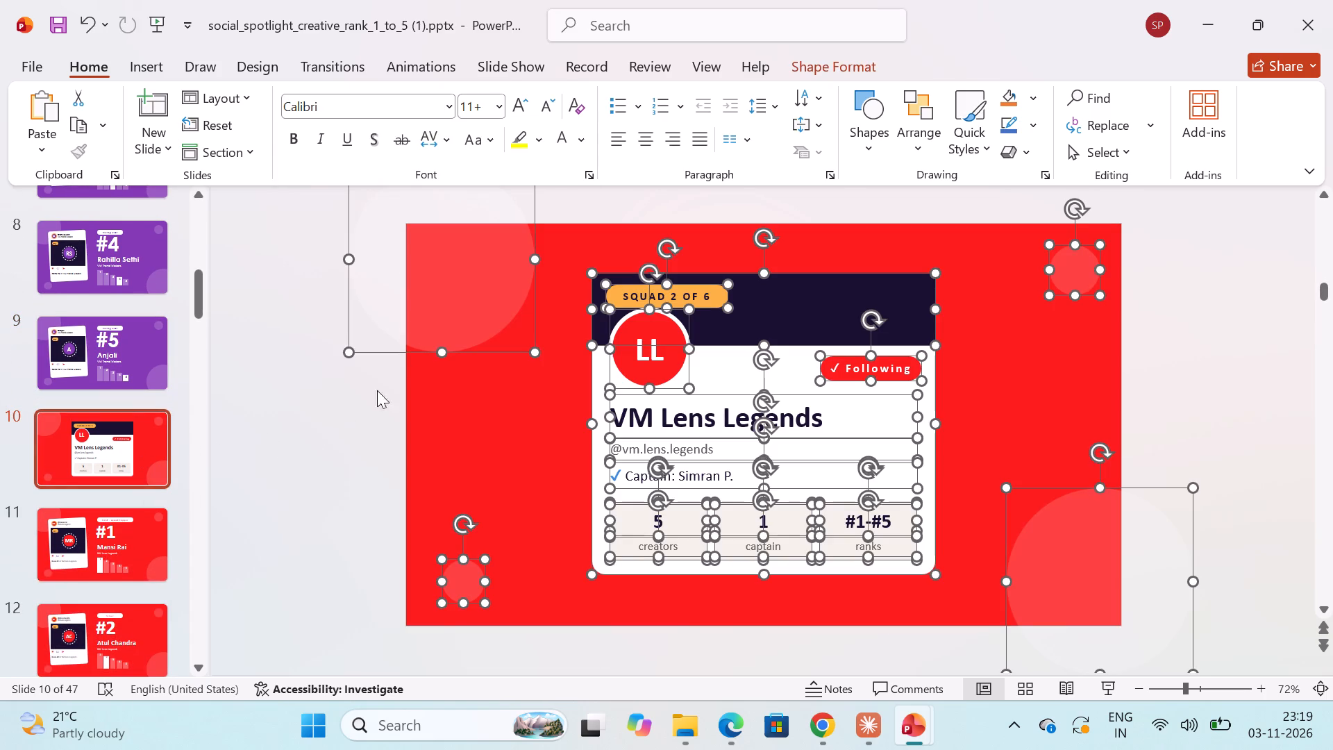
{"action": "left_click", "coordinate": [448, 108]}
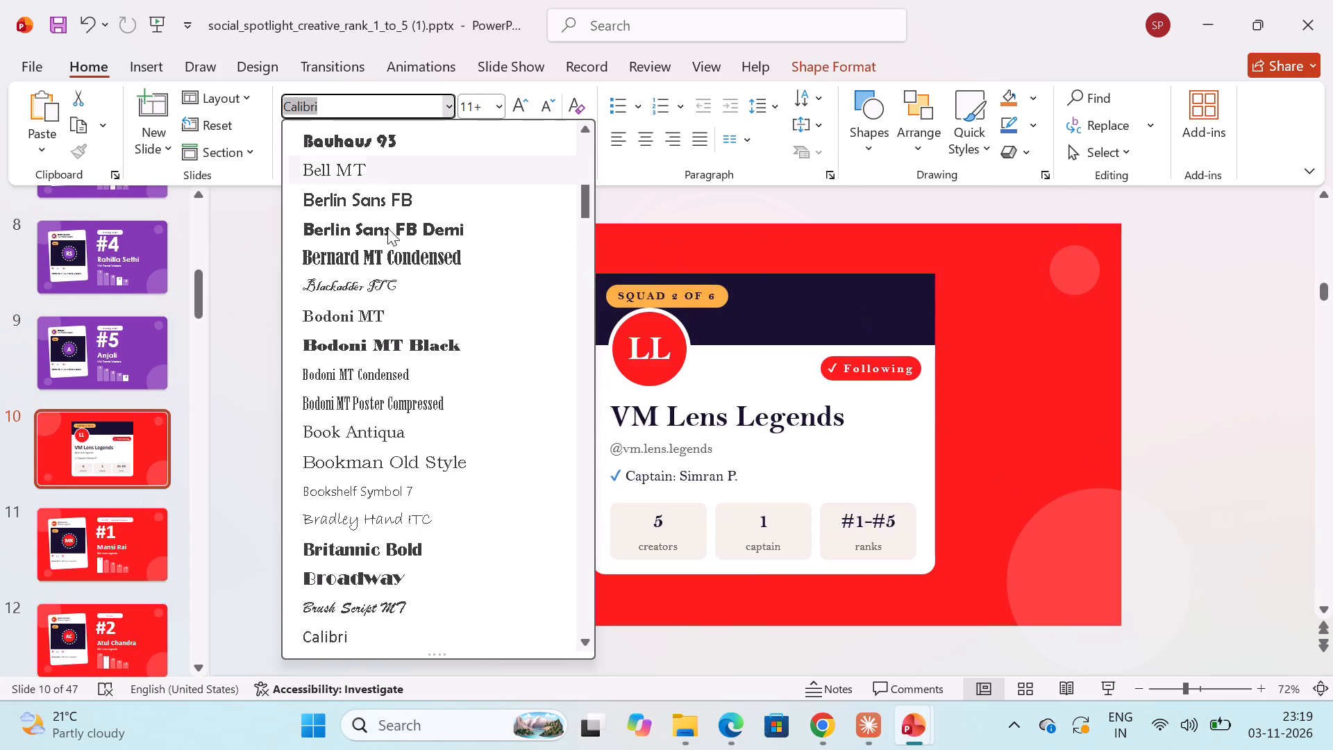
{"action": "scroll", "coordinate": [401, 289], "scroll_direction": "up", "scroll_amount": 10}
{"action": "left_click", "coordinate": [402, 187]}
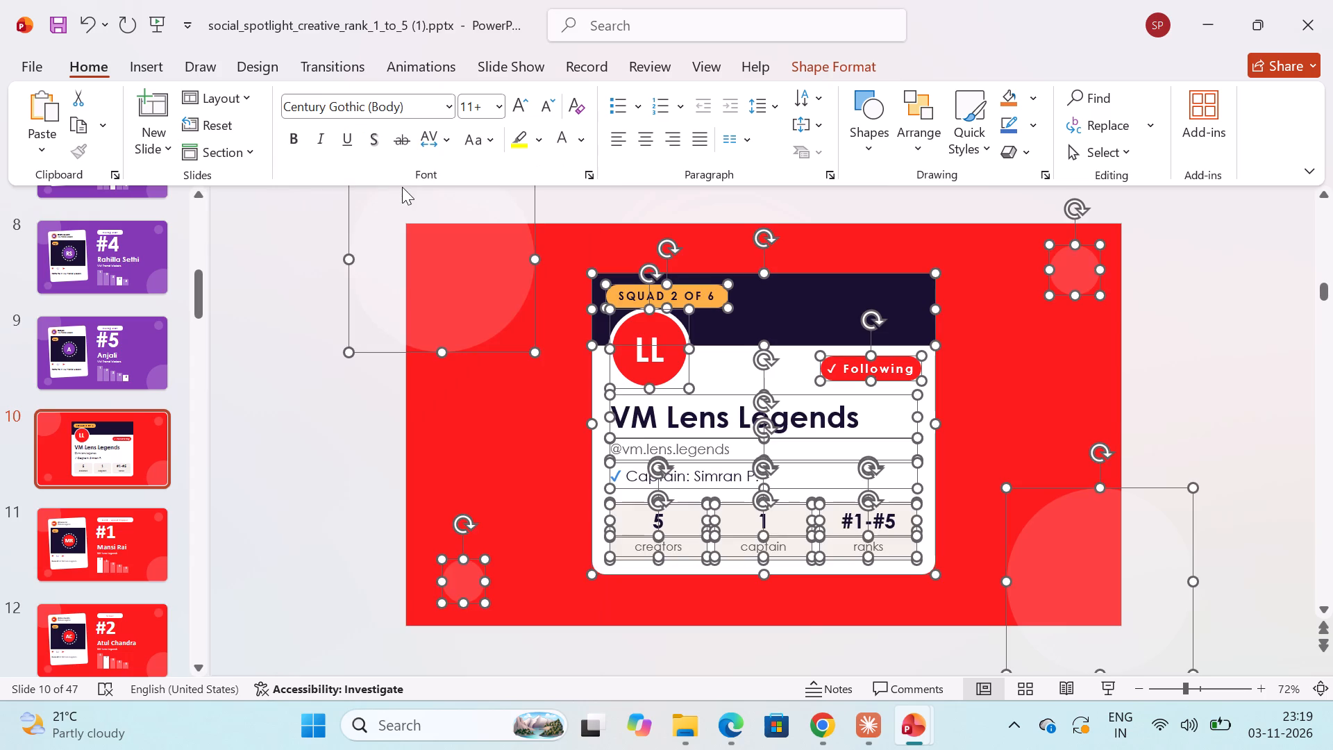
Set all text on slide 11, the VM Lens Legends rank #1 slide, to Century Gothic (Body).
{"action": "left_click", "coordinate": [136, 531]}
{"action": "left_click", "coordinate": [384, 485]}
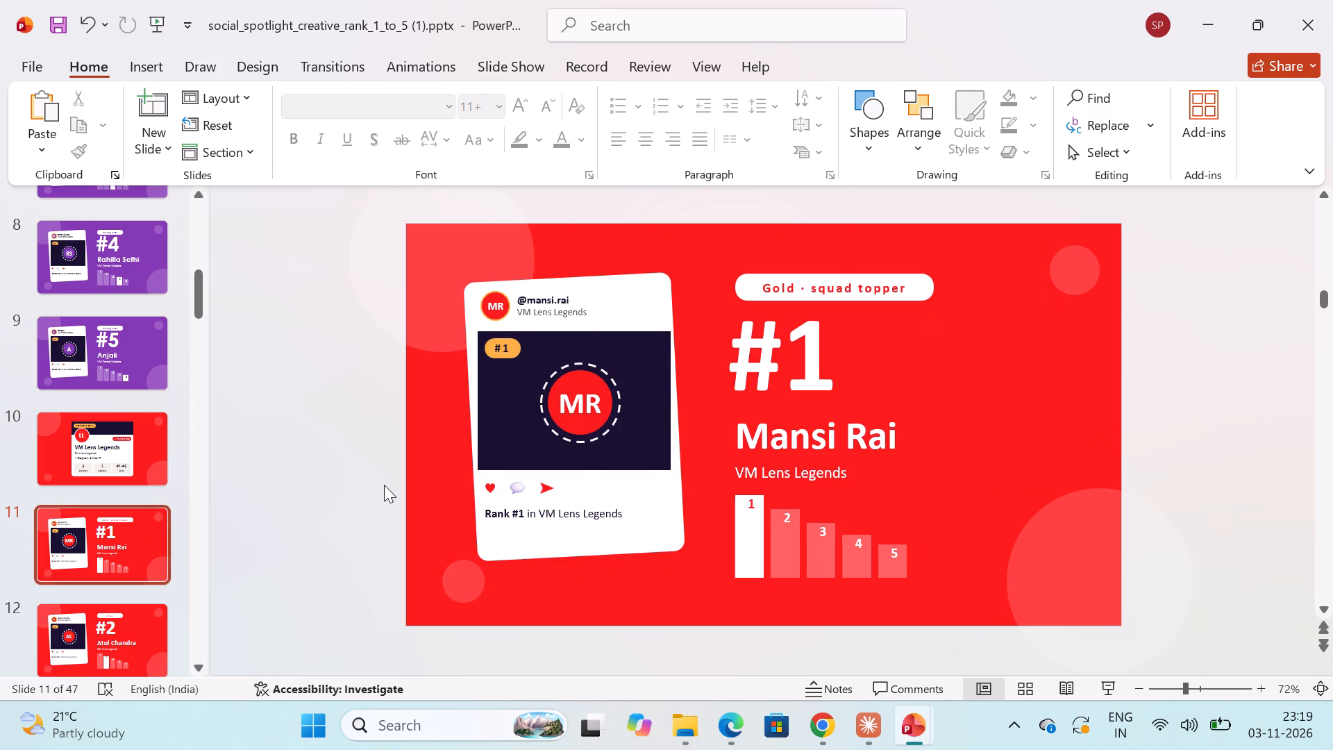
{"action": "key", "text": "ctrl+a"}
{"action": "left_click", "coordinate": [442, 106]}
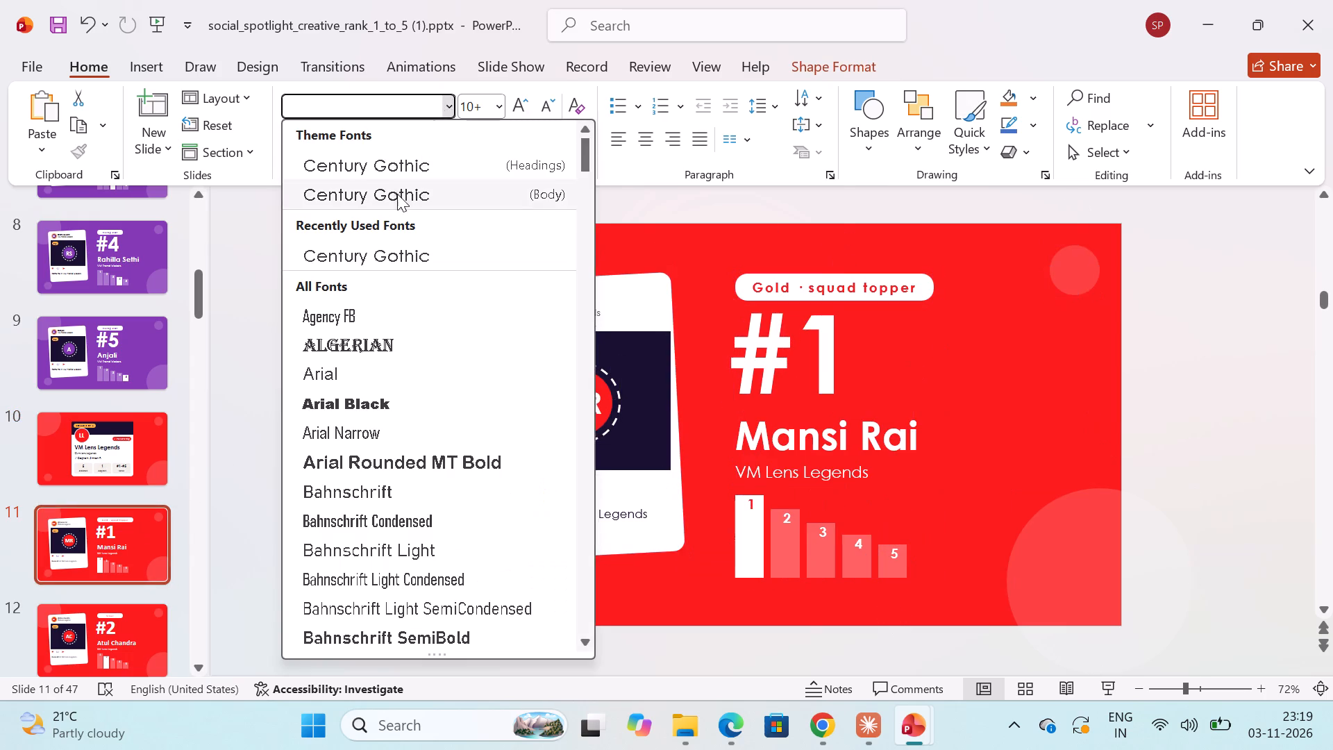
{"action": "left_click", "coordinate": [397, 194]}
Set all text on slide 12, the VM Lens Legends rank #2 slide, to Century Gothic (Body).
{"action": "left_click", "coordinate": [114, 631]}
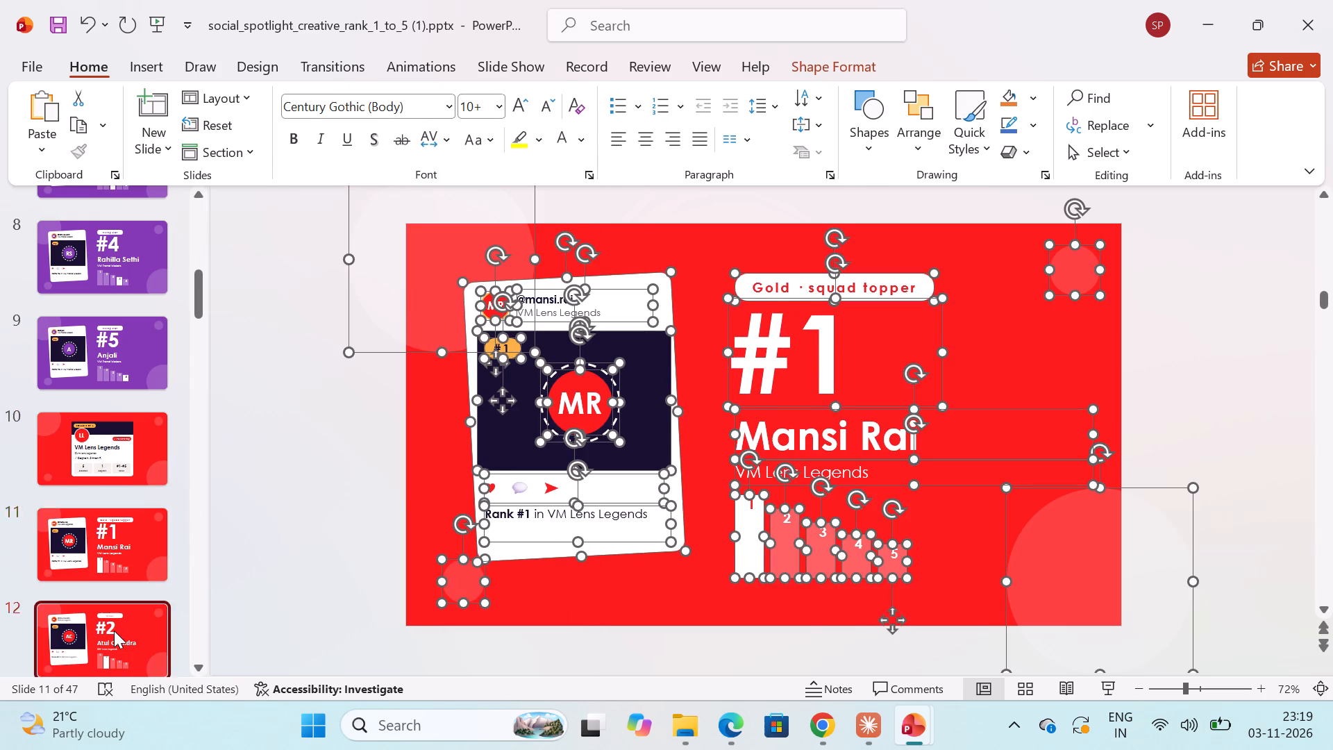
{"action": "scroll", "coordinate": [265, 519], "scroll_direction": "down", "scroll_amount": 2}
{"action": "left_click", "coordinate": [115, 510]}
{"action": "left_click", "coordinate": [283, 497]}
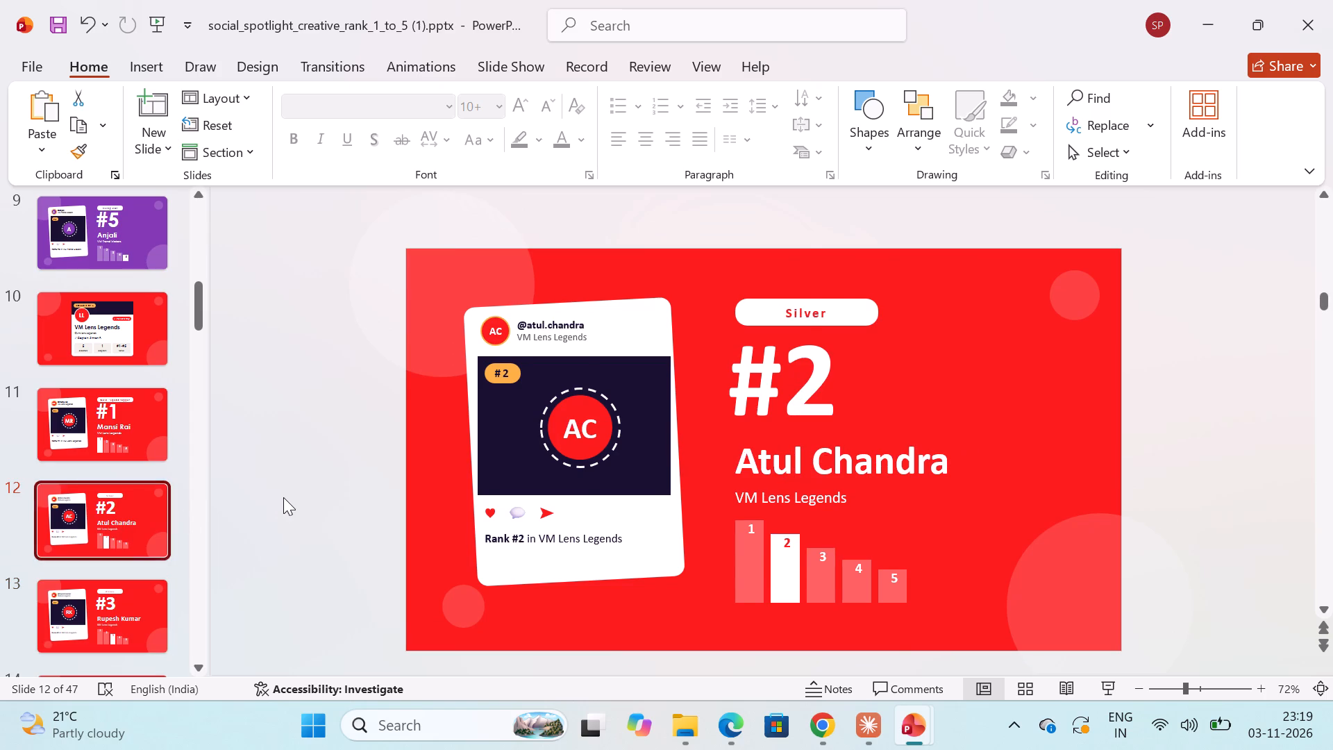
{"action": "key", "text": "ctrl+a"}
{"action": "left_click", "coordinate": [451, 101]}
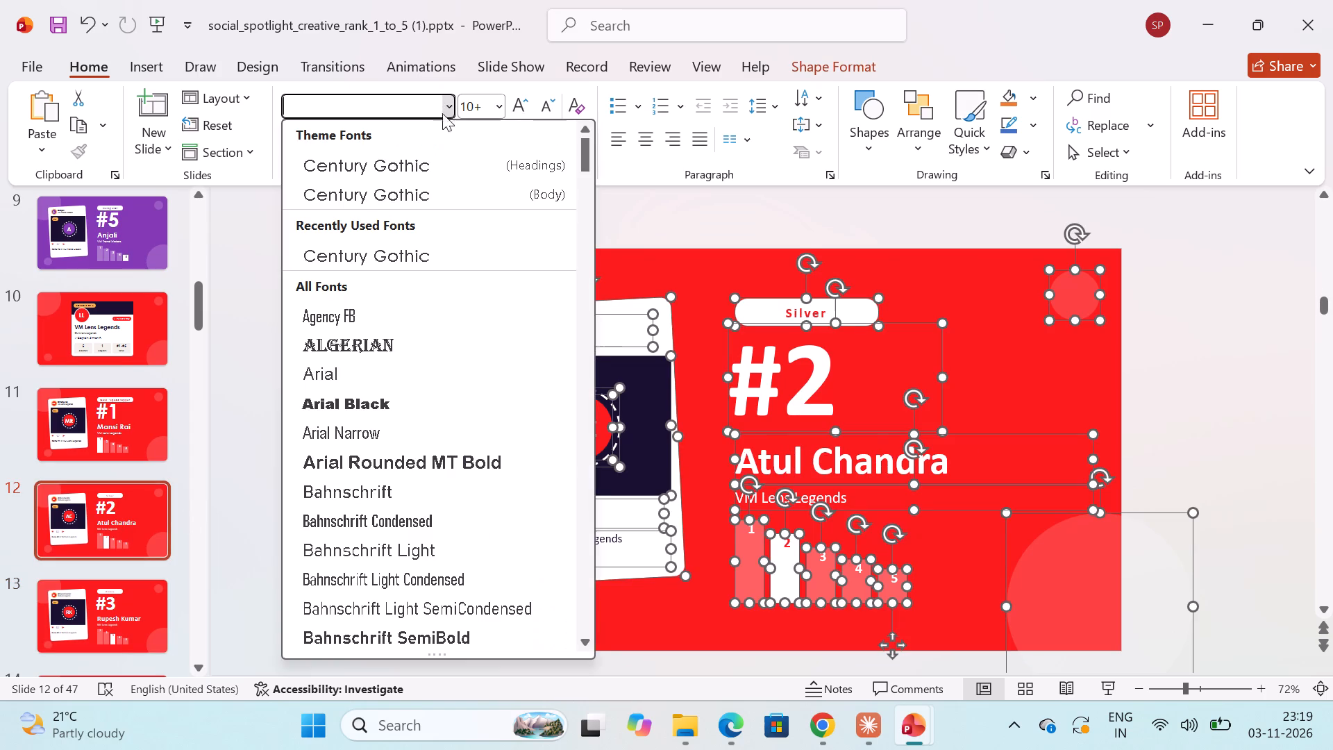
{"action": "left_click", "coordinate": [376, 197]}
Set all text on slide 13, the VM Lens Legends rank #3 slide, to Century Gothic (Body).
{"action": "scroll", "coordinate": [134, 530], "scroll_direction": "down", "scroll_amount": 4}
{"action": "left_click", "coordinate": [138, 430]}
{"action": "left_click", "coordinate": [277, 406]}
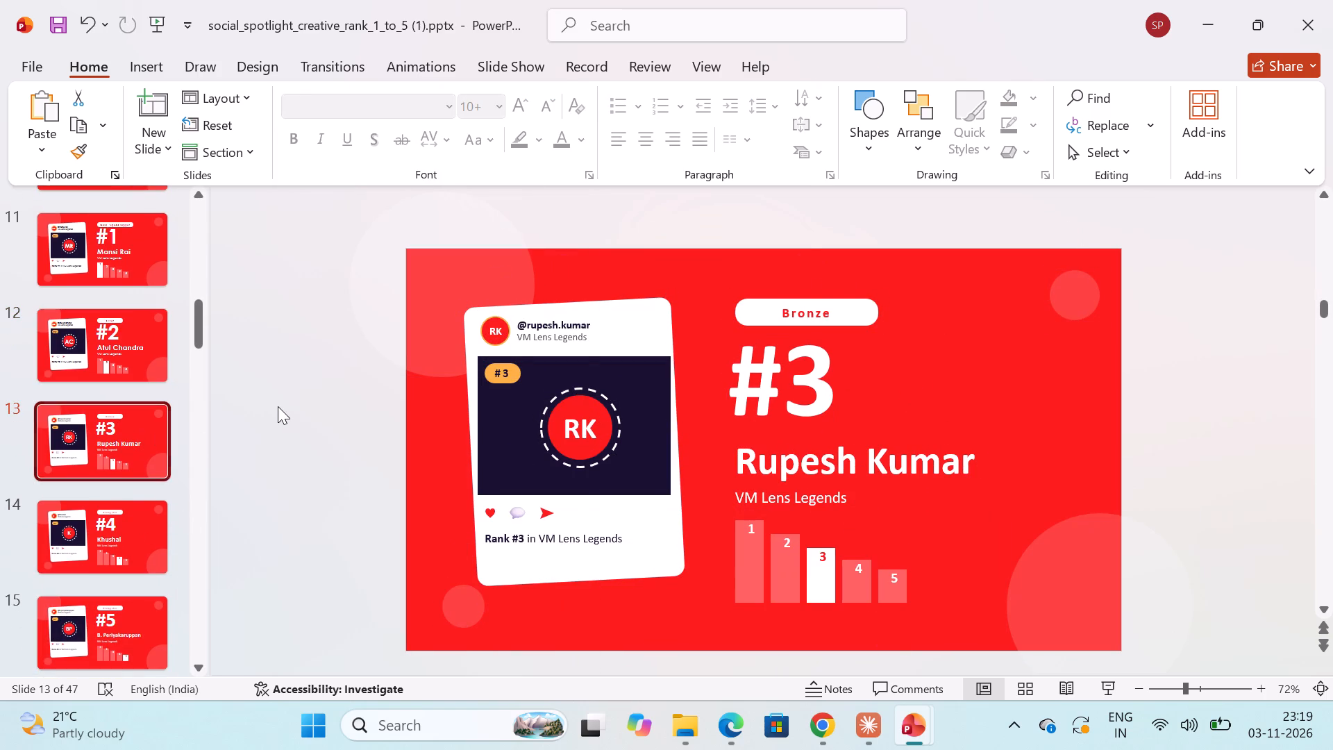
{"action": "key", "text": "ctrl+a"}
{"action": "left_click", "coordinate": [455, 111]}
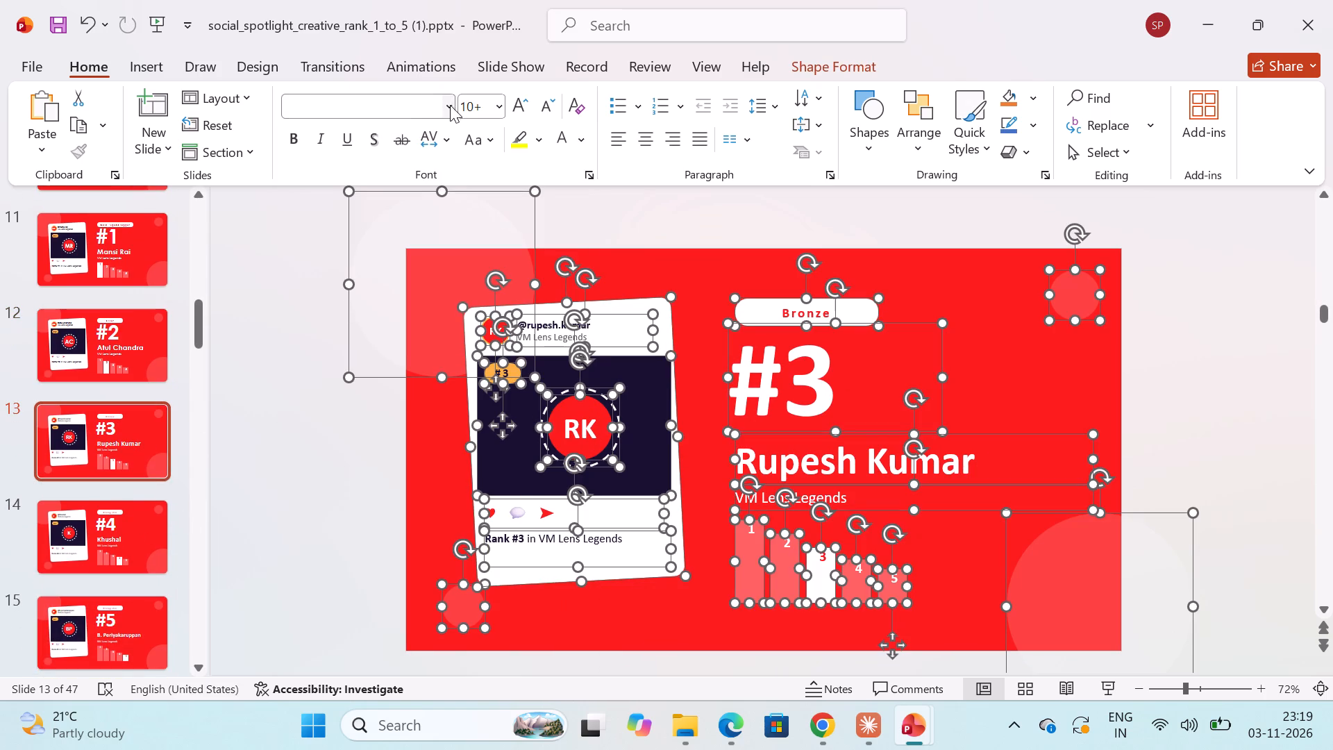
{"action": "left_click", "coordinate": [448, 102]}
{"action": "left_click", "coordinate": [409, 199]}
Set all text on slide 14, the VM Lens Legends rank #4 slide, to Century Gothic (Body).
{"action": "left_click", "coordinate": [119, 538]}
{"action": "left_click", "coordinate": [280, 481]}
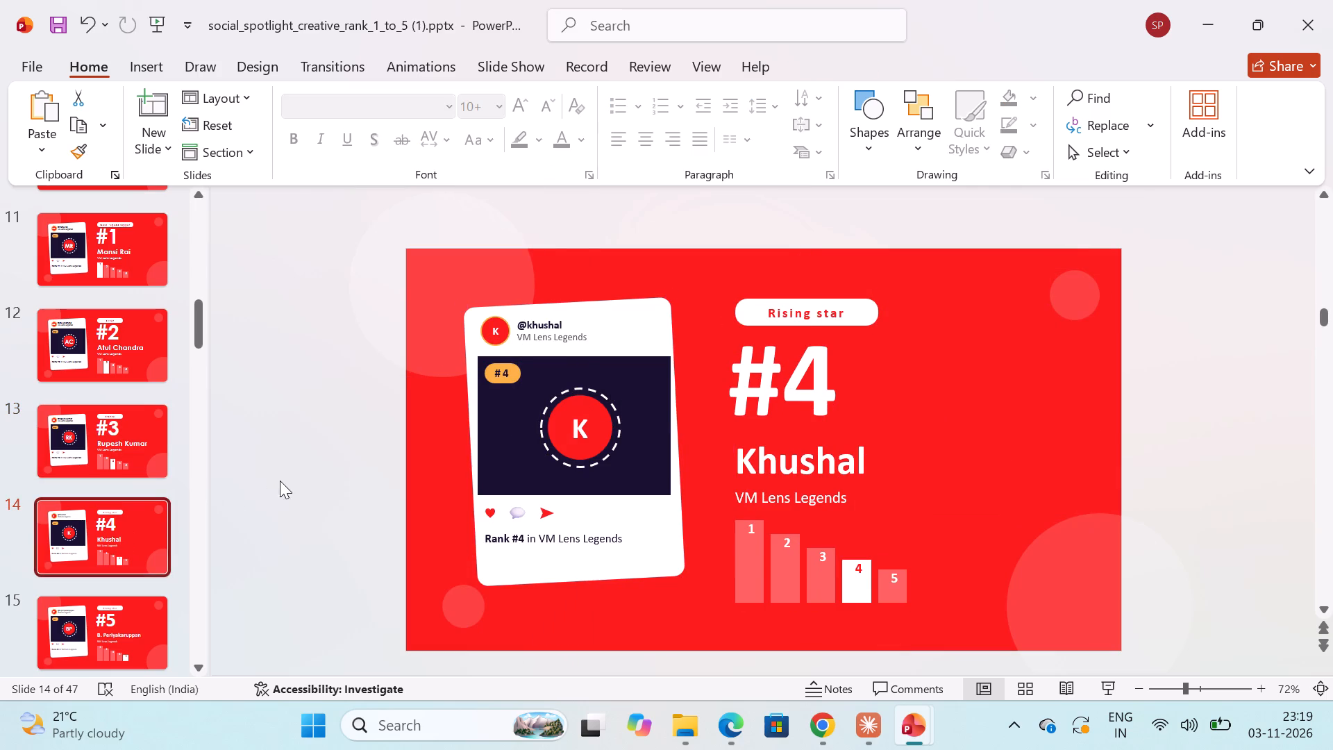
{"action": "key", "text": "ctrl+a"}
{"action": "left_click", "coordinate": [452, 101]}
{"action": "left_click", "coordinate": [416, 192]}
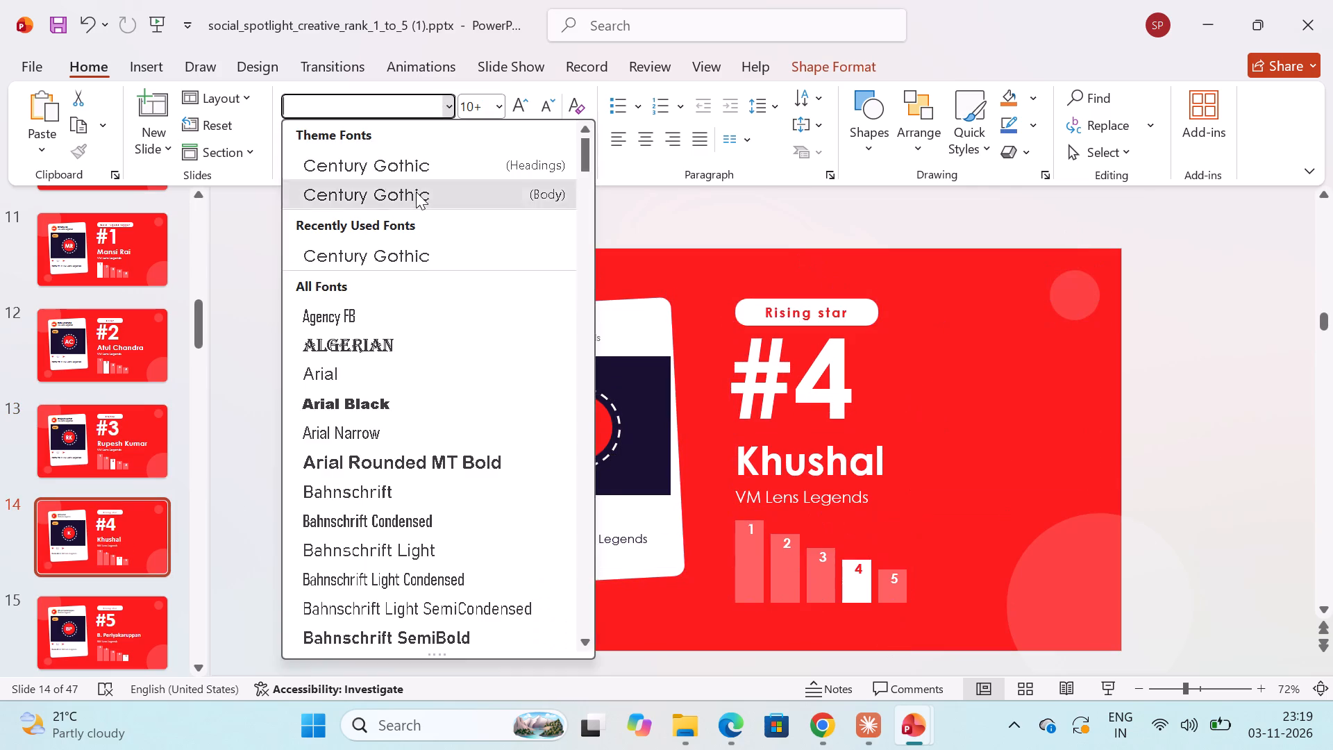
Set all text on slide 15, the VM Lens Legends rank #5 slide, to Century Gothic from the recently used fonts.
{"action": "scroll", "coordinate": [113, 590], "scroll_direction": "down", "scroll_amount": 1}
{"action": "left_click", "coordinate": [113, 590]}
{"action": "left_click", "coordinate": [310, 510]}
{"action": "key", "text": "ctrl+a"}
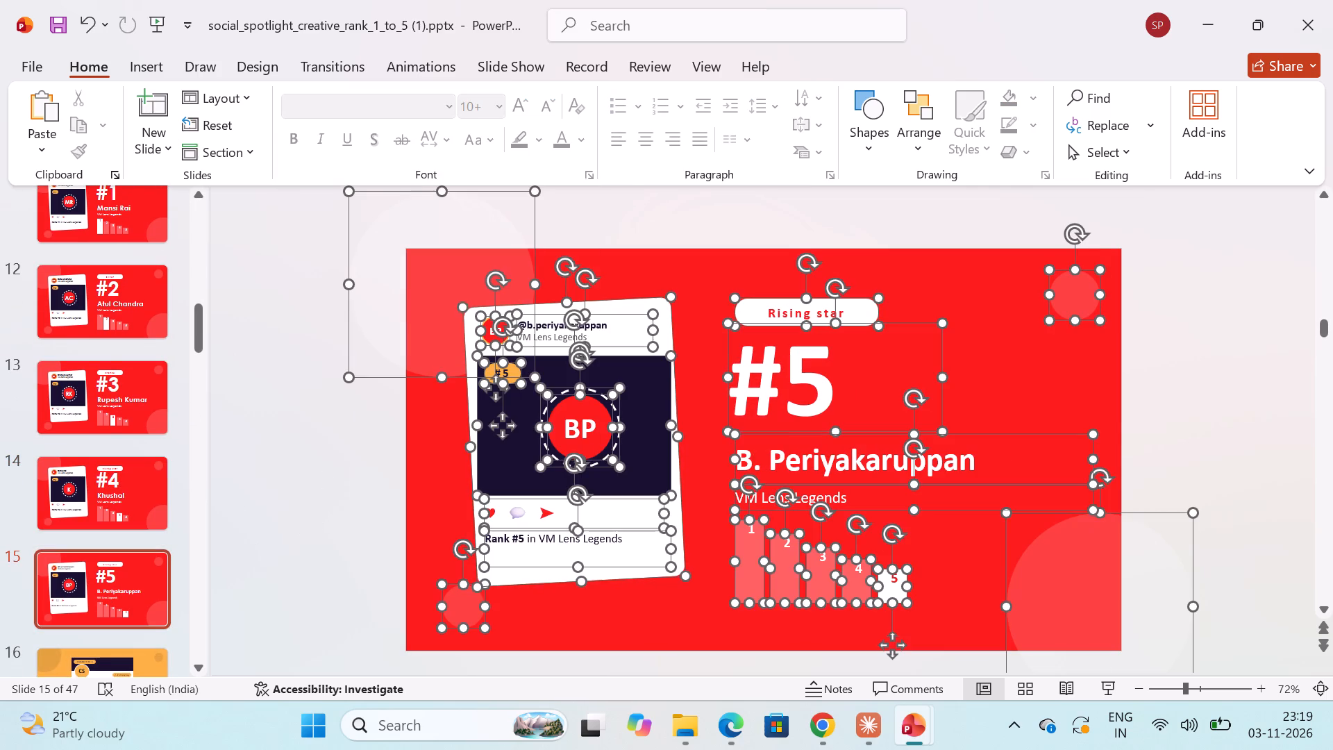
{"action": "left_click", "coordinate": [446, 104]}
{"action": "left_click", "coordinate": [405, 248]}
Set all text on slide 16, the "VM Creator Studio" squad card, to Century Gothic (Headings) using the copied font name.
{"action": "scroll", "coordinate": [127, 529], "scroll_direction": "down", "scroll_amount": 2}
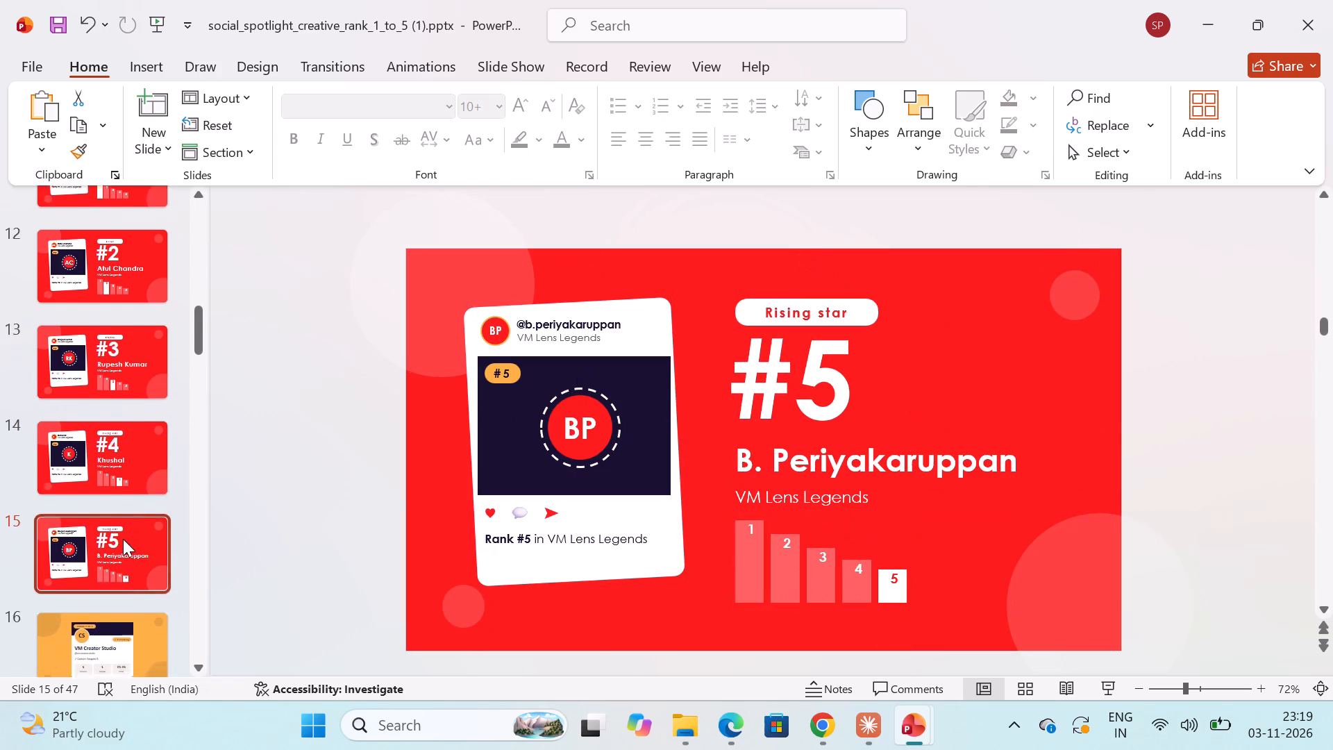
{"action": "scroll", "coordinate": [123, 539], "scroll_direction": "down", "scroll_amount": 4}
{"action": "left_click", "coordinate": [131, 437]}
{"action": "left_click", "coordinate": [296, 400]}
{"action": "key", "text": "ctrl+a"}
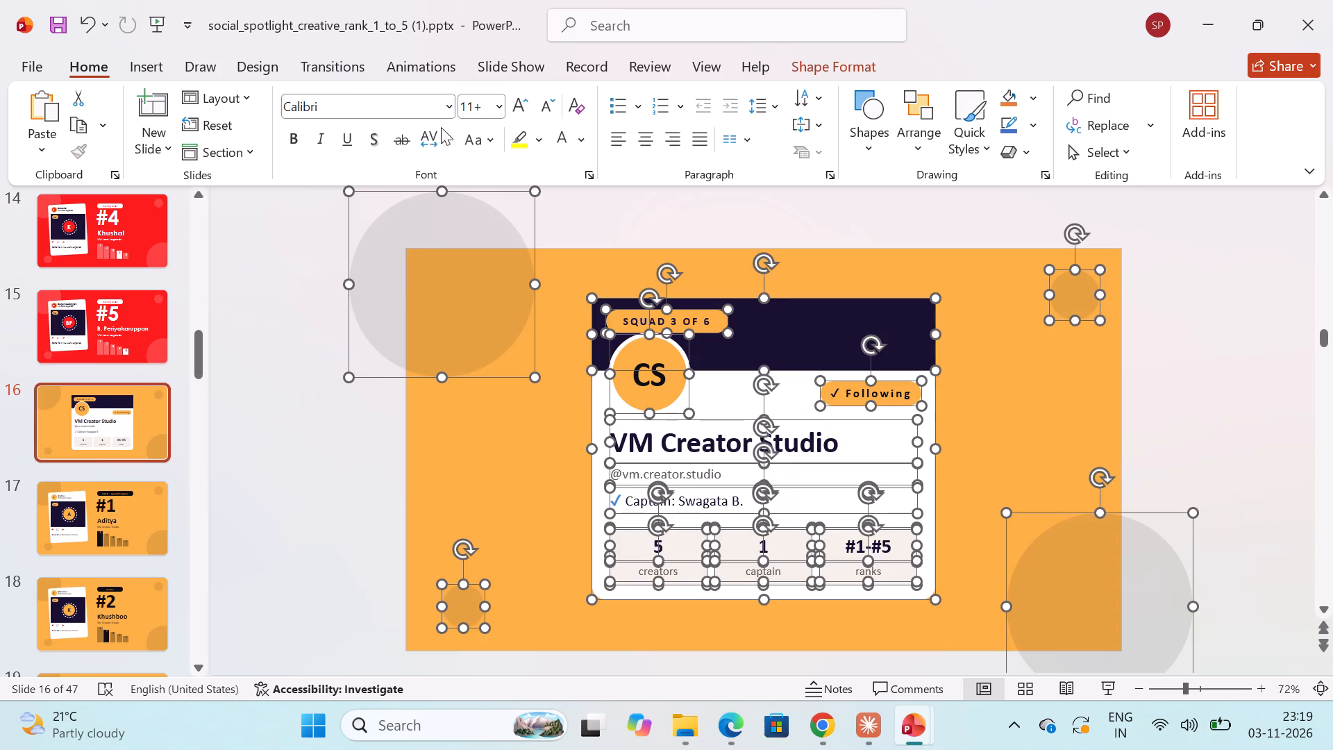
{"action": "left_click", "coordinate": [445, 100]}
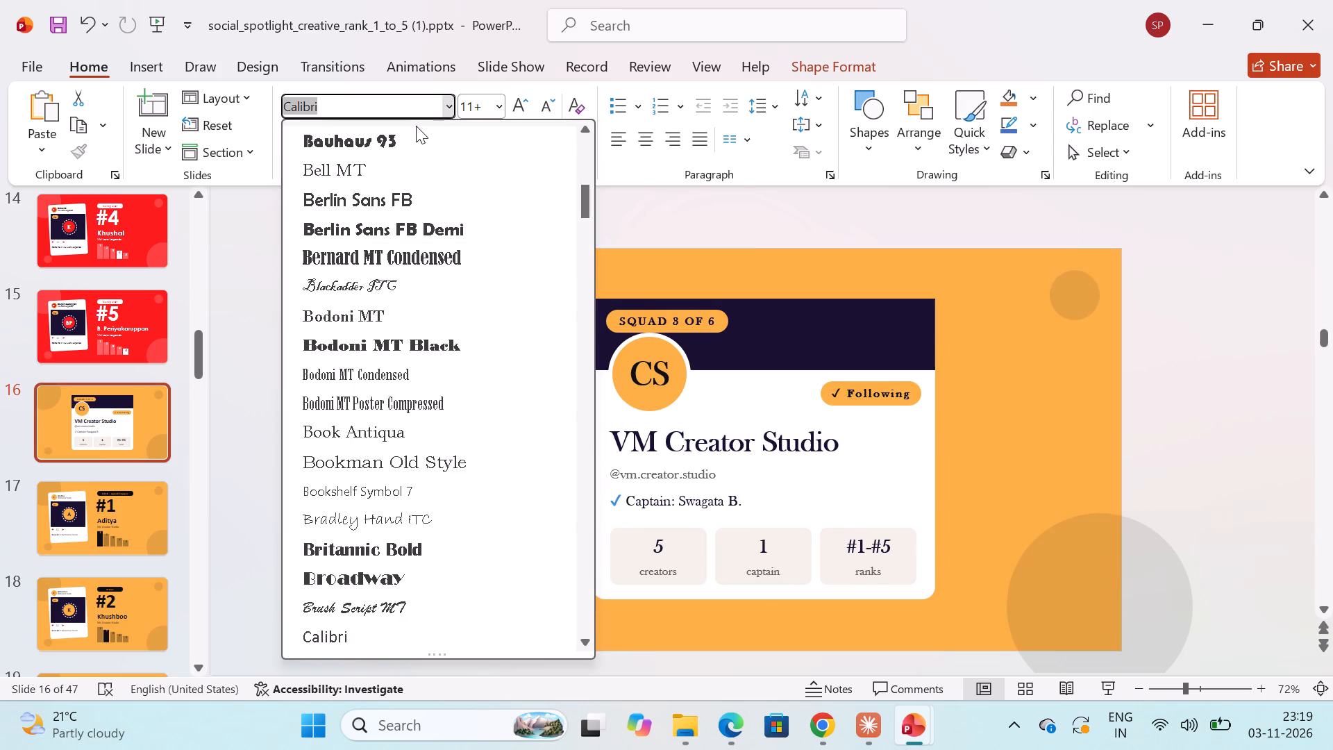
{"action": "key", "text": "Delete"}
{"action": "key", "text": "ctrl+v"}
{"action": "key", "text": "Return"}
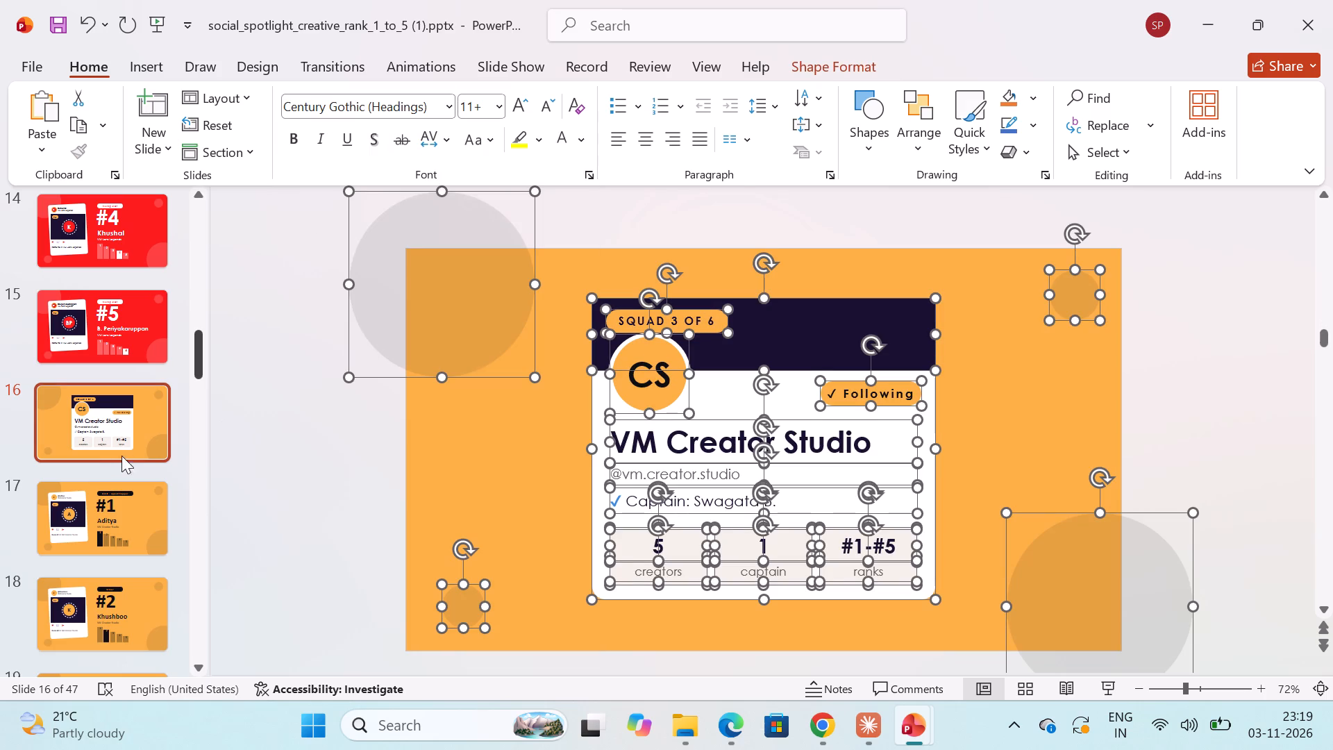
Set all text on slide 17, the VM Creator Studio rank #1 slide, to Century Gothic (Body).
{"action": "left_click", "coordinate": [86, 524]}
{"action": "left_click", "coordinate": [313, 435]}
{"action": "key", "text": "ctrl+a"}
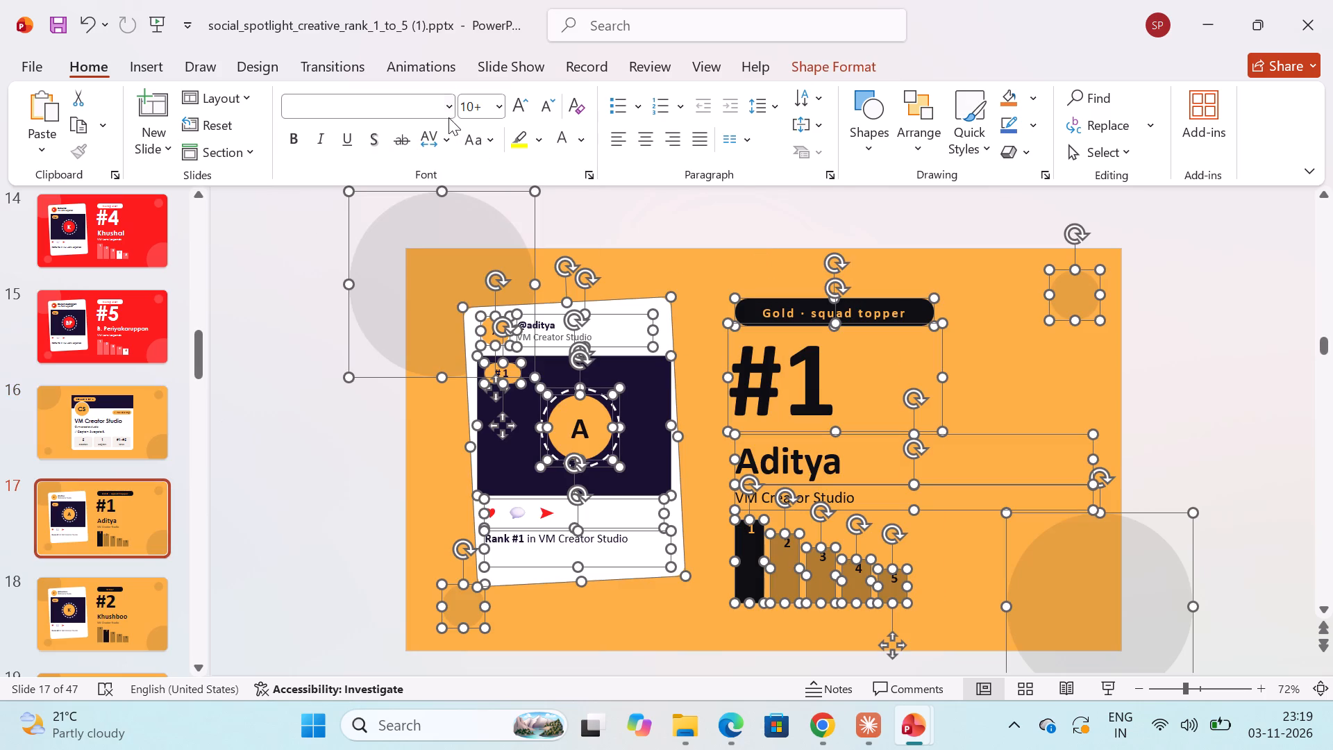
{"action": "left_click", "coordinate": [453, 103]}
{"action": "left_click", "coordinate": [420, 192]}
Set all text on slide 18, the VM Creator Studio rank #2 slide, to Century Gothic from the recently used fonts.
{"action": "left_click", "coordinate": [144, 611]}
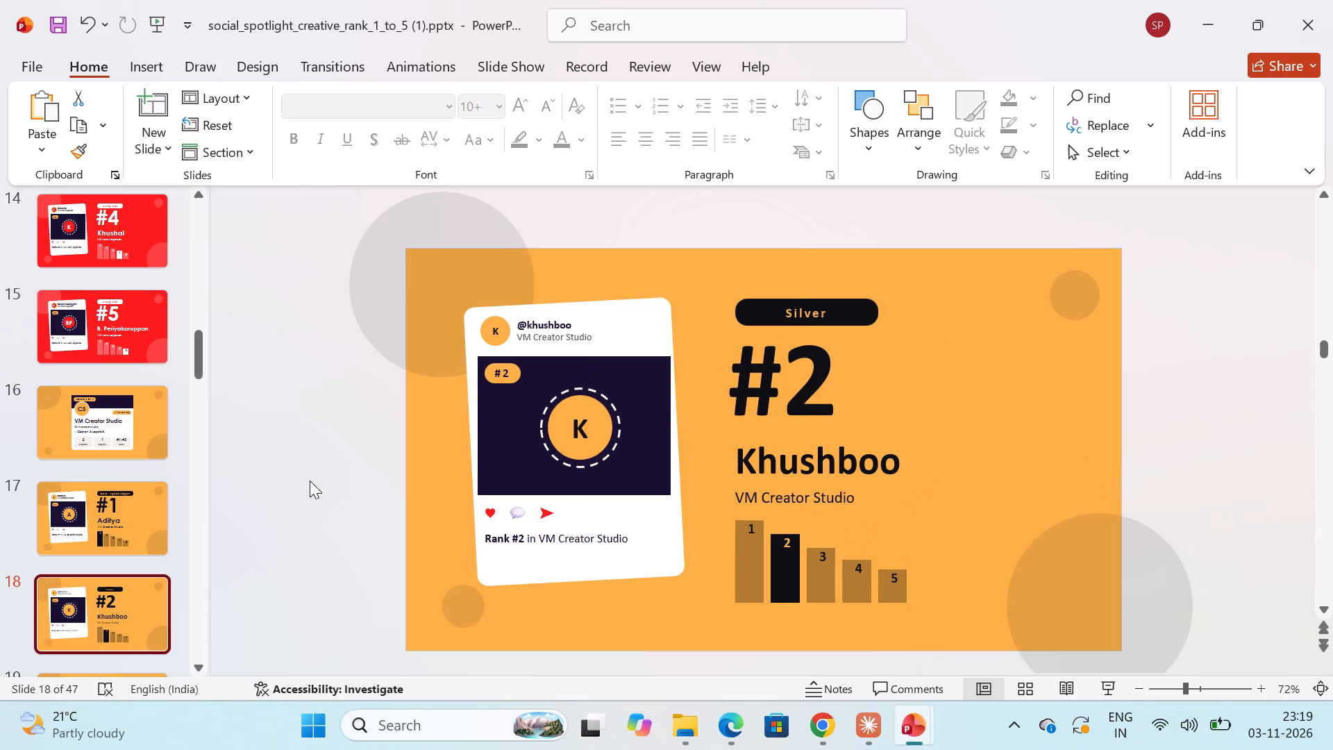
{"action": "left_click", "coordinate": [311, 480]}
{"action": "key", "text": "ctrl+a"}
{"action": "left_click", "coordinate": [449, 103]}
{"action": "left_click", "coordinate": [424, 257]}
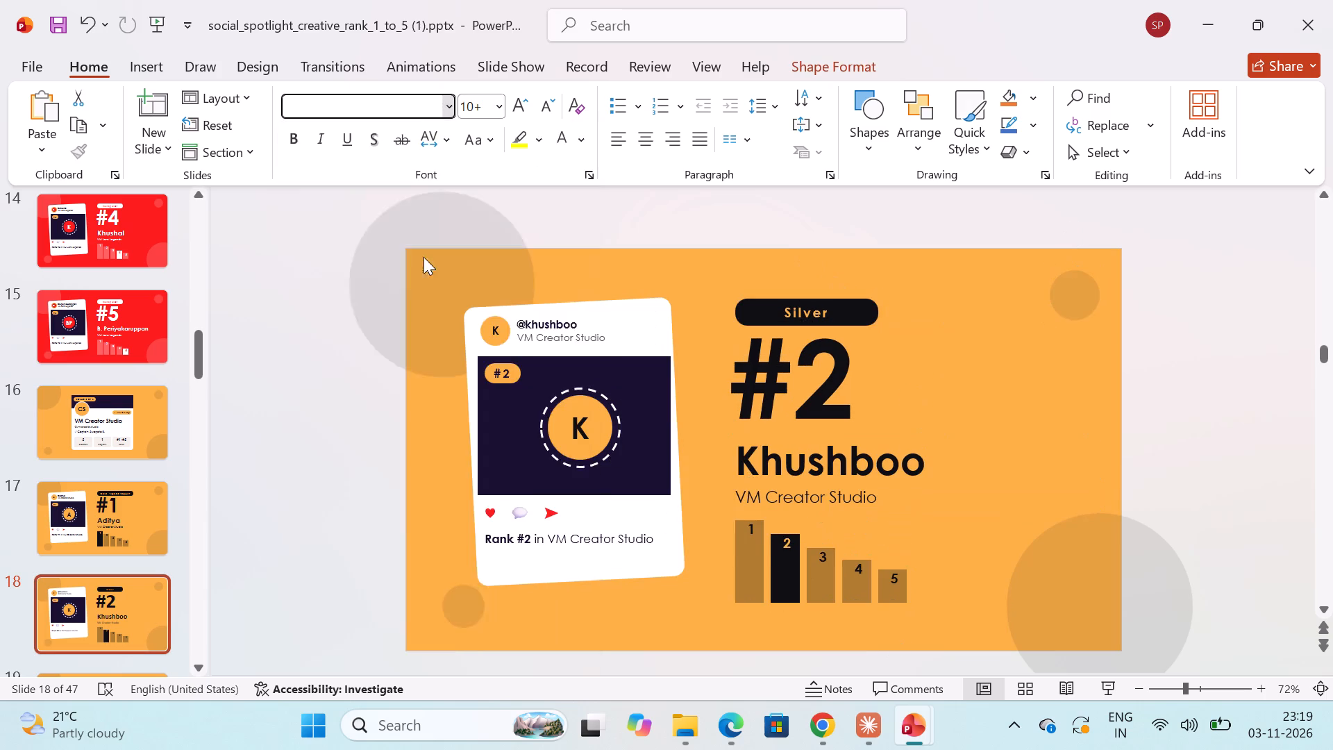
Set all text on slide 19, the VM Creator Studio rank #3 slide, to Century Gothic (Body).
{"action": "scroll", "coordinate": [77, 536], "scroll_direction": "down", "scroll_amount": 6}
{"action": "left_click", "coordinate": [120, 449]}
{"action": "left_click", "coordinate": [305, 377]}
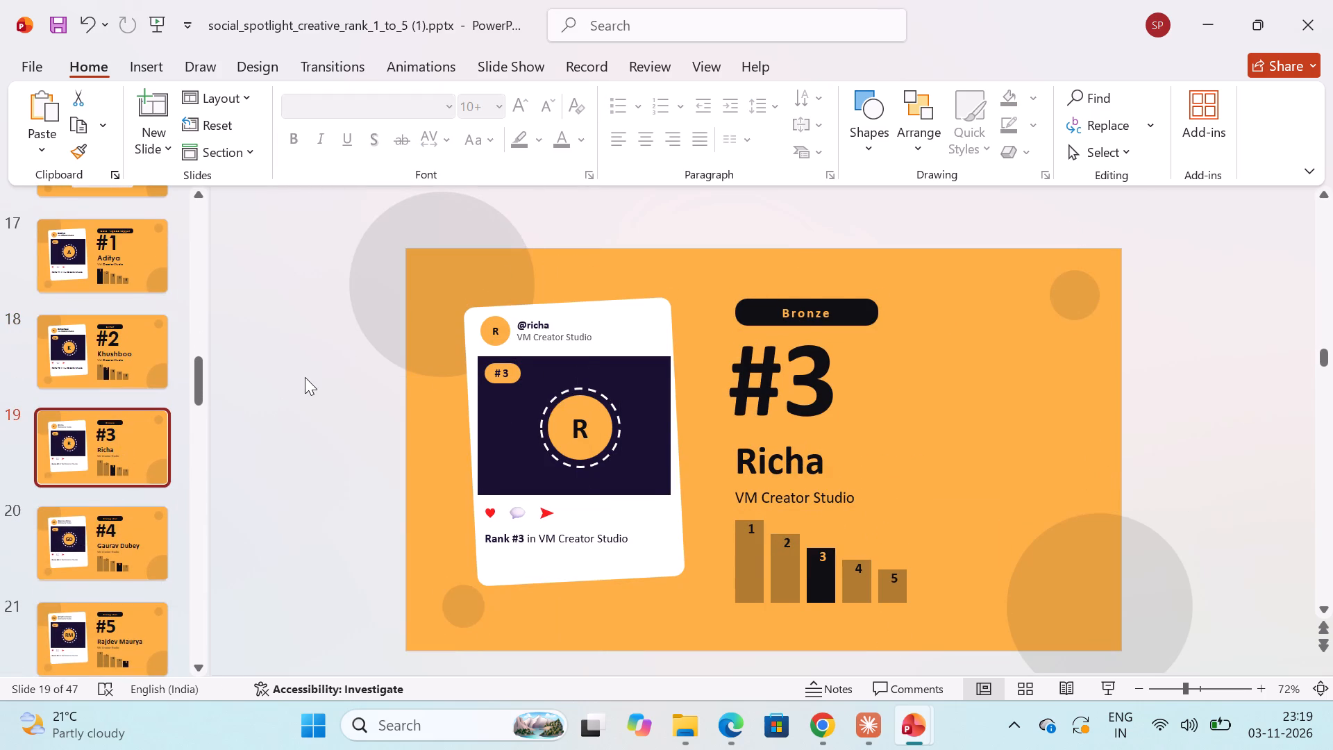
{"action": "key", "text": "ctrl+a"}
{"action": "left_click", "coordinate": [444, 108]}
{"action": "left_click", "coordinate": [397, 204]}
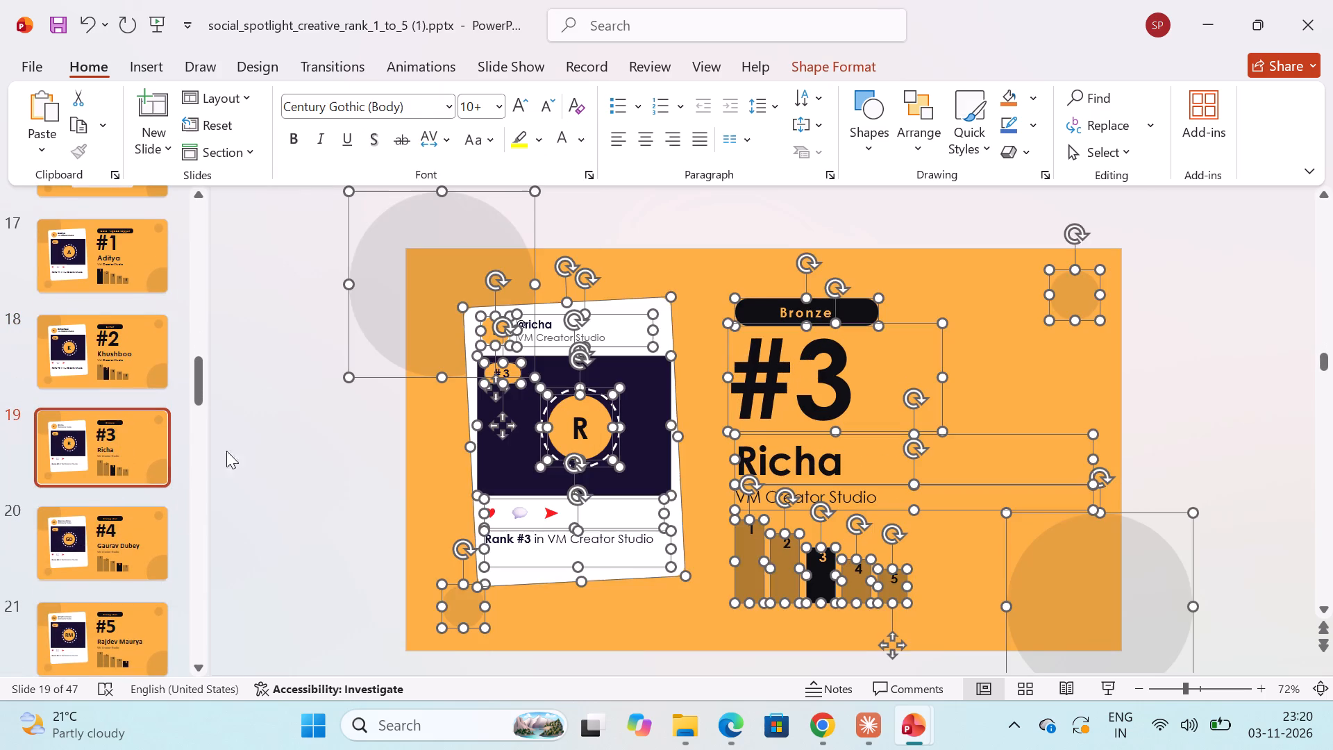
Set all text on slide 20, the VM Creator Studio rank #4 slide, to Century Gothic (Body).
{"action": "left_click", "coordinate": [123, 540]}
{"action": "left_click", "coordinate": [344, 433]}
{"action": "key", "text": "ctrl+a"}
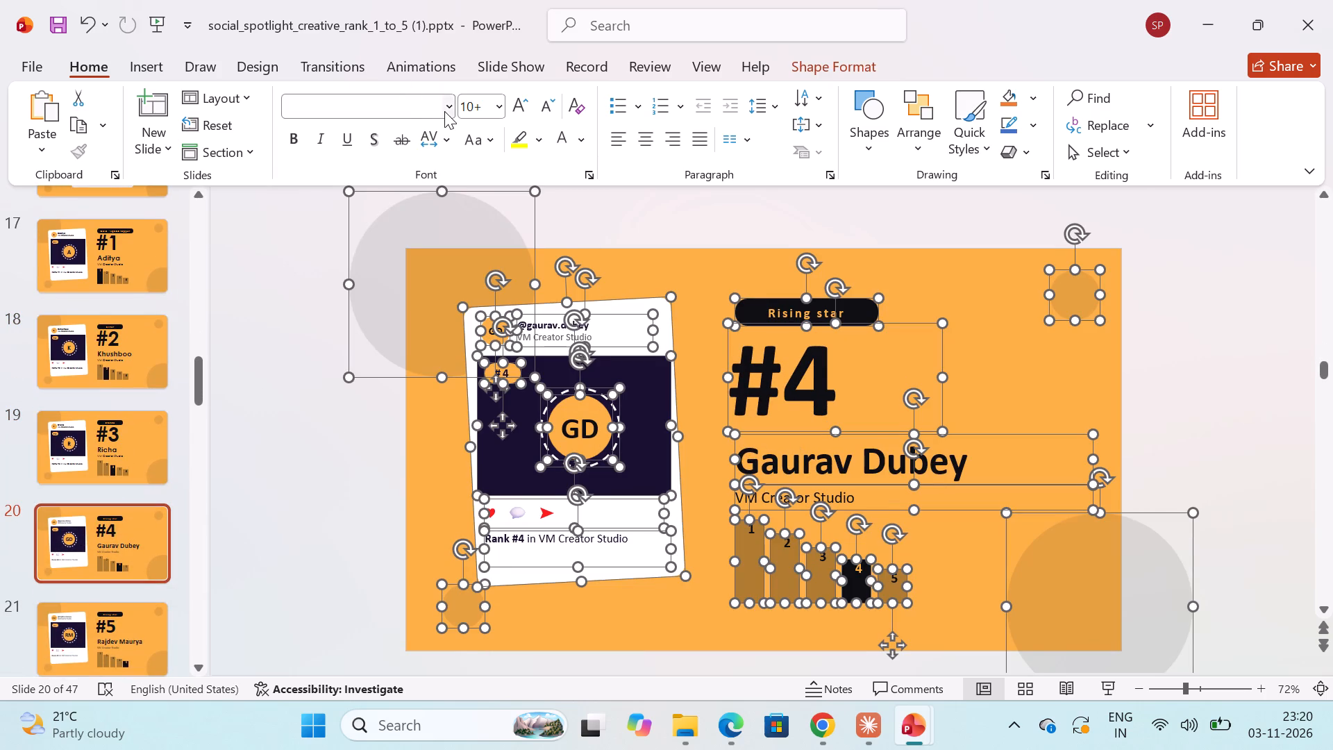
{"action": "left_click", "coordinate": [444, 111]}
{"action": "left_click", "coordinate": [414, 195]}
Set all text on slide 21, the VM Creator Studio rank #5 slide, to Century Gothic (Body).
{"action": "left_click", "coordinate": [70, 628]}
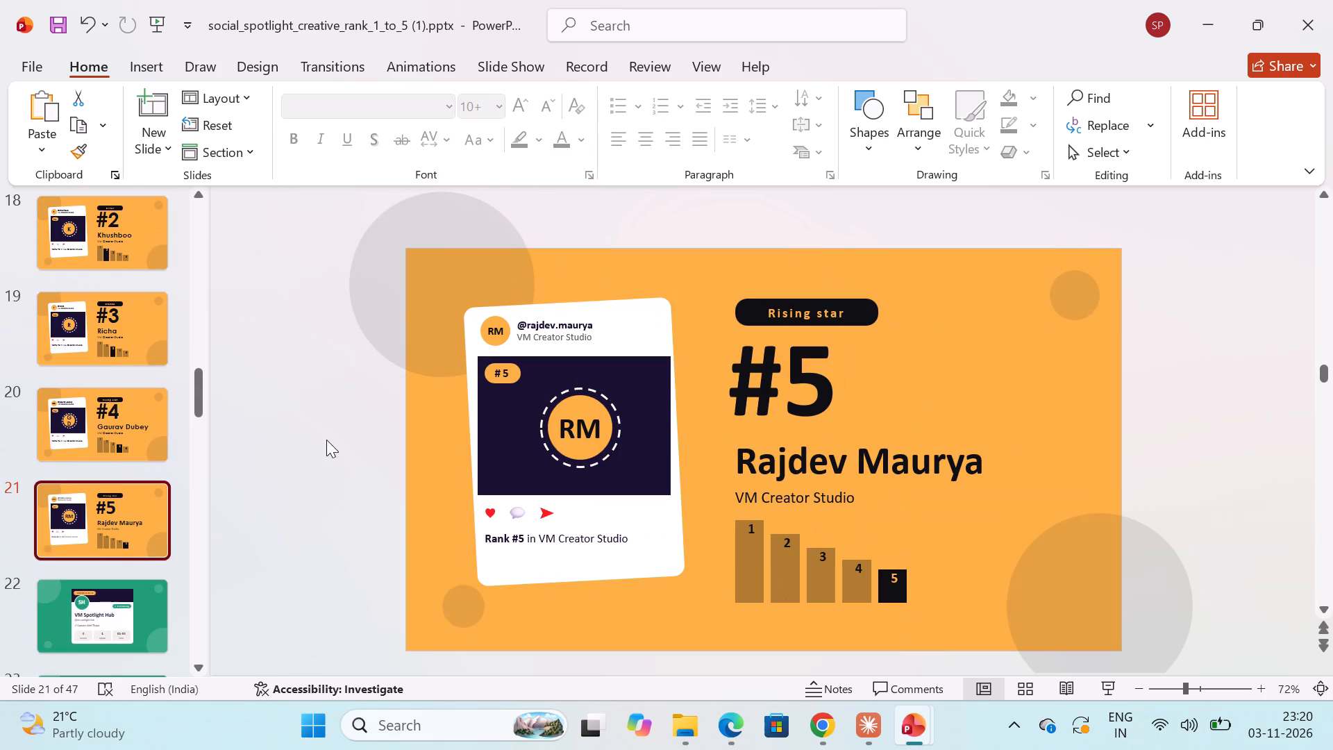
{"action": "left_click", "coordinate": [326, 440]}
{"action": "key", "text": "ctrl+a"}
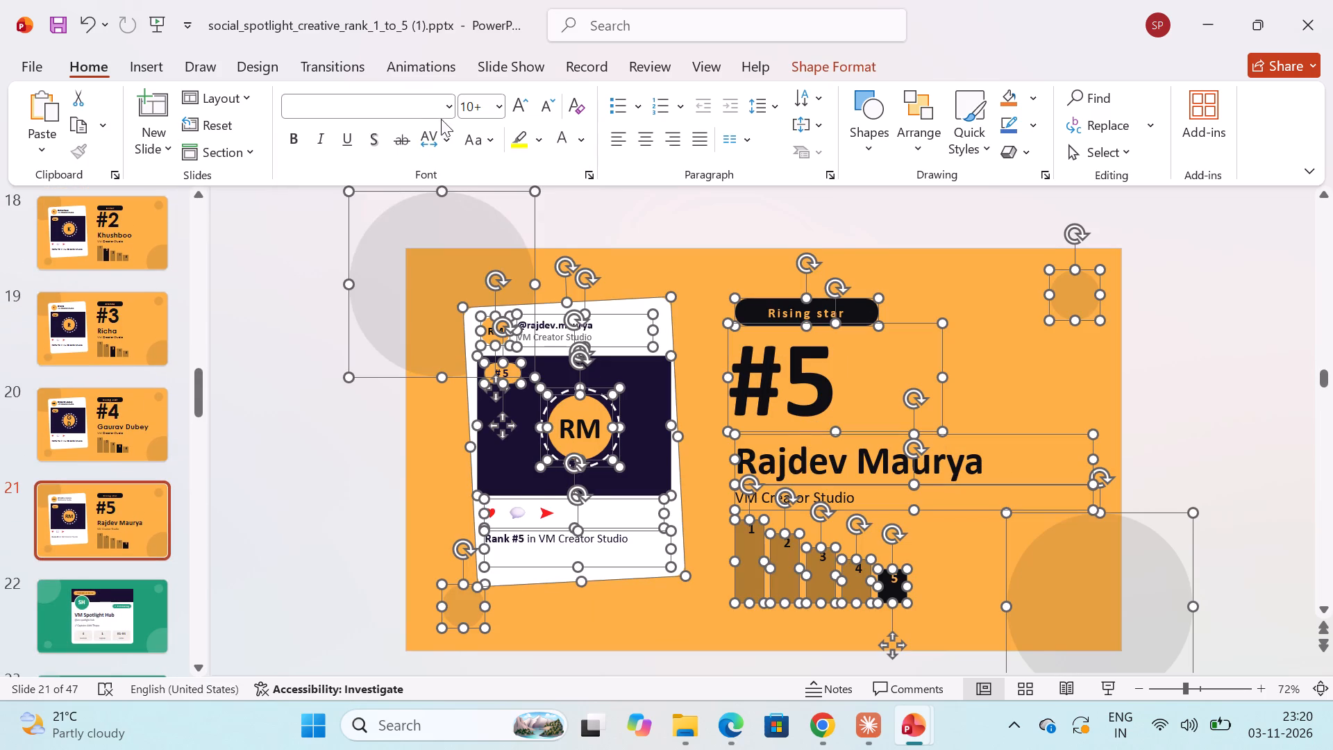
{"action": "left_click", "coordinate": [446, 106]}
{"action": "left_click", "coordinate": [391, 197]}
{"action": "scroll", "coordinate": [116, 538], "scroll_direction": "down", "scroll_amount": 5}
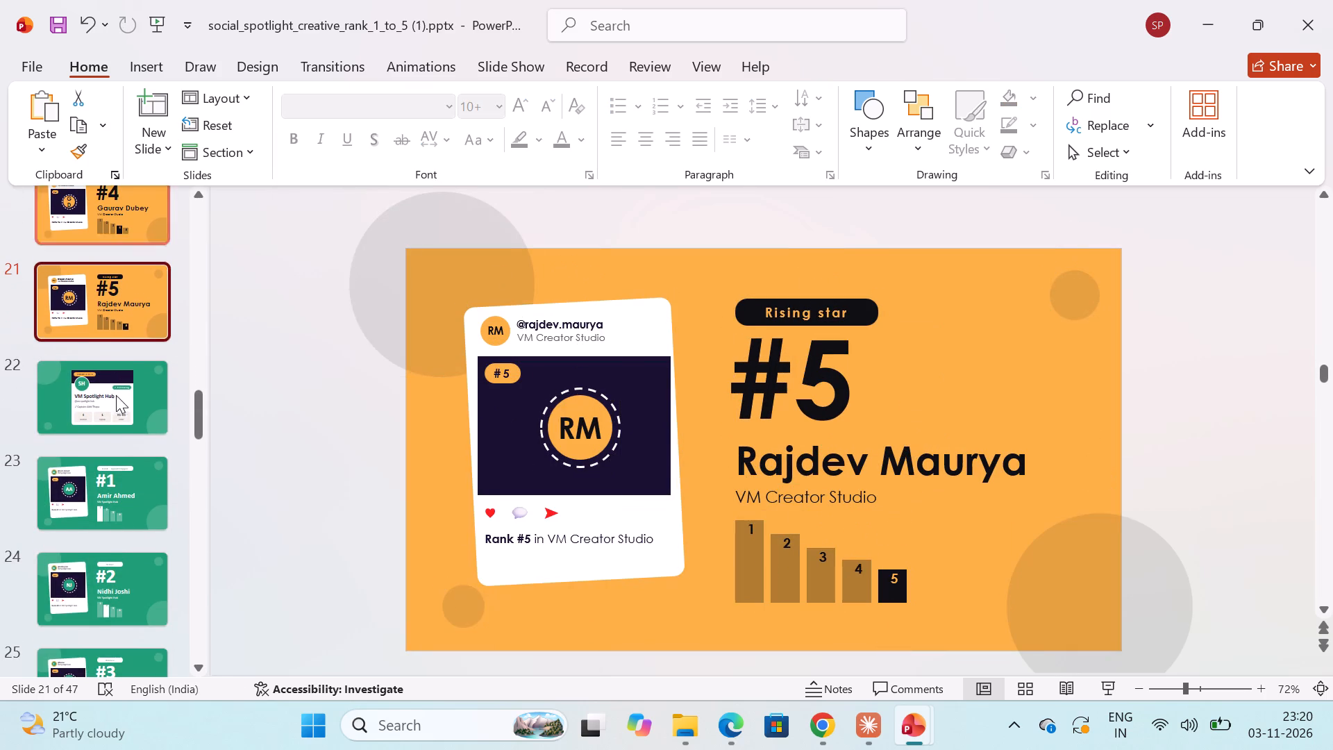
Set all text on slide 22, the VM Spotlight Hub squad intro slide, to Century Gothic.
{"action": "left_click", "coordinate": [116, 392]}
{"action": "left_click", "coordinate": [291, 399]}
{"action": "key", "text": "ctrl+a"}
{"action": "left_click", "coordinate": [450, 104]}
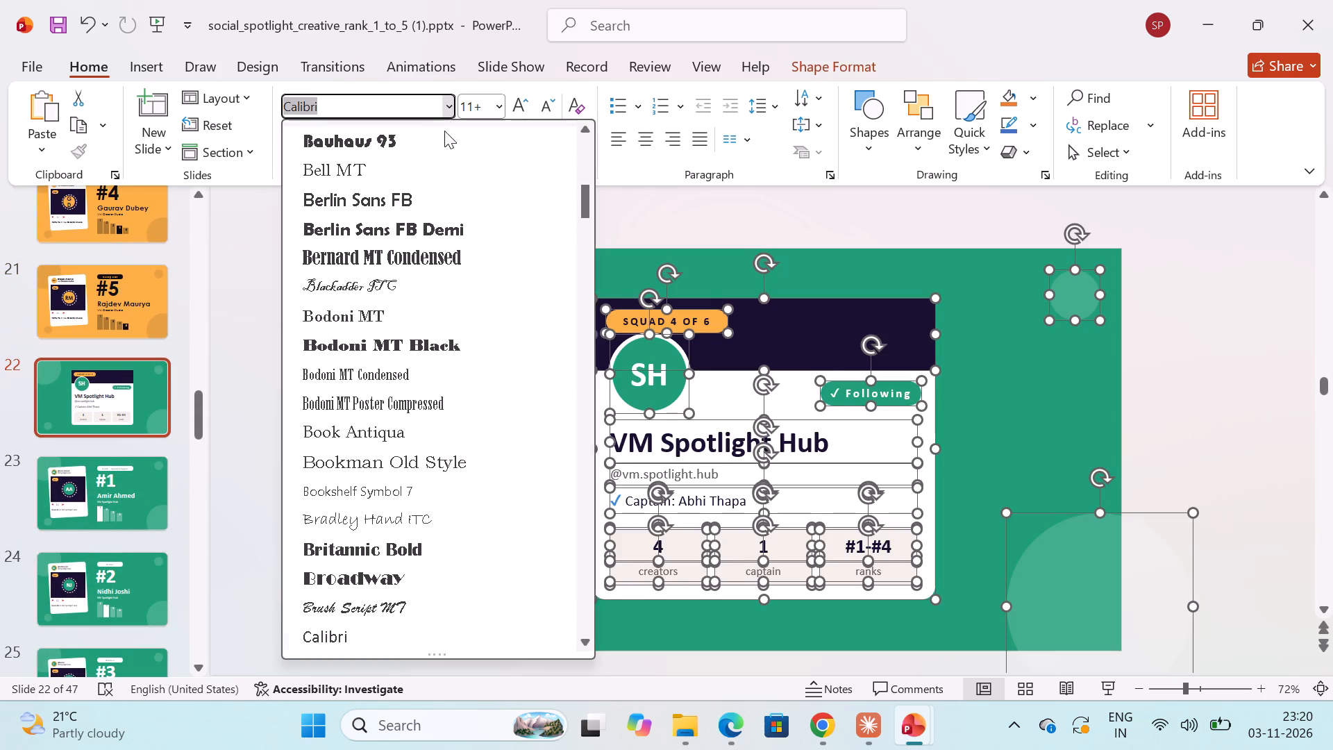
{"action": "key", "text": "Delete"}
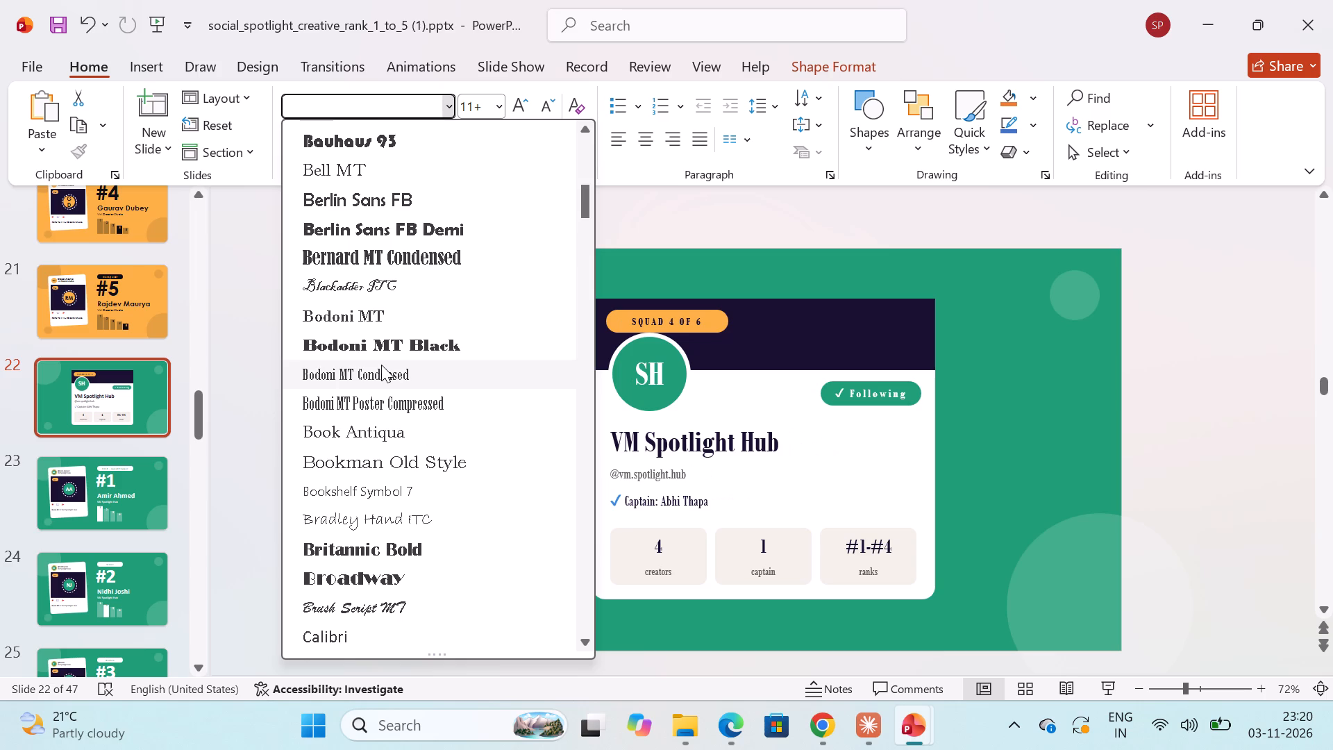
{"action": "key", "text": "ctrl+v"}
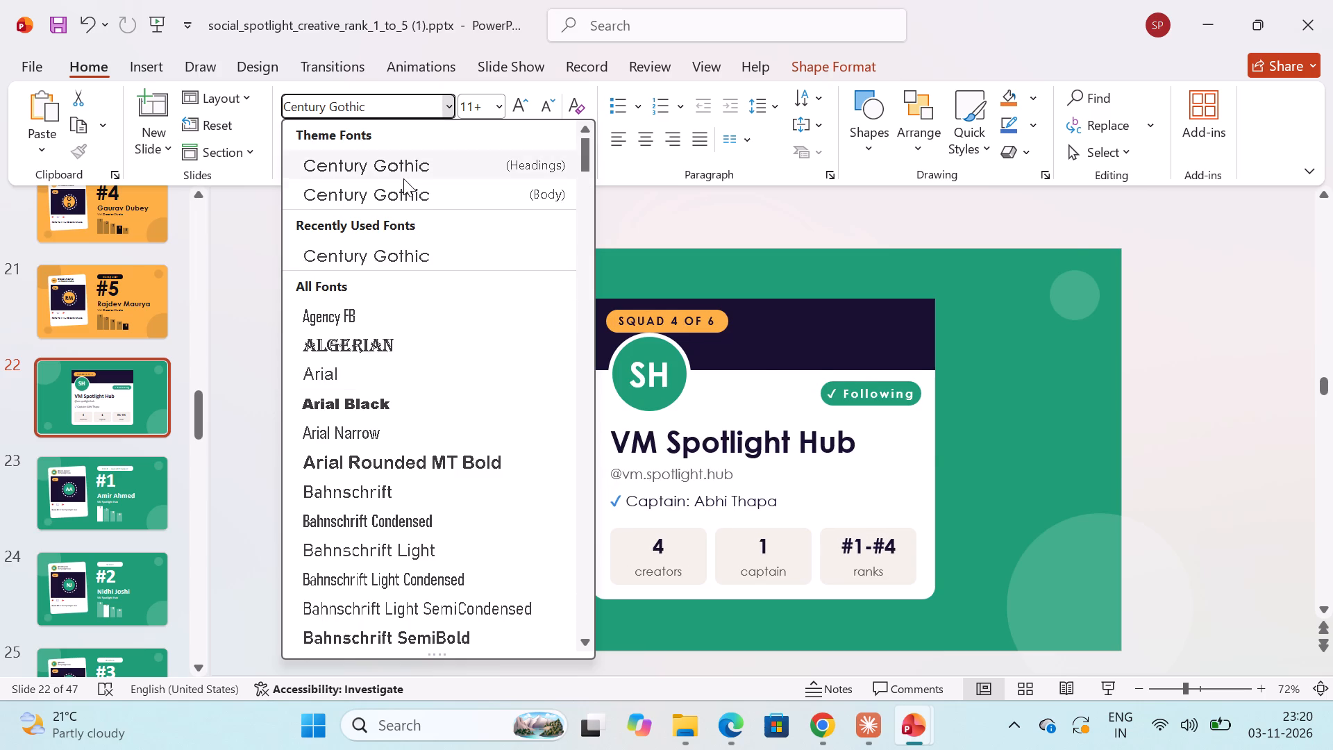
{"action": "left_click", "coordinate": [403, 184]}
Set all text on slide 23, the VM Spotlight Hub rank #1 slide, to Century Gothic (Body).
{"action": "left_click", "coordinate": [117, 481]}
{"action": "left_click", "coordinate": [340, 413]}
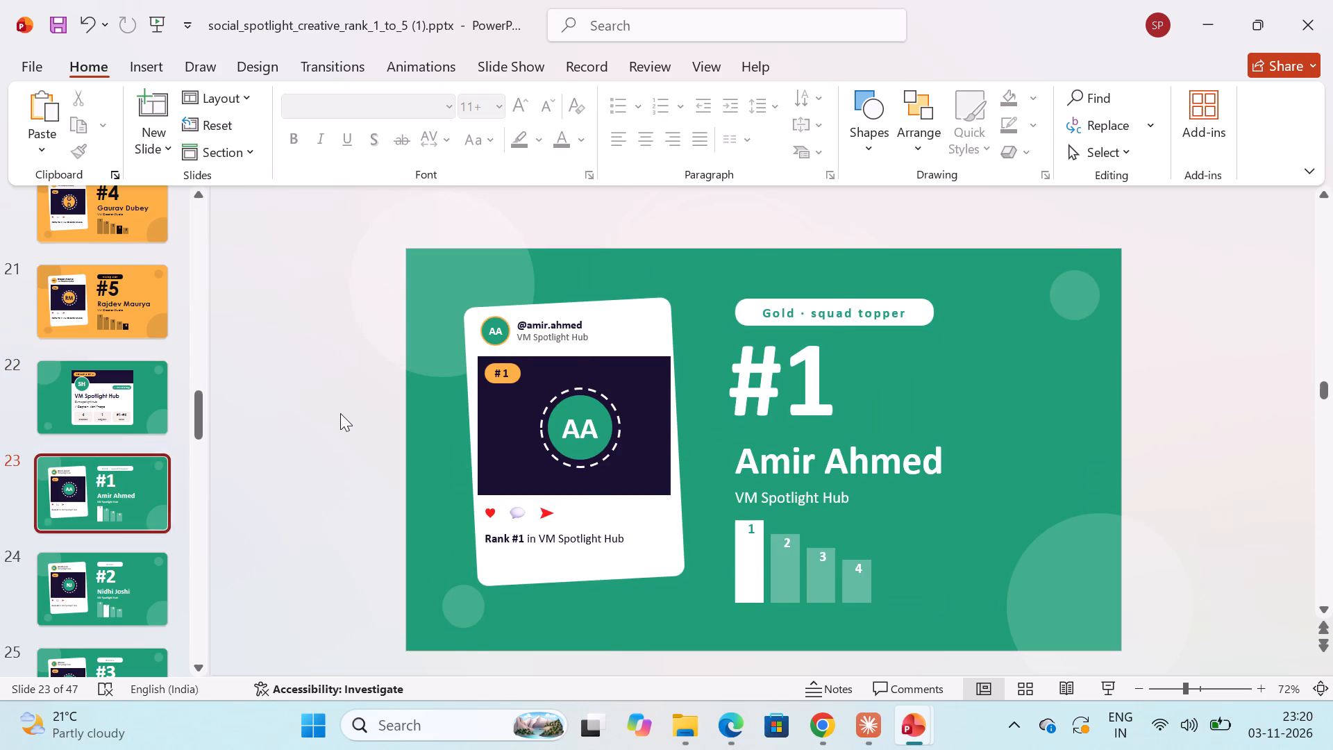
{"action": "key", "text": "ctrl+a"}
{"action": "left_click", "coordinate": [444, 106]}
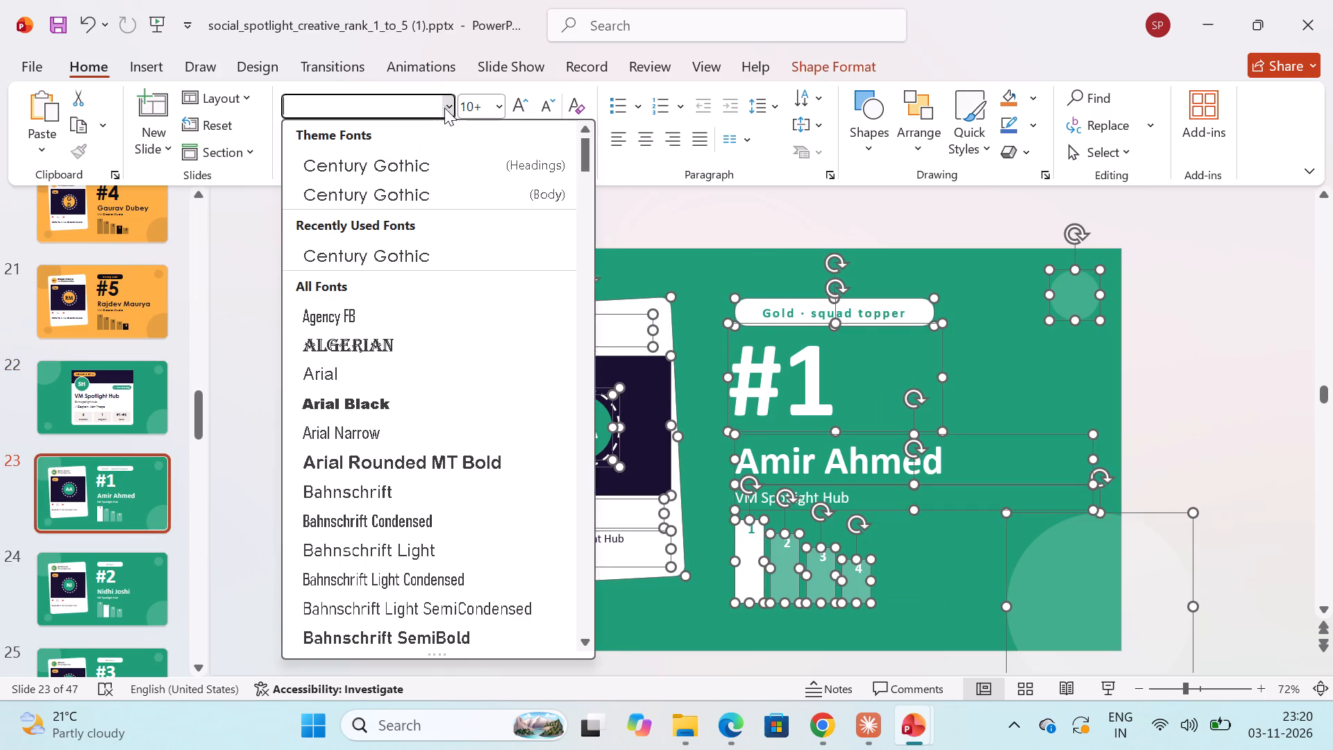
{"action": "left_click", "coordinate": [402, 190]}
Set all text on slide 24, the VM Spotlight Hub rank #2 slide, to Century Gothic (Body).
{"action": "scroll", "coordinate": [150, 495], "scroll_direction": "down", "scroll_amount": 4}
{"action": "left_click", "coordinate": [142, 428]}
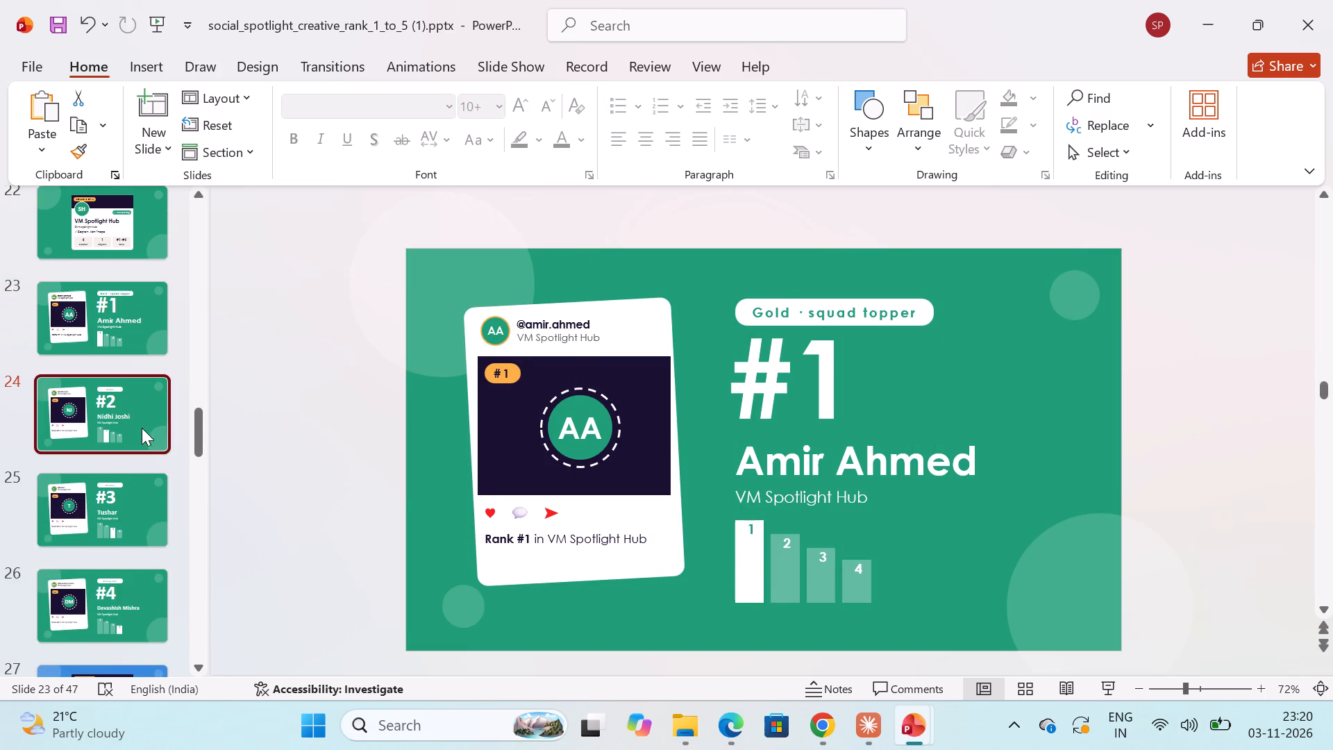
{"action": "left_click", "coordinate": [298, 413]}
{"action": "key", "text": "ctrl+a"}
{"action": "left_click", "coordinate": [449, 101]}
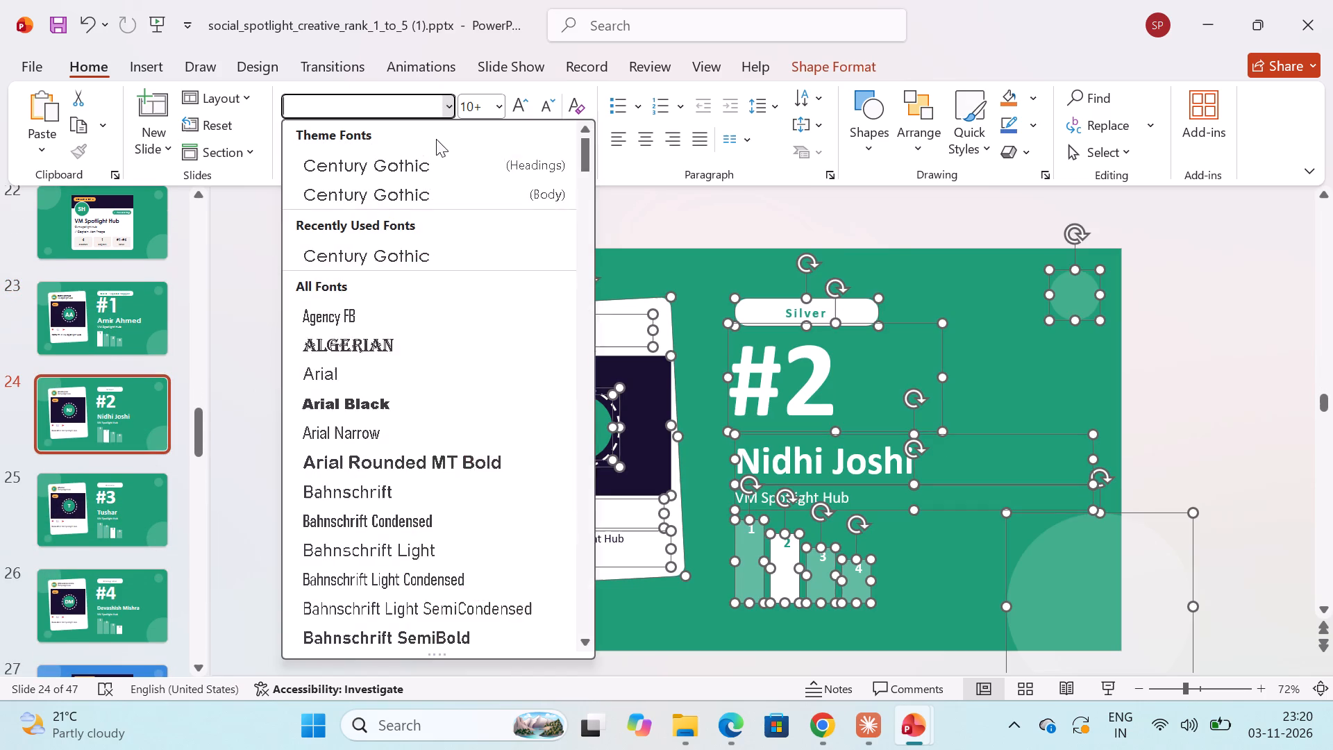
{"action": "left_click", "coordinate": [399, 195]}
Set all text on slide 25, the VM Spotlight Hub rank #3 slide, to Century Gothic (Body).
{"action": "scroll", "coordinate": [193, 462], "scroll_direction": "down", "scroll_amount": 3}
{"action": "left_click", "coordinate": [140, 399]}
{"action": "left_click", "coordinate": [265, 399]}
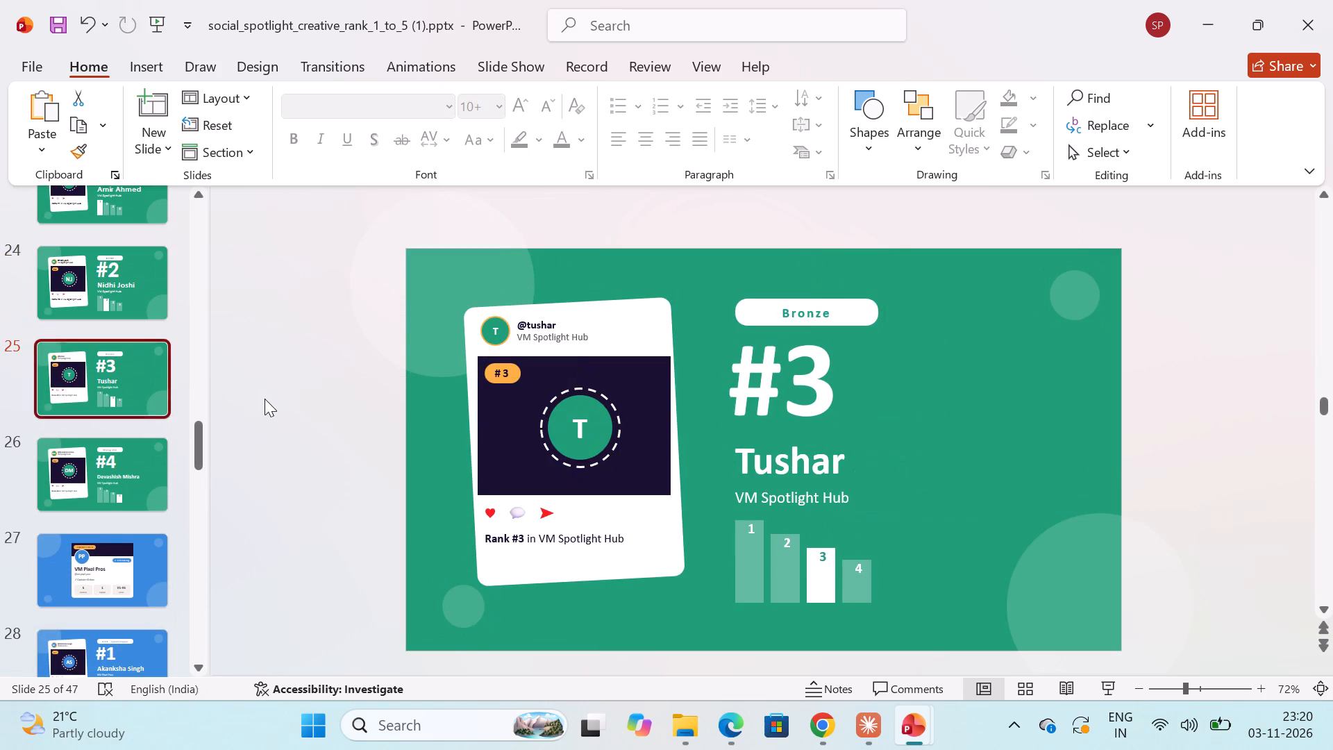
{"action": "key", "text": "ctrl+a"}
{"action": "left_click", "coordinate": [455, 114]}
{"action": "left_click", "coordinate": [448, 108]}
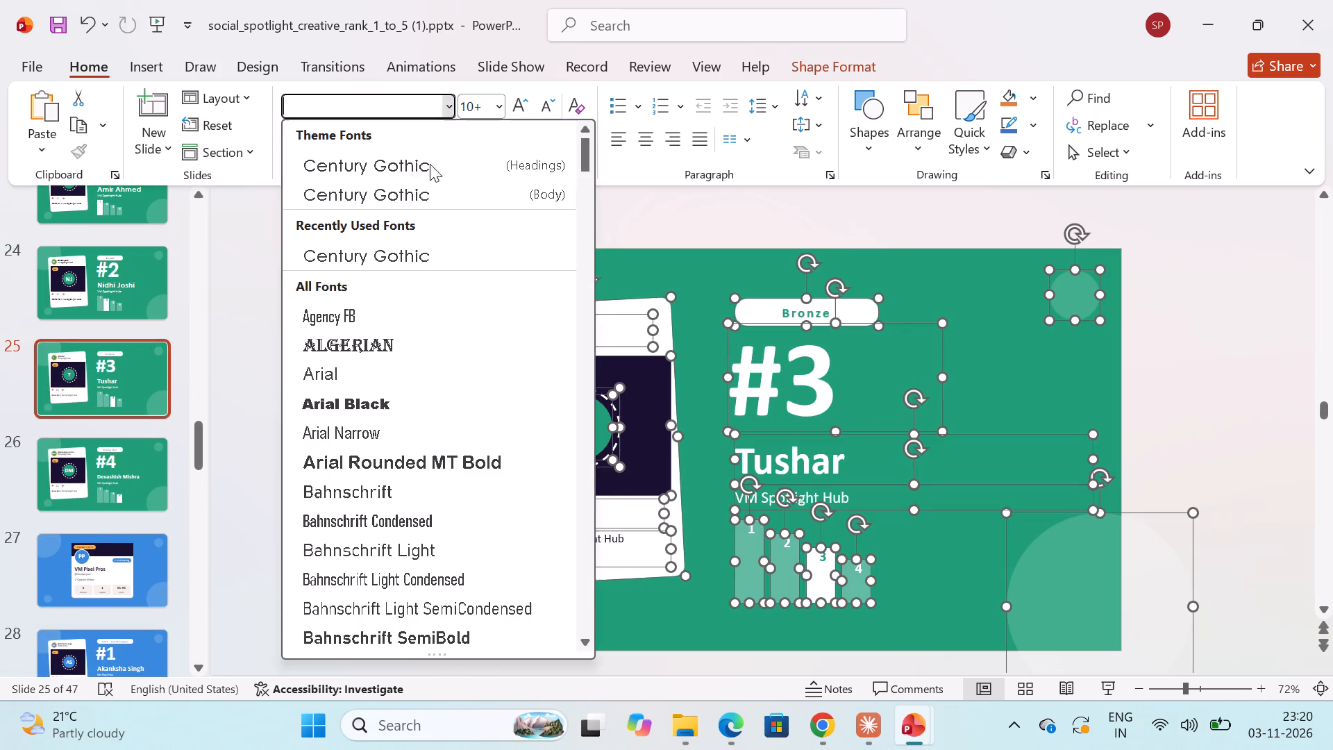
{"action": "left_click", "coordinate": [421, 201]}
Set all text on slide 26, the VM Spotlight Hub rank #4 slide, to Century Gothic (Body).
{"action": "left_click", "coordinate": [121, 487]}
{"action": "left_click", "coordinate": [343, 412]}
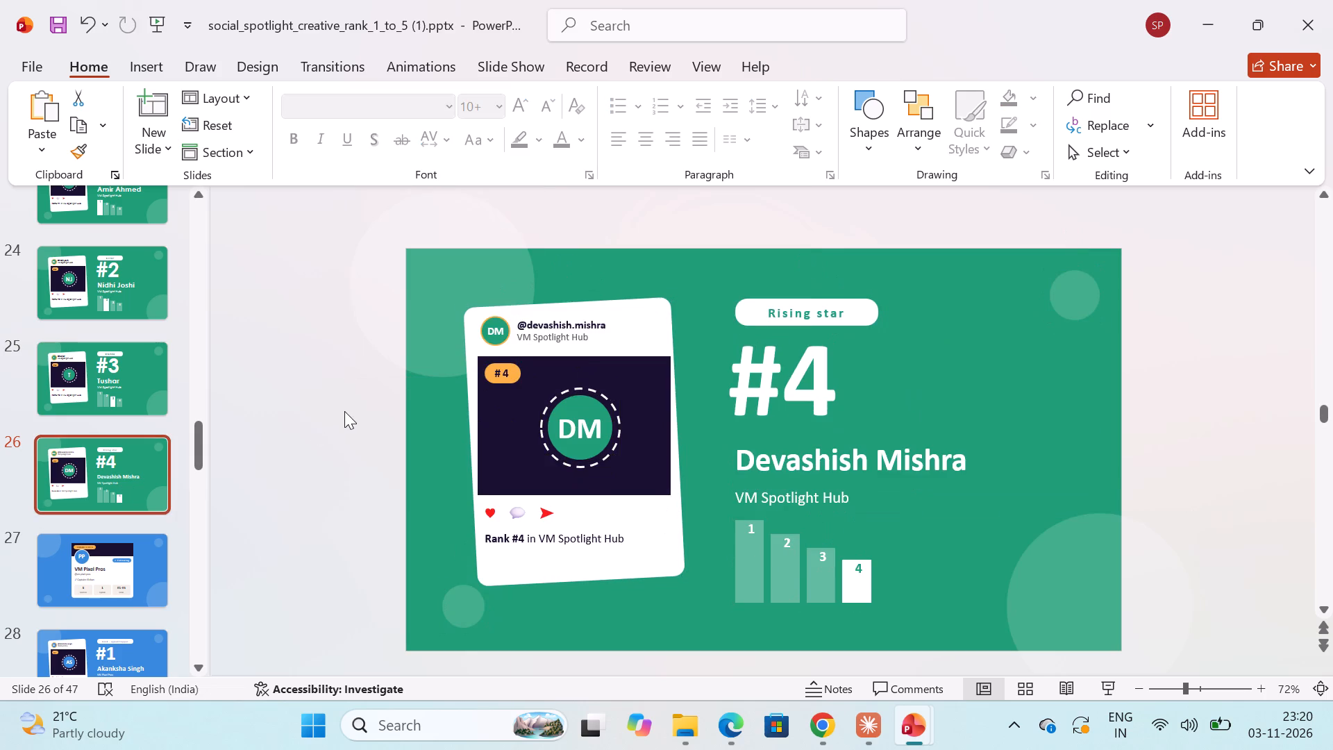
{"action": "key", "text": "ctrl+a"}
{"action": "left_click", "coordinate": [451, 110]}
{"action": "left_click", "coordinate": [421, 201]}
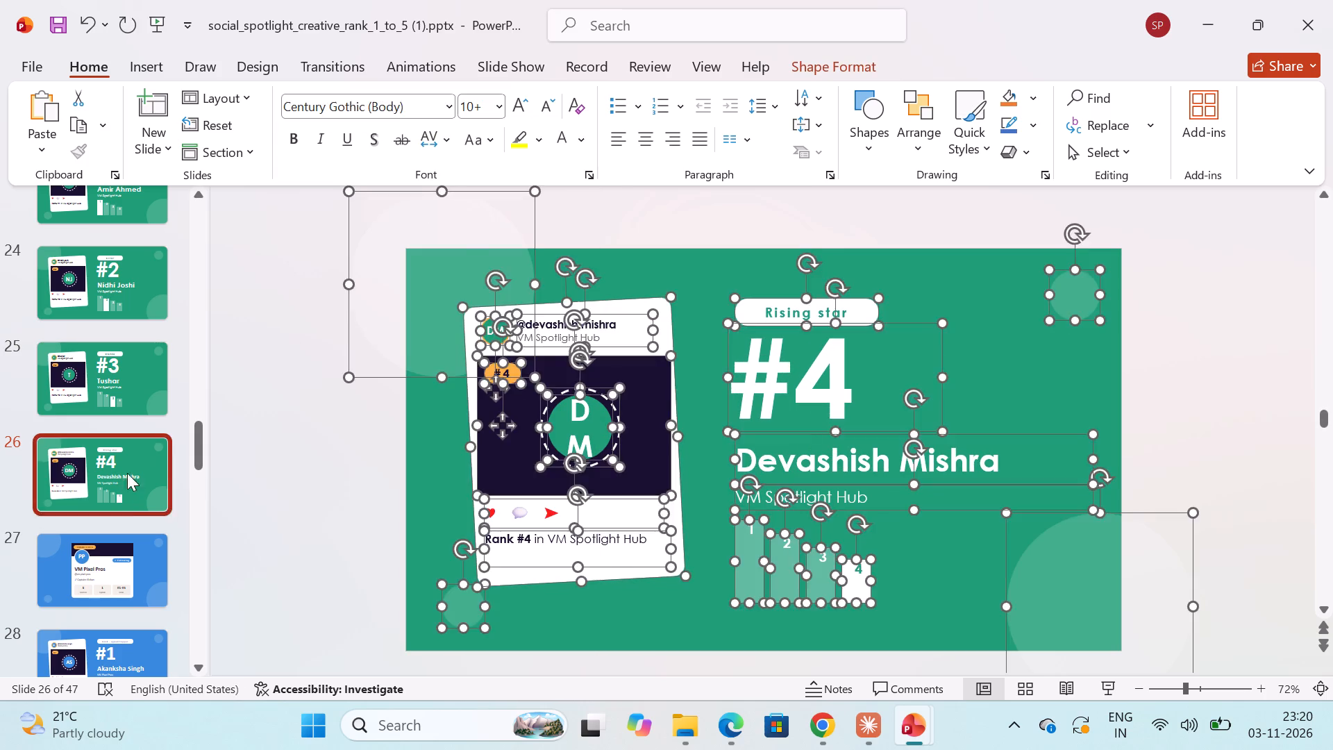
Set all text on slide 27, the VM Pixel Pros squad intro slide, to Century Gothic (Headings).
{"action": "scroll", "coordinate": [123, 487], "scroll_direction": "down", "scroll_amount": 4}
{"action": "left_click", "coordinate": [115, 392]}
{"action": "left_click", "coordinate": [295, 372]}
{"action": "key", "text": "ctrl+a"}
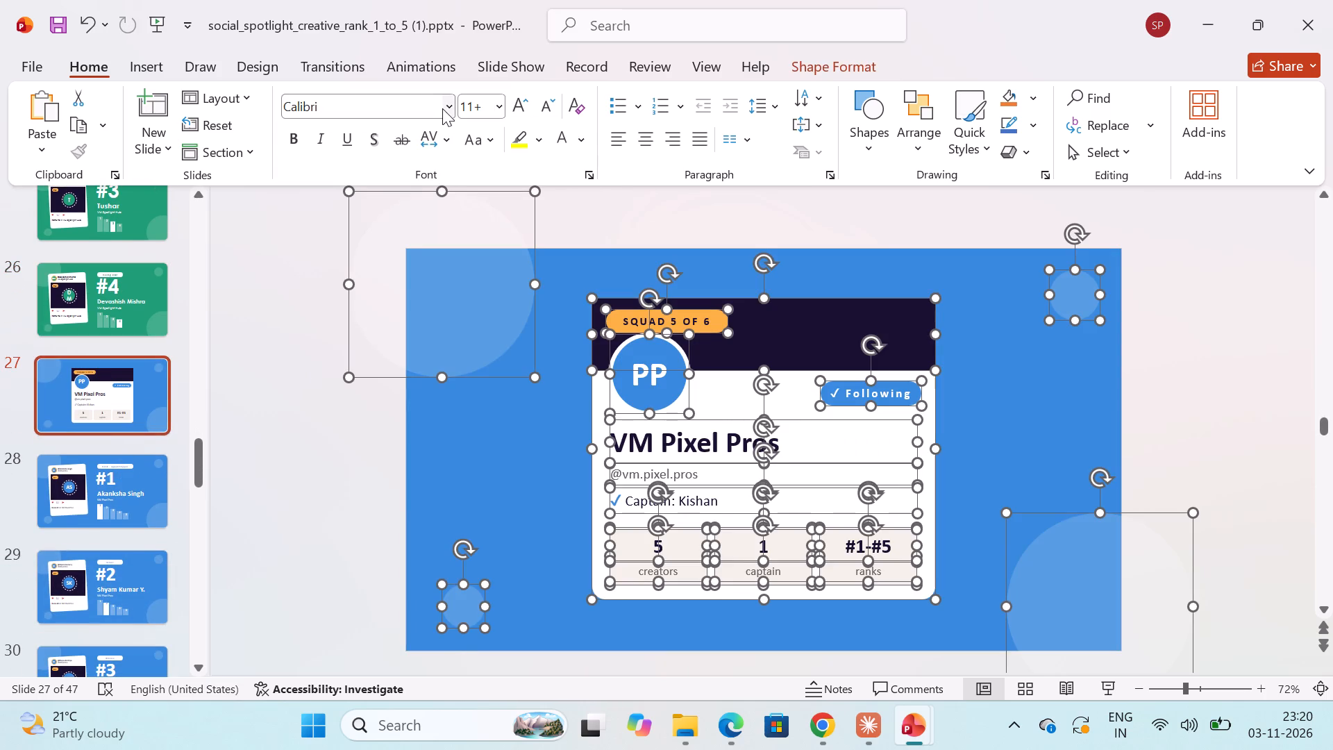
{"action": "left_click", "coordinate": [442, 108]}
{"action": "left_click", "coordinate": [446, 108]}
{"action": "key", "text": "Delete"}
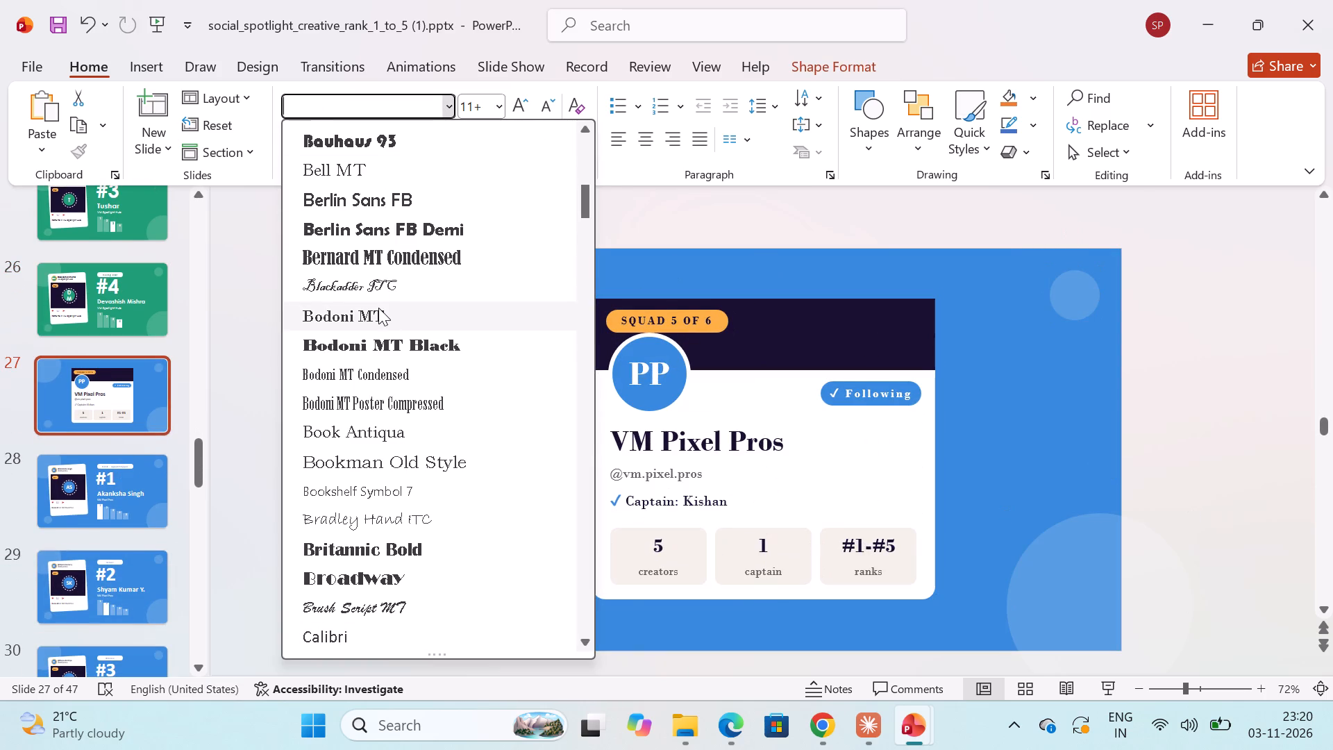
{"action": "key", "text": "ctrl+v"}
{"action": "key", "text": "Return"}
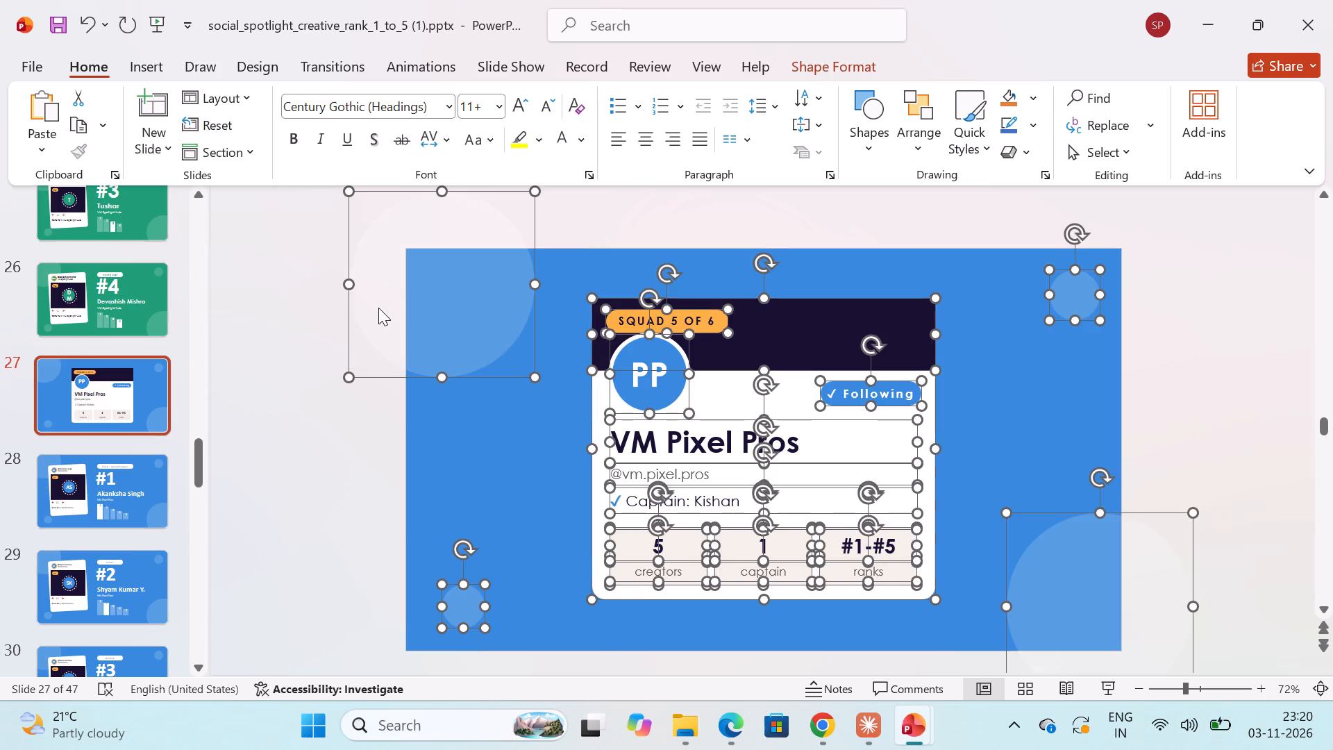
Set all text on slide 28, the VM Pixel Pros rank #1 slide, to Century Gothic (Body).
{"action": "scroll", "coordinate": [105, 508], "scroll_direction": "down", "scroll_amount": 4}
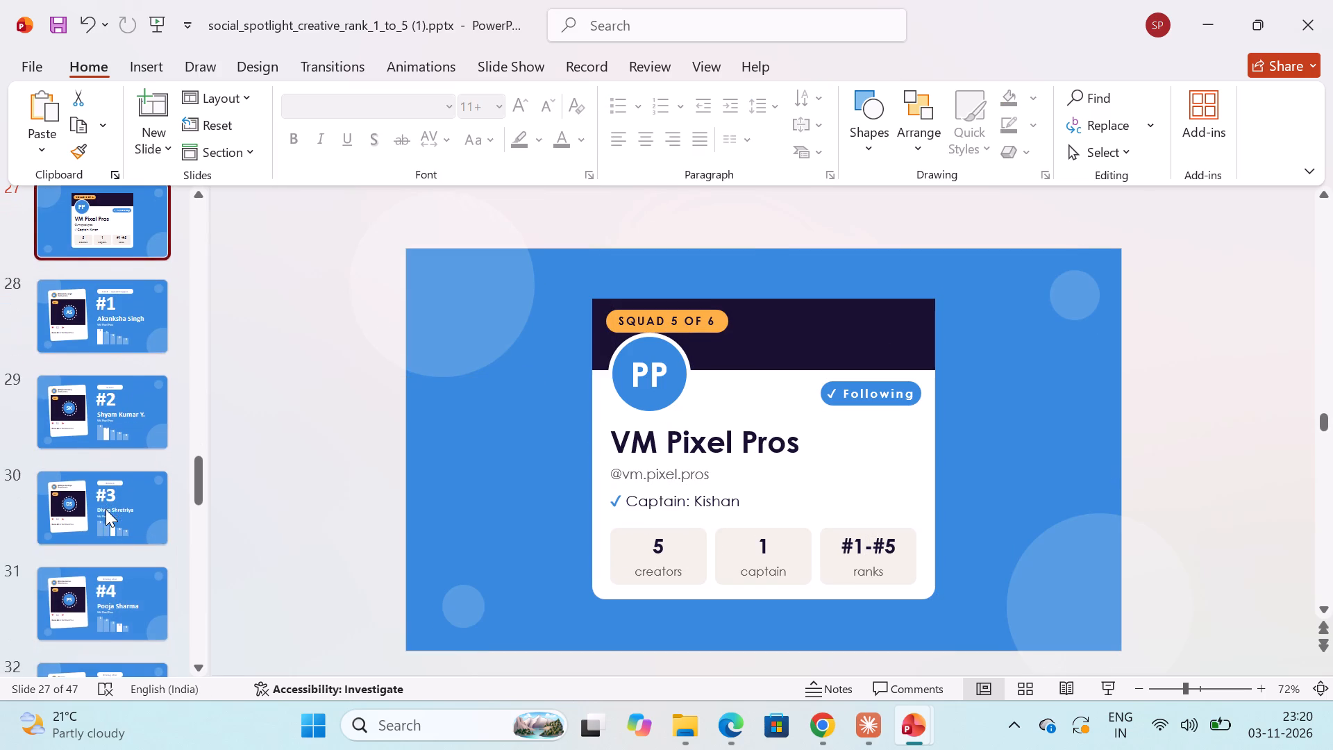
{"action": "left_click", "coordinate": [137, 326]}
{"action": "left_click", "coordinate": [312, 351]}
{"action": "key", "text": "ctrl+a"}
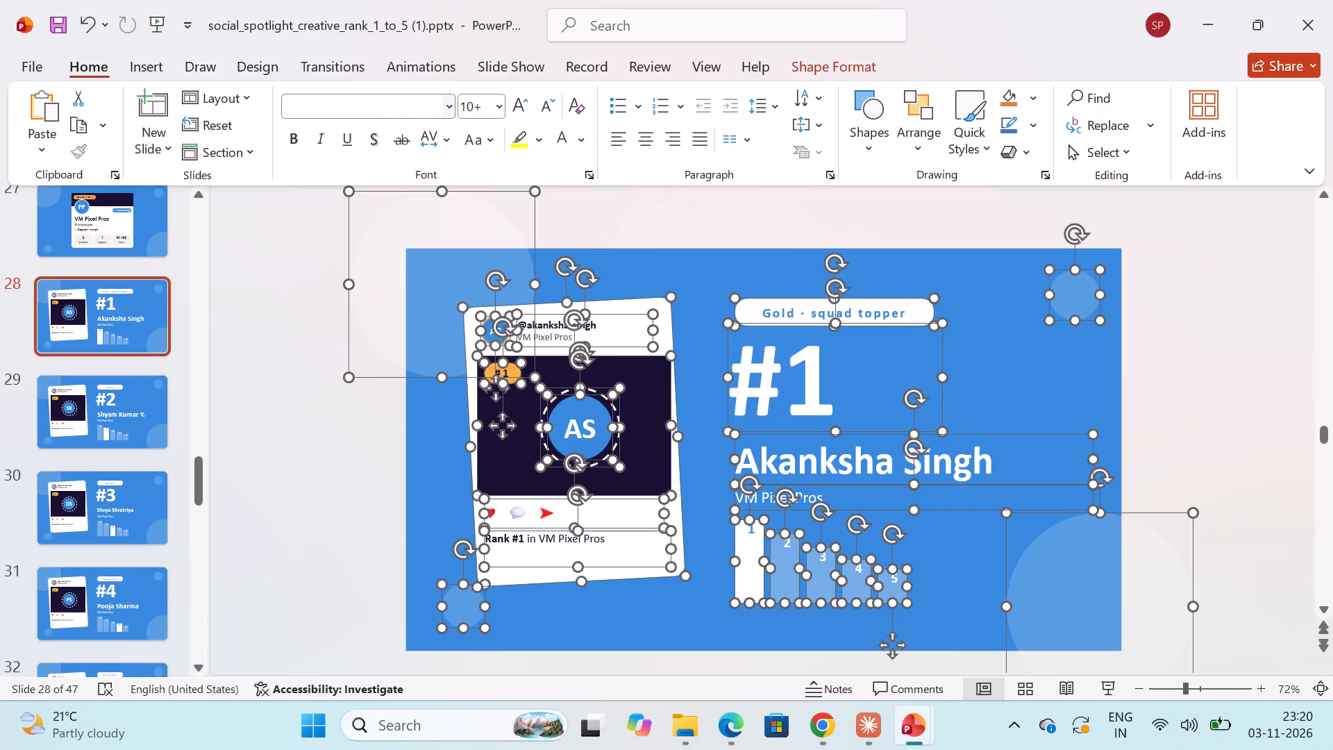
{"action": "left_click", "coordinate": [446, 103]}
{"action": "left_click", "coordinate": [398, 191]}
Set all text on slide 29, the VM Pixel Pros rank #2 slide, to Century Gothic (Body).
{"action": "left_click", "coordinate": [151, 399]}
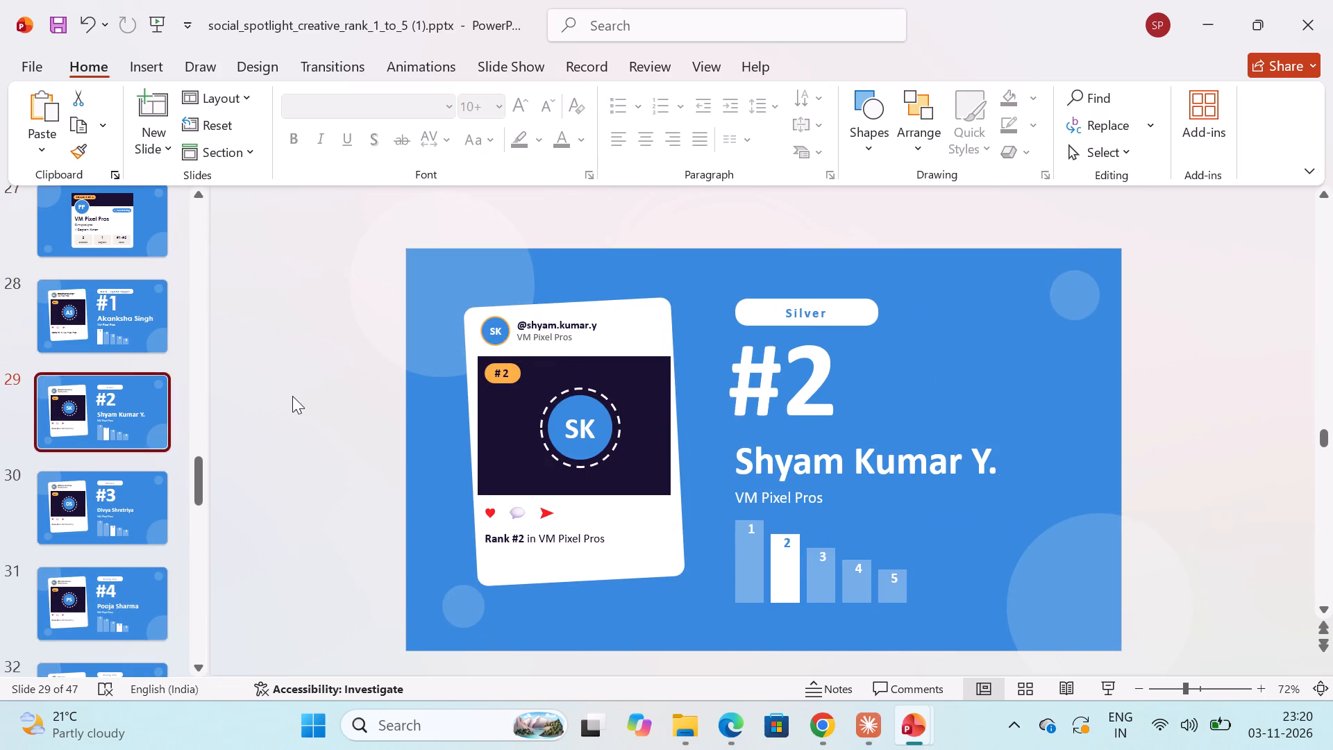
{"action": "left_click", "coordinate": [292, 396]}
{"action": "key", "text": "ctrl+a"}
{"action": "left_click", "coordinate": [446, 108]}
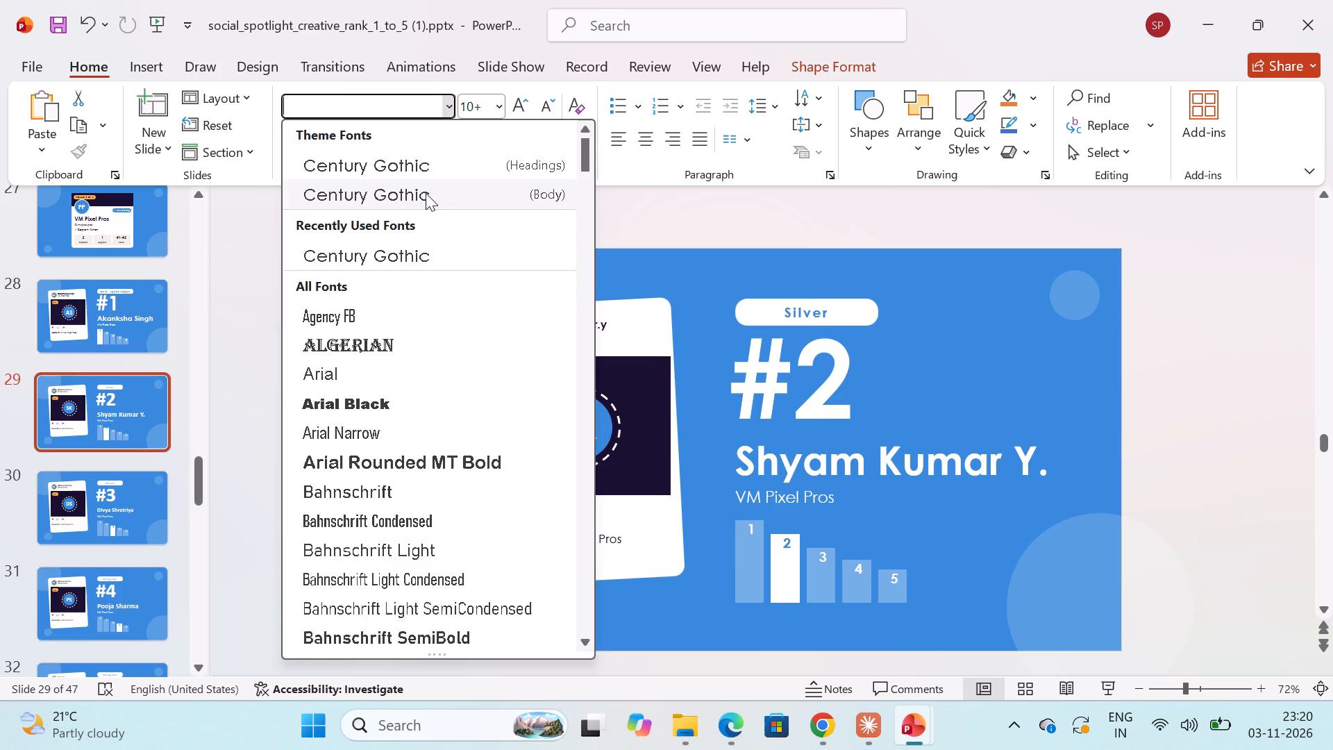
{"action": "left_click", "coordinate": [426, 193]}
Set all text on slide 30, the VM Pixel Pros rank #3 slide, to Century Gothic (Body).
{"action": "left_click", "coordinate": [133, 485]}
{"action": "left_click", "coordinate": [324, 424]}
{"action": "key", "text": "ctrl+a"}
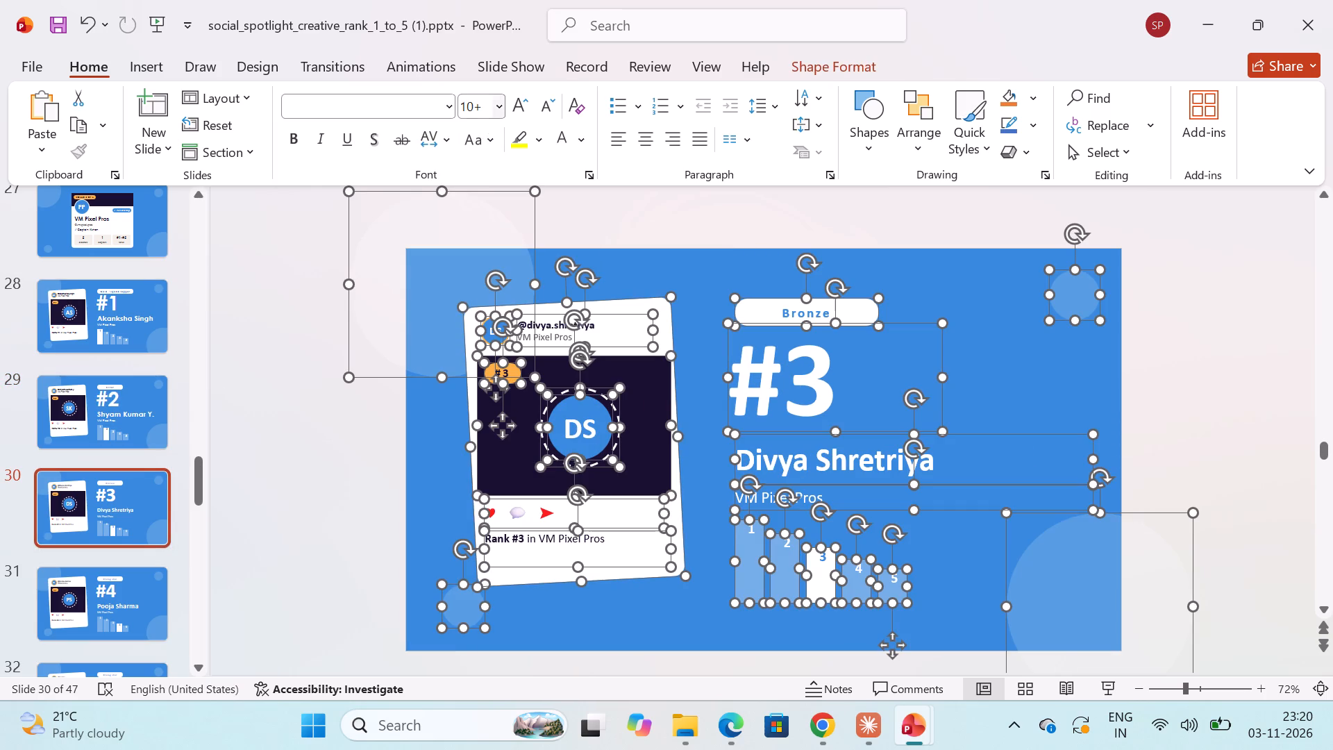
{"action": "left_click", "coordinate": [453, 103]}
{"action": "left_click", "coordinate": [416, 200]}
Set all text on slide 31, the VM Pixel Pros rank #4 slide, to Century Gothic (Body).
{"action": "left_click", "coordinate": [100, 591]}
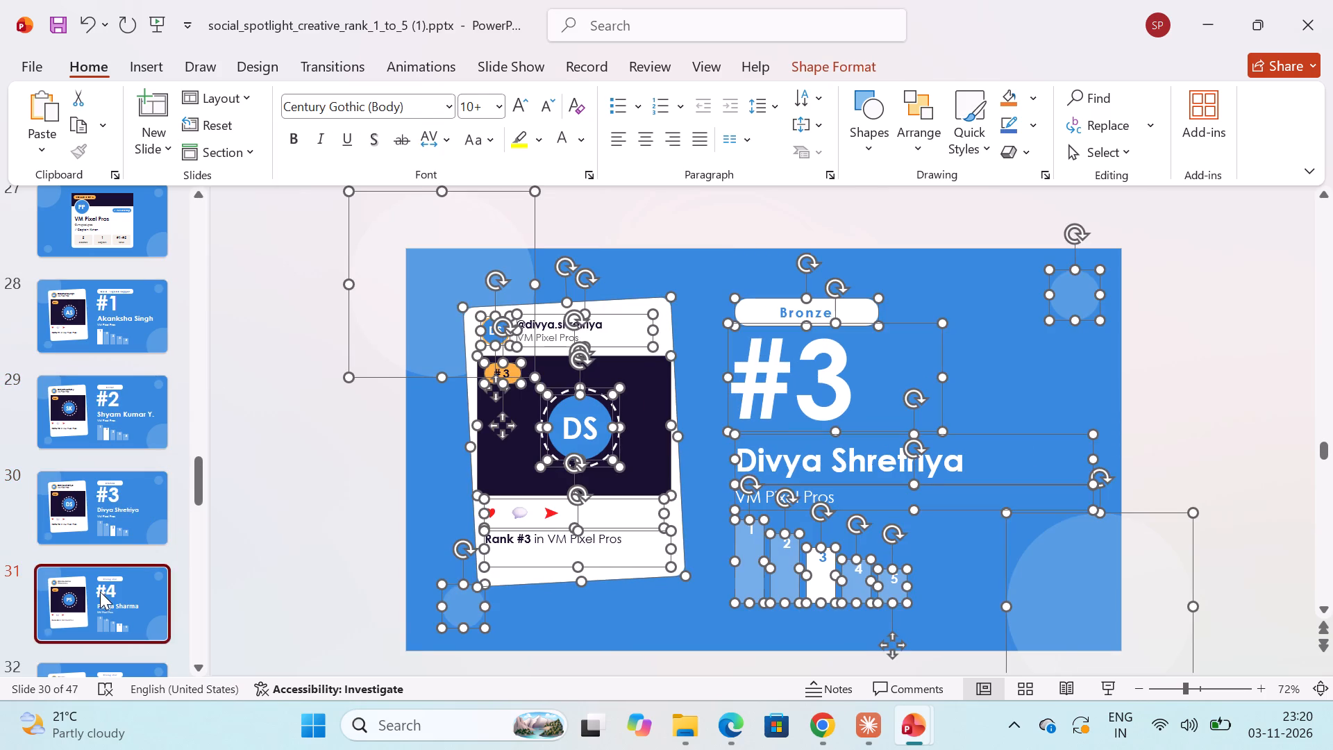
{"action": "left_click", "coordinate": [349, 503]}
{"action": "key", "text": "ctrl+a"}
{"action": "left_click", "coordinate": [451, 101]}
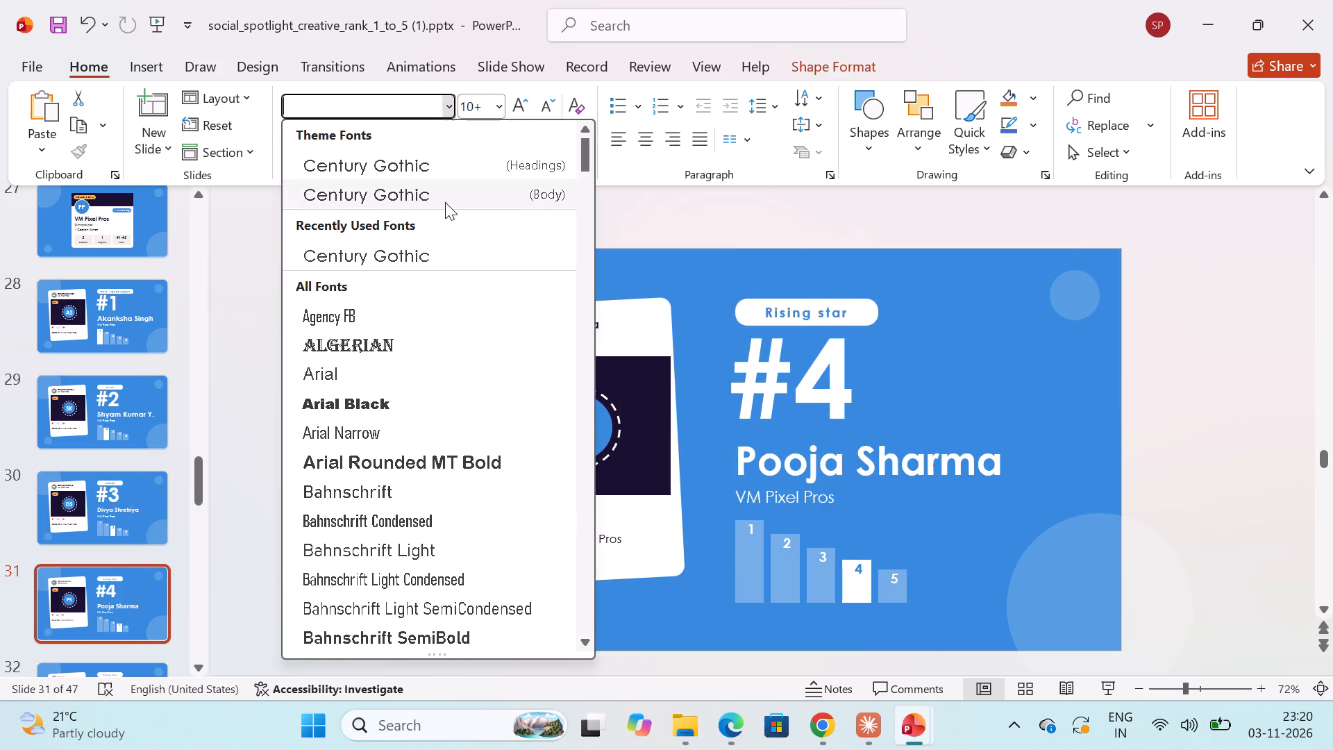
{"action": "left_click", "coordinate": [444, 199]}
Set all text on slide 32, the VM Pixel Pros rank #5 slide, to Century Gothic (Body).
{"action": "scroll", "coordinate": [82, 547], "scroll_direction": "down", "scroll_amount": 5}
{"action": "left_click", "coordinate": [109, 469]}
{"action": "left_click", "coordinate": [301, 431]}
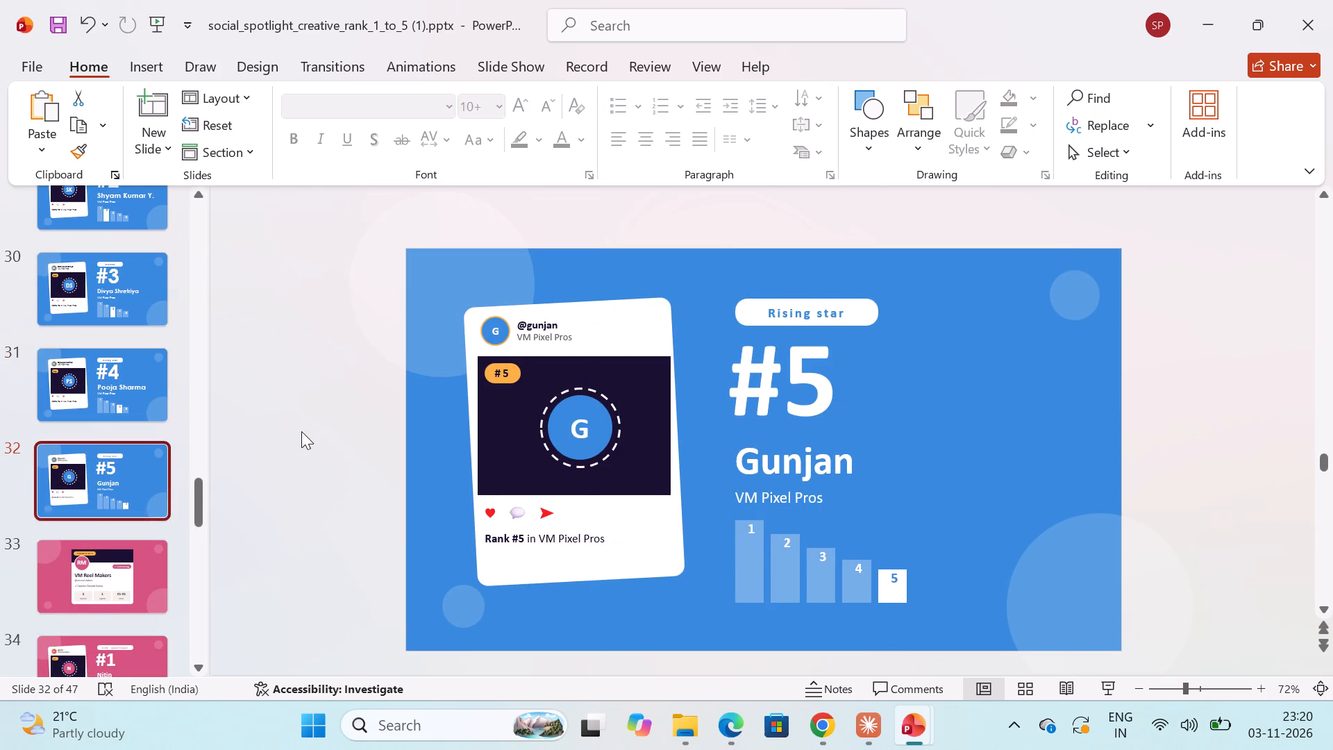
{"action": "key", "text": "ctrl+a"}
{"action": "left_click", "coordinate": [448, 97]}
{"action": "left_click", "coordinate": [407, 193]}
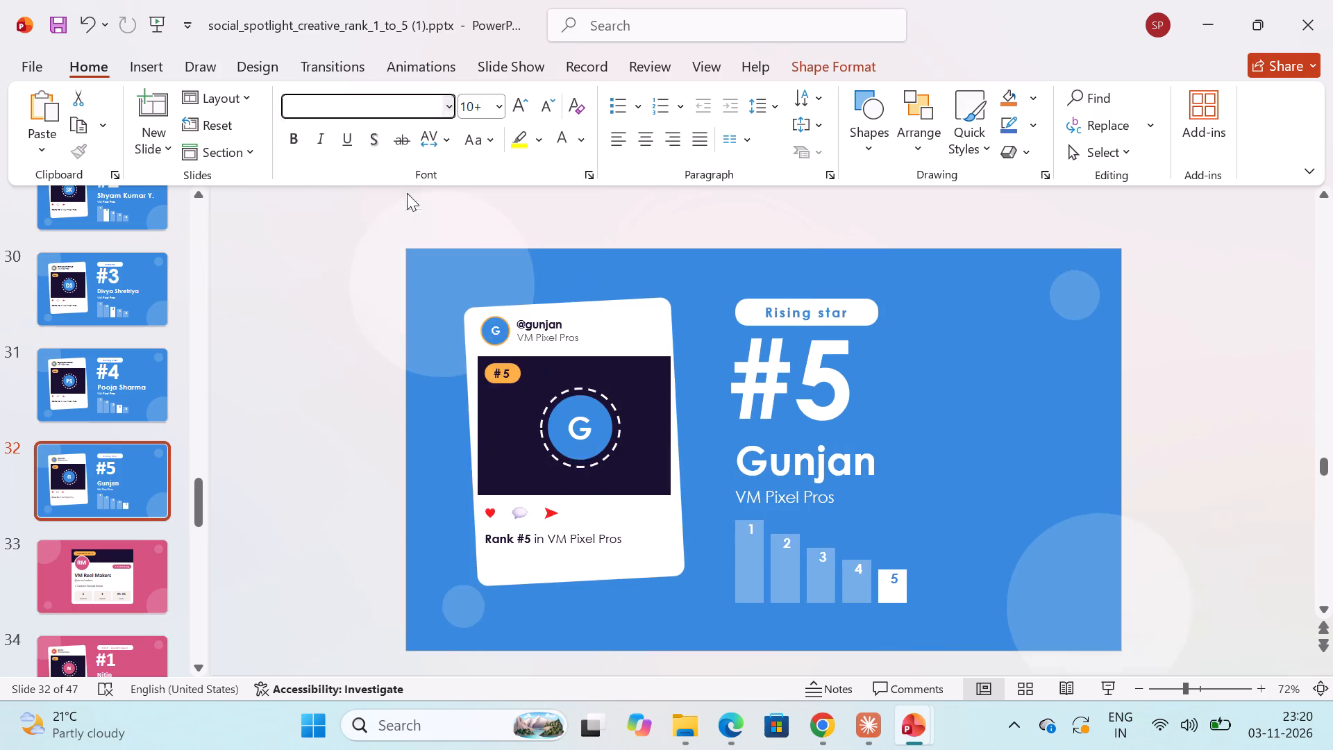
Set all text on slide 33, the VM Reel Makers squad intro slide, to Century Gothic.
{"action": "left_click", "coordinate": [128, 579]}
{"action": "left_click", "coordinate": [292, 472]}
{"action": "key", "text": "ctrl+a"}
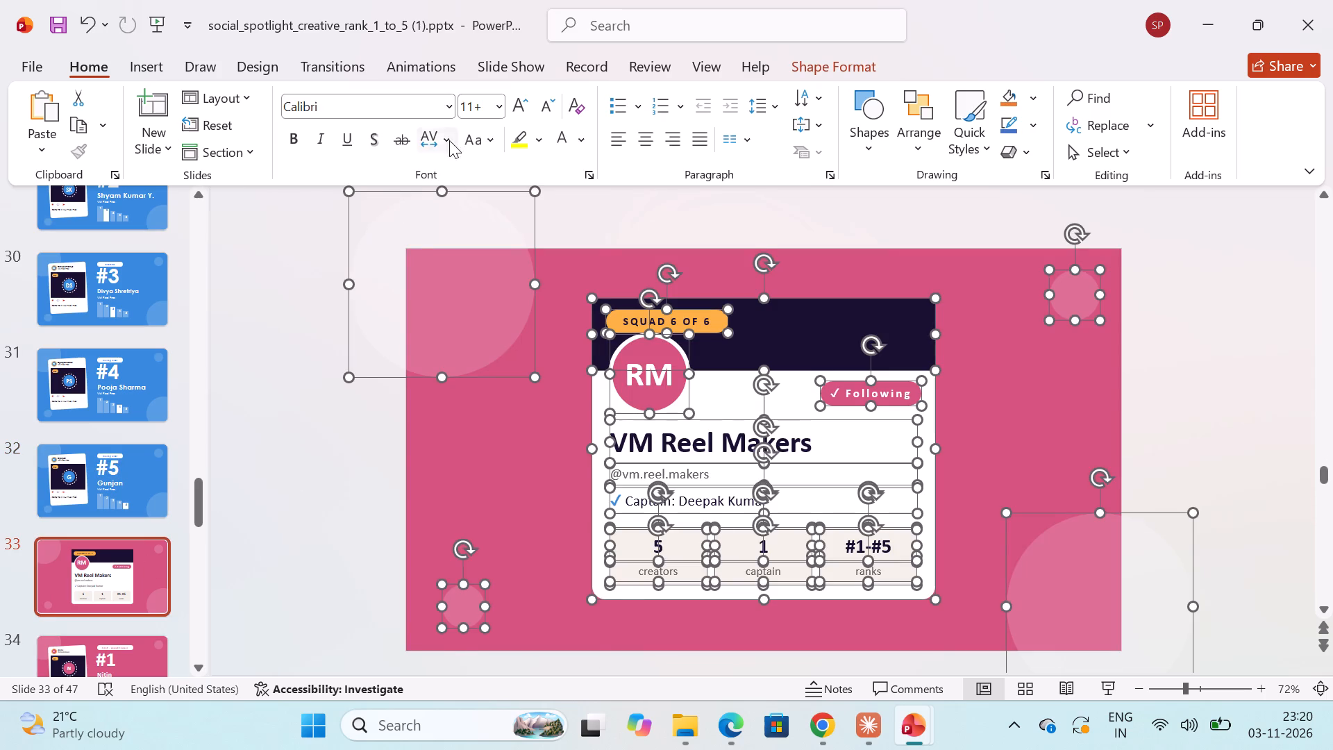
{"action": "left_click", "coordinate": [442, 105]}
{"action": "key", "text": "Delete"}
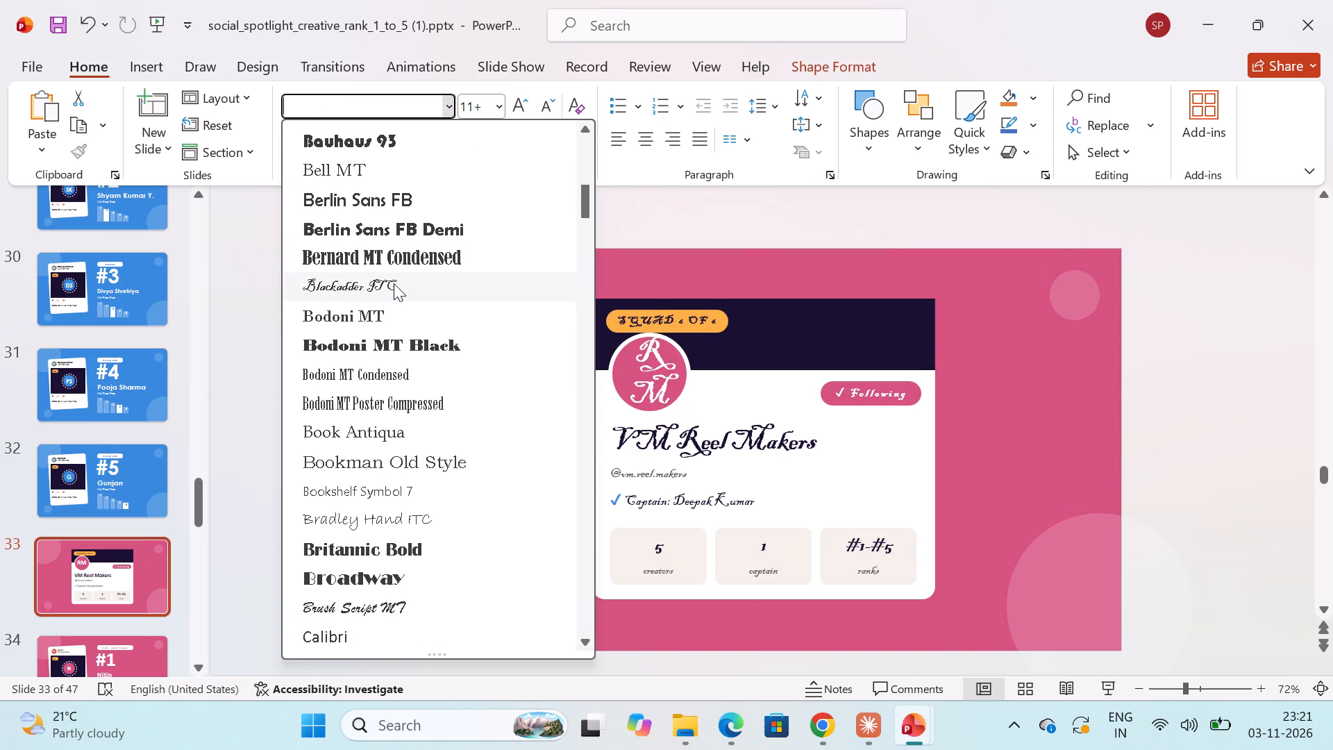
{"action": "key", "text": "ctrl+v"}
{"action": "key", "text": "Return"}
Set all text on slide 34, the VM Reel Makers rank #1 slide, to Century Gothic (Body).
{"action": "scroll", "coordinate": [154, 504], "scroll_direction": "down", "scroll_amount": 5}
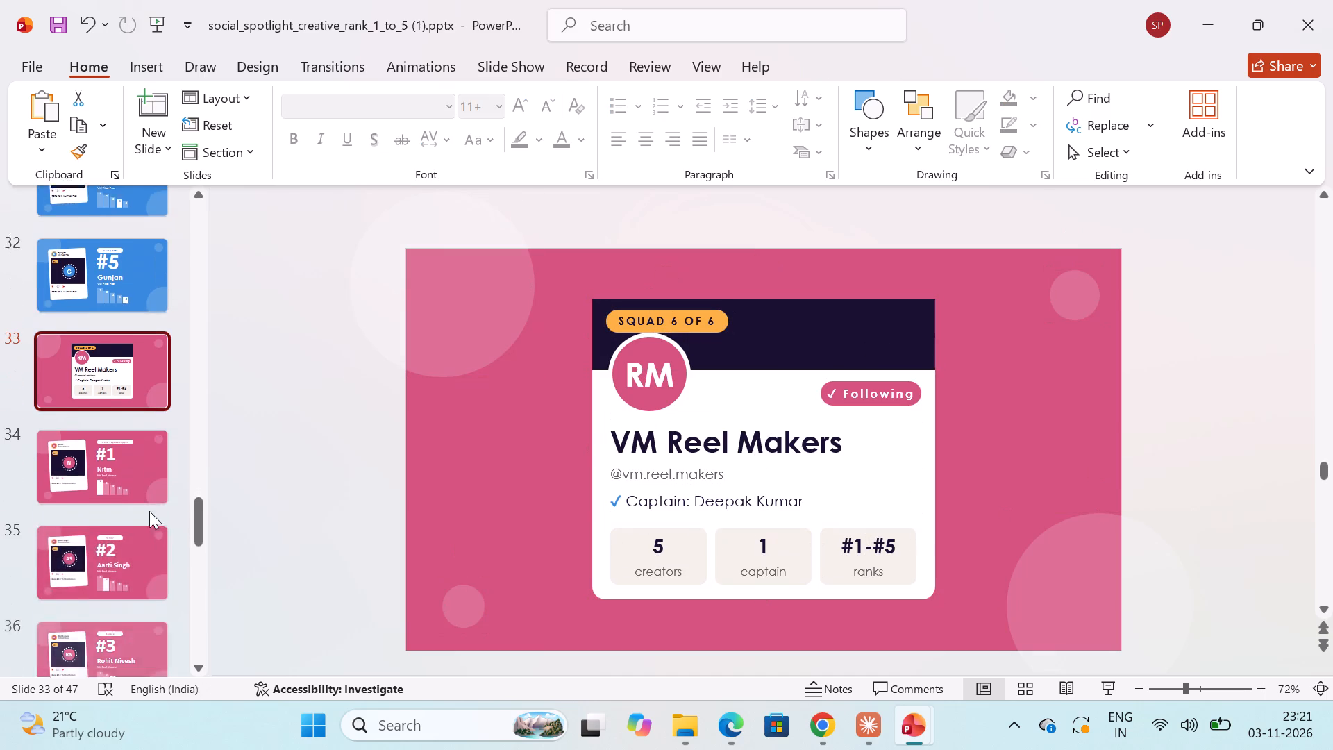
{"action": "left_click", "coordinate": [140, 272]}
{"action": "left_click", "coordinate": [124, 361]}
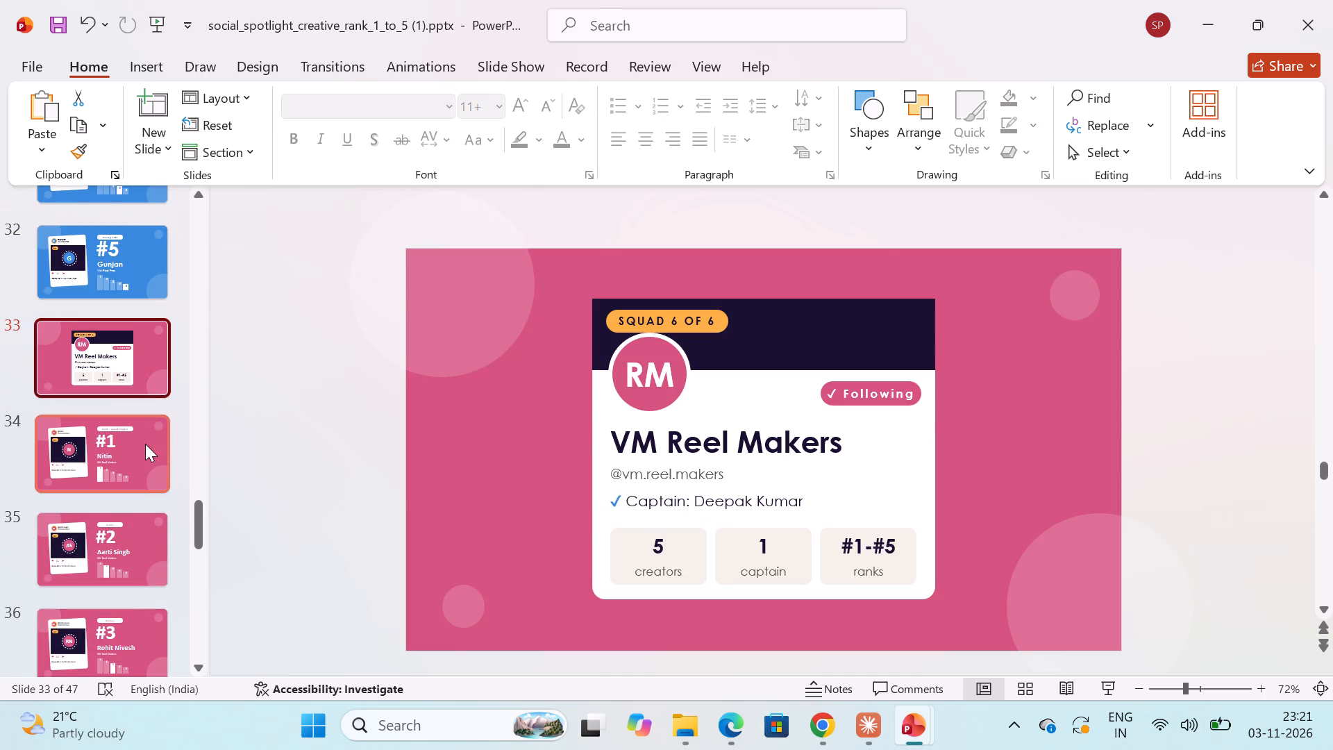
{"action": "left_click", "coordinate": [146, 450]}
{"action": "left_click", "coordinate": [419, 405]}
{"action": "key", "text": "ctrl+a"}
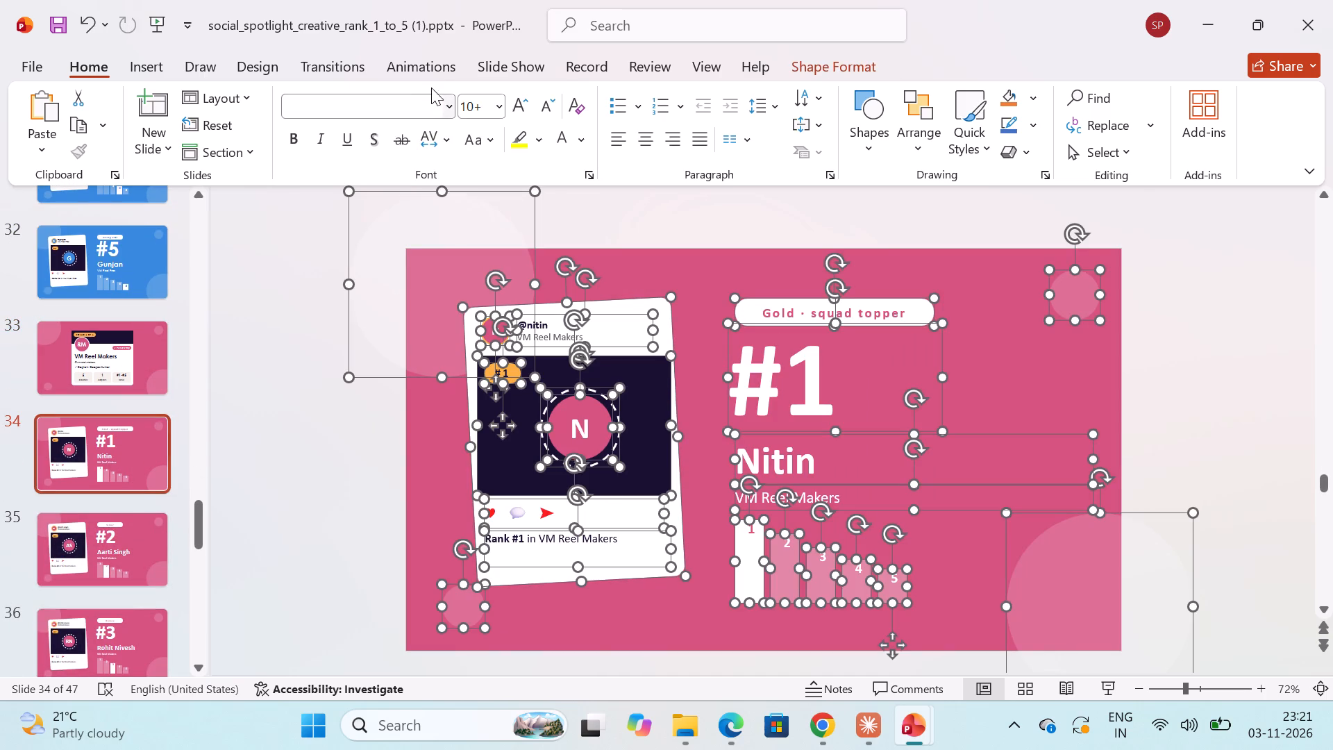
{"action": "left_click", "coordinate": [449, 104]}
{"action": "left_click", "coordinate": [421, 187]}
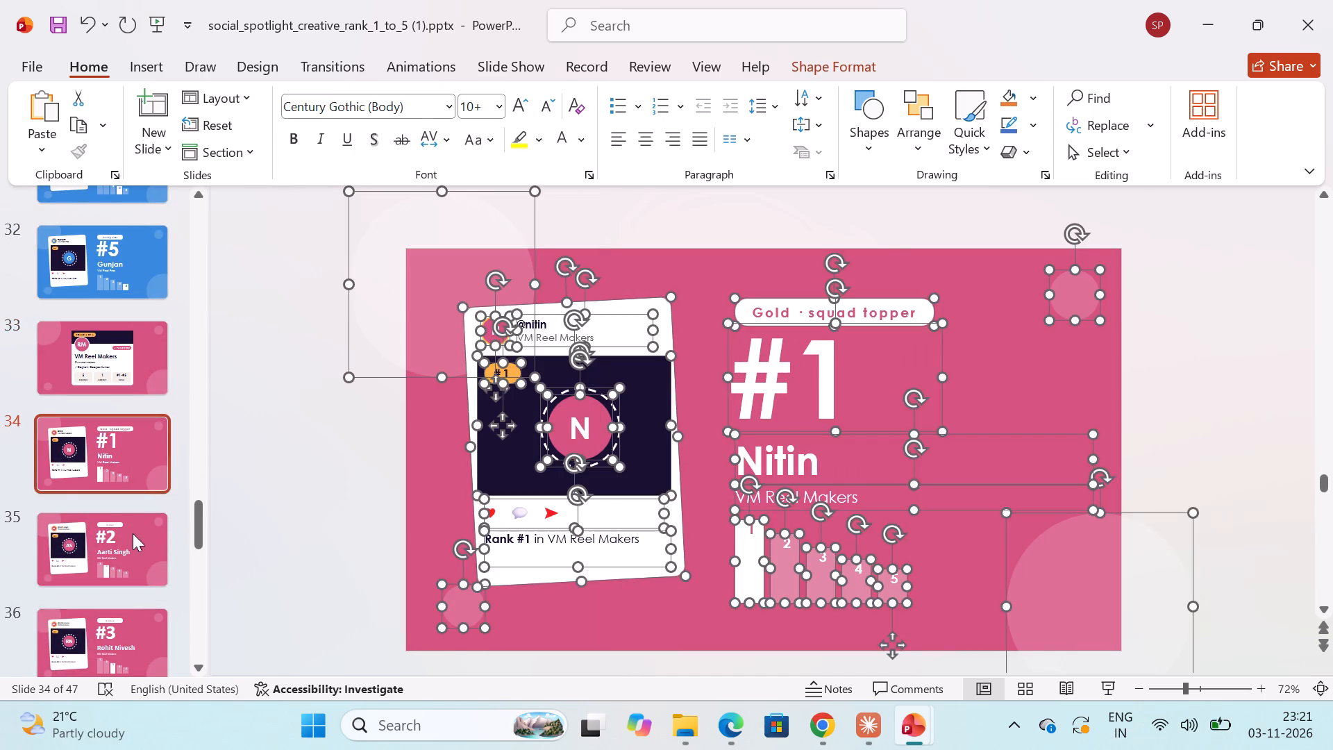
Set all text on slide 35, the VM Reel Makers rank #2 slide, to Century Gothic (Body).
{"action": "left_click", "coordinate": [120, 553]}
{"action": "left_click", "coordinate": [284, 488]}
{"action": "key", "text": "ctrl+a"}
{"action": "left_click", "coordinate": [446, 108]}
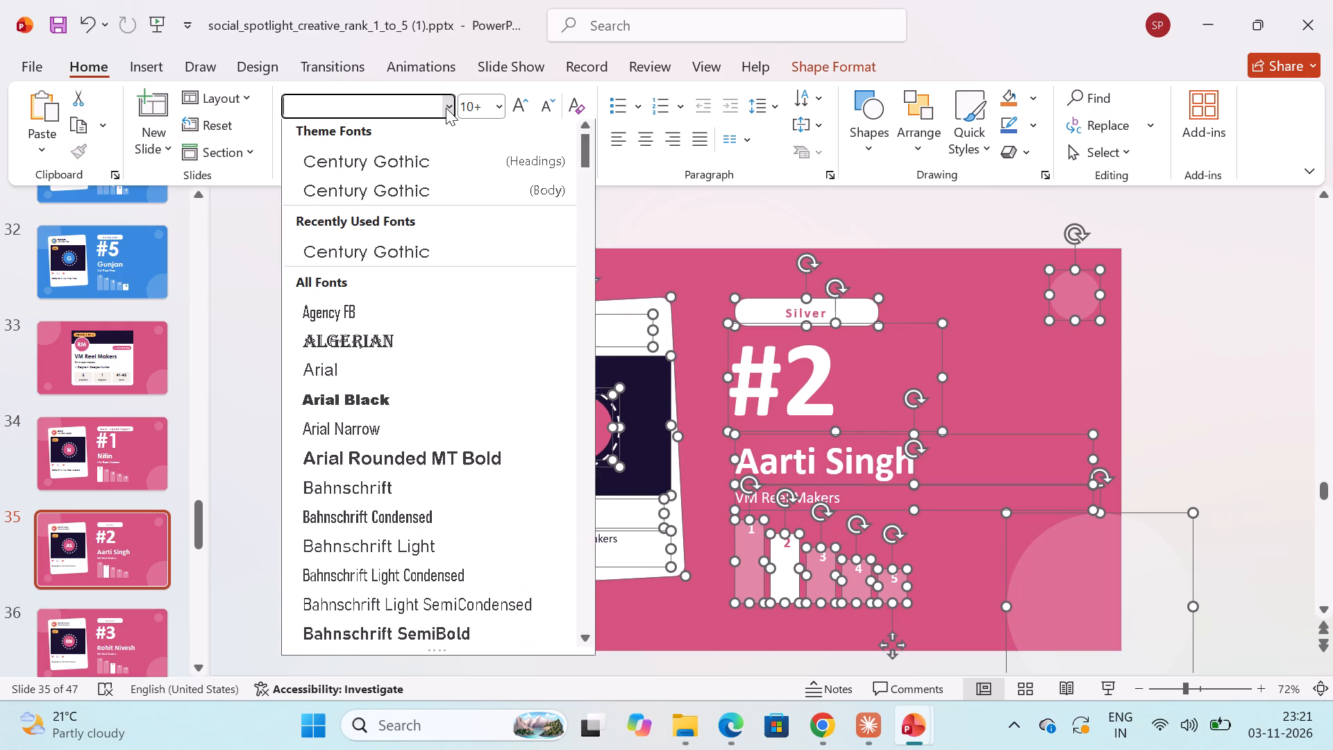
{"action": "left_click", "coordinate": [423, 189]}
Set all text on slide 36, the VM Reel Makers rank #3 slide, to Century Gothic (Body).
{"action": "scroll", "coordinate": [142, 537], "scroll_direction": "down", "scroll_amount": 4}
{"action": "left_click", "coordinate": [135, 469]}
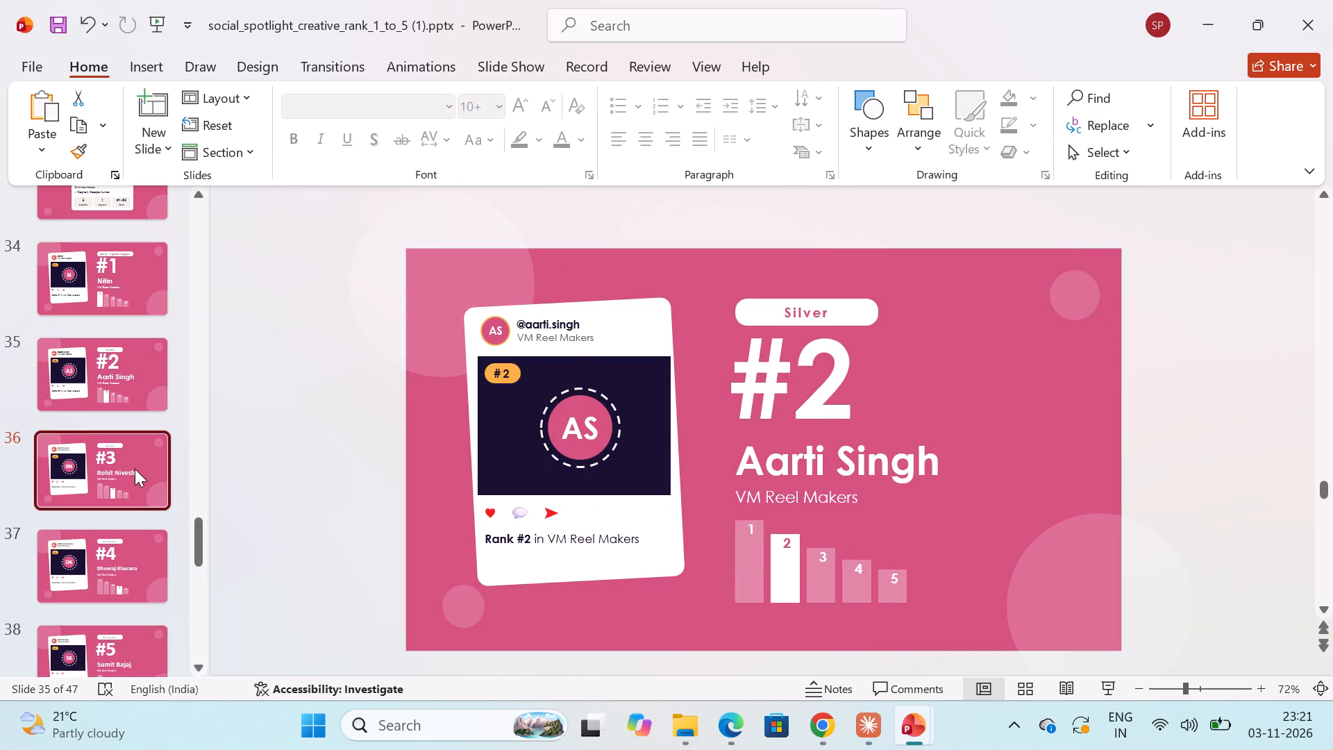
{"action": "left_click", "coordinate": [263, 454]}
{"action": "key", "text": "ctrl+a"}
{"action": "left_click", "coordinate": [451, 108]}
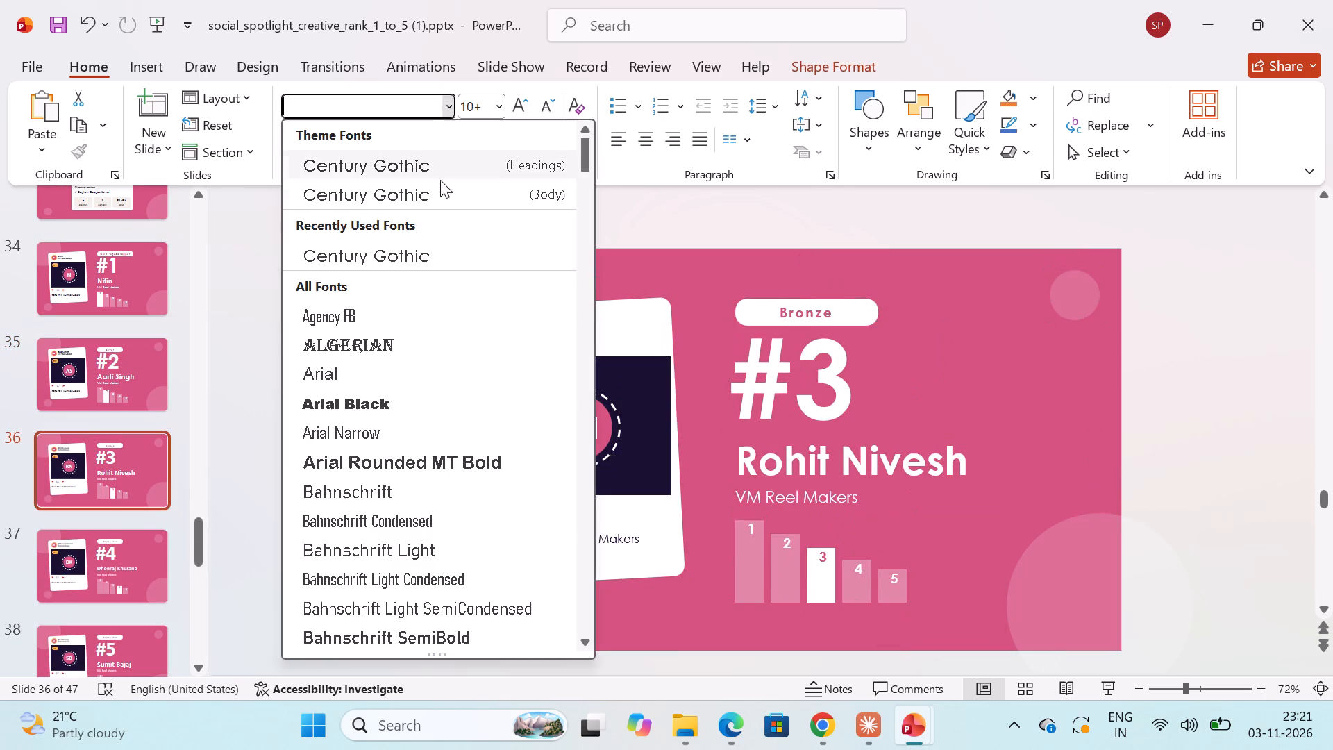
{"action": "left_click", "coordinate": [428, 188]}
Set all text on slide 37, the VM Reel Makers rank #4 slide, to Century Gothic (Body).
{"action": "scroll", "coordinate": [184, 499], "scroll_direction": "down", "scroll_amount": 2}
{"action": "left_click", "coordinate": [133, 463]}
{"action": "left_click", "coordinate": [263, 453]}
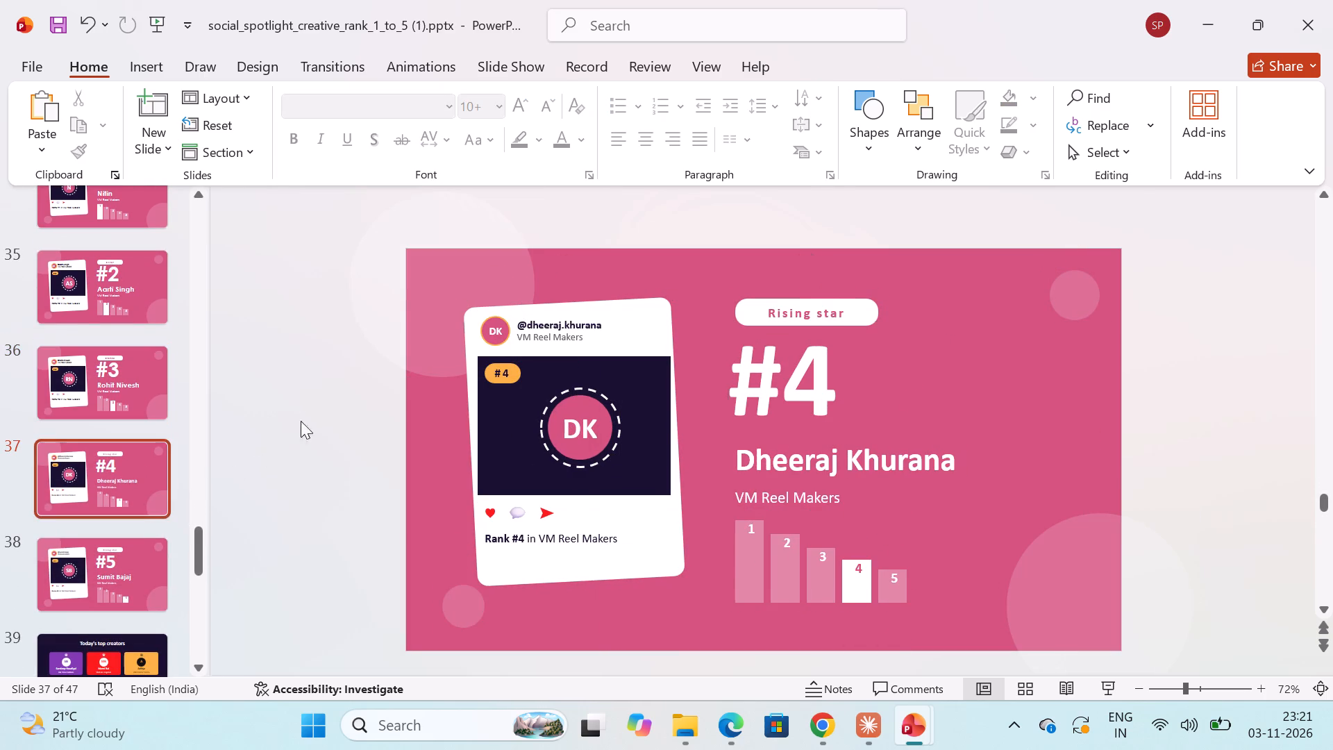
{"action": "key", "text": "ctrl+a"}
{"action": "left_click", "coordinate": [451, 106]}
{"action": "left_click", "coordinate": [440, 199]}
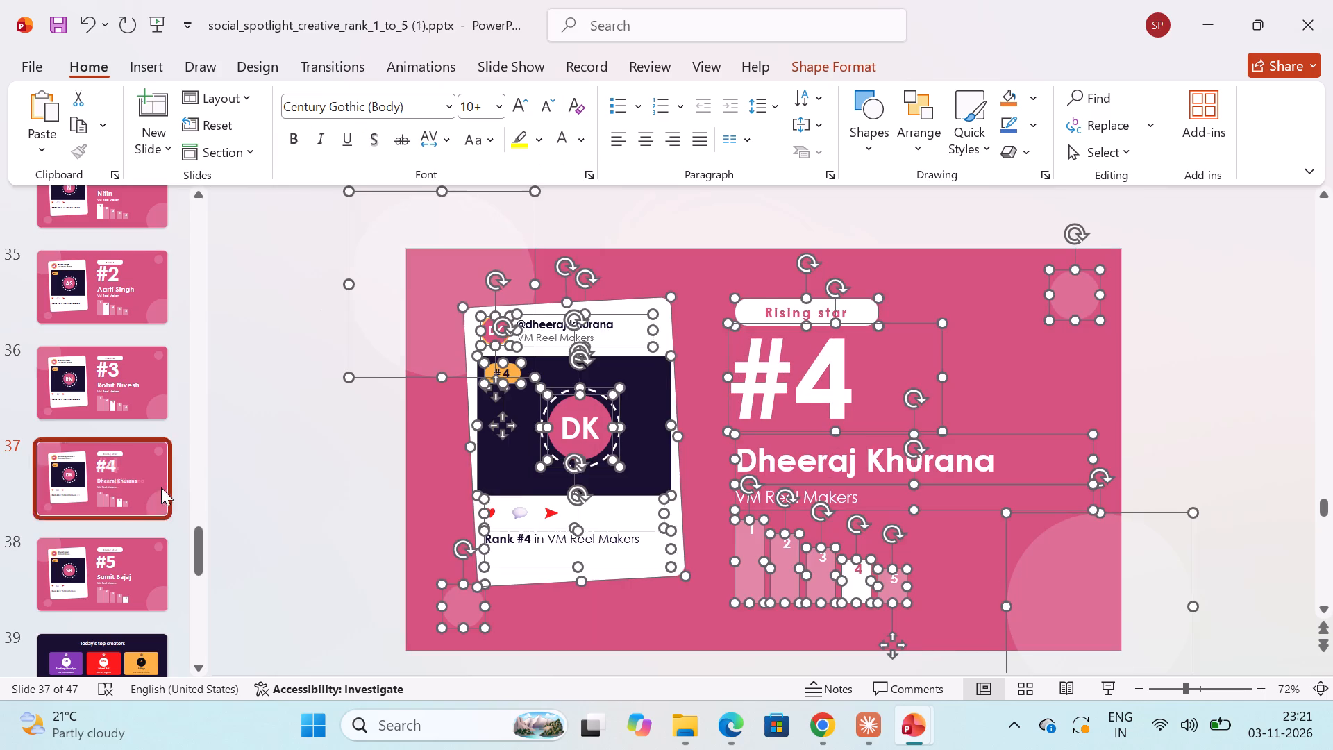
Set all text on slide 38, the VM Reel Makers rank #5 slide, to Century Gothic (Body).
{"action": "left_click", "coordinate": [110, 573]}
{"action": "left_click", "coordinate": [354, 449]}
{"action": "key", "text": "ctrl+a"}
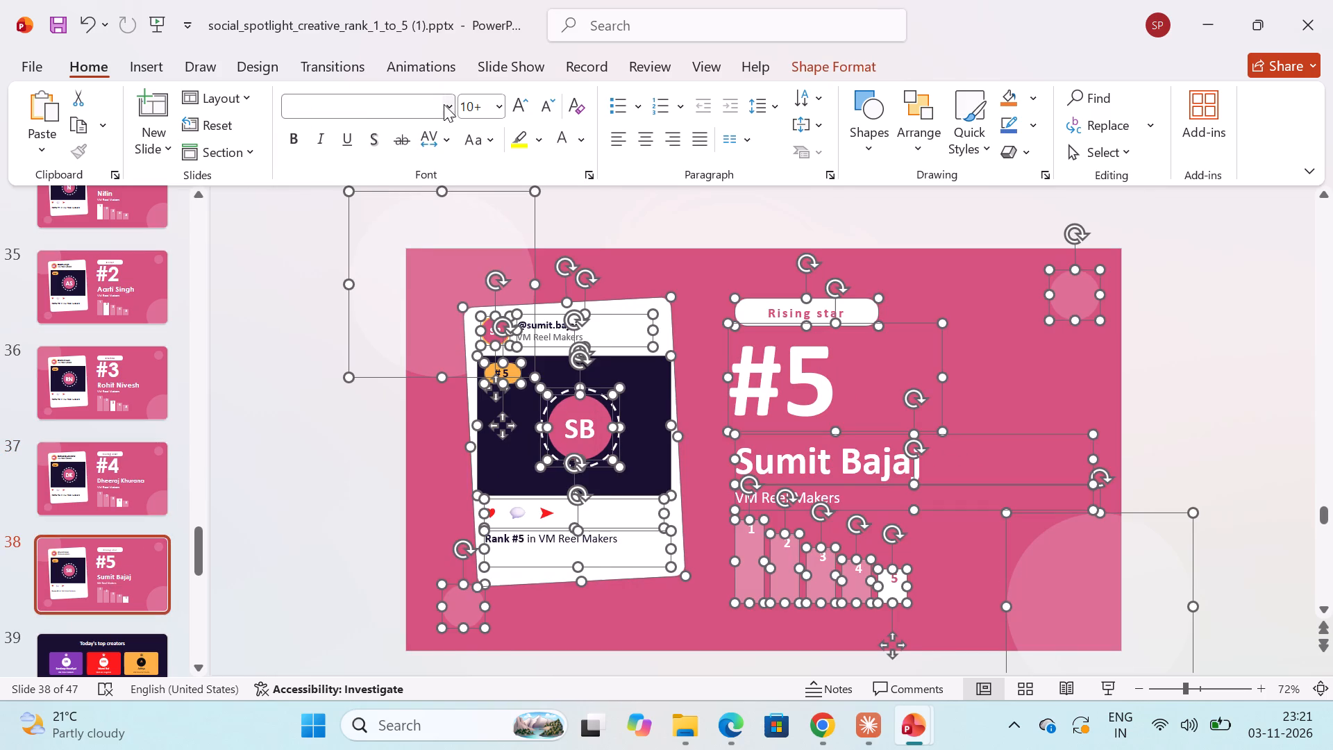
{"action": "left_click", "coordinate": [444, 104]}
{"action": "left_click", "coordinate": [414, 205]}
Set all text on slide 39, the "Today's top creators" slide, to Century Gothic.
{"action": "scroll", "coordinate": [86, 607], "scroll_direction": "down", "scroll_amount": 4}
{"action": "left_click", "coordinate": [124, 485]}
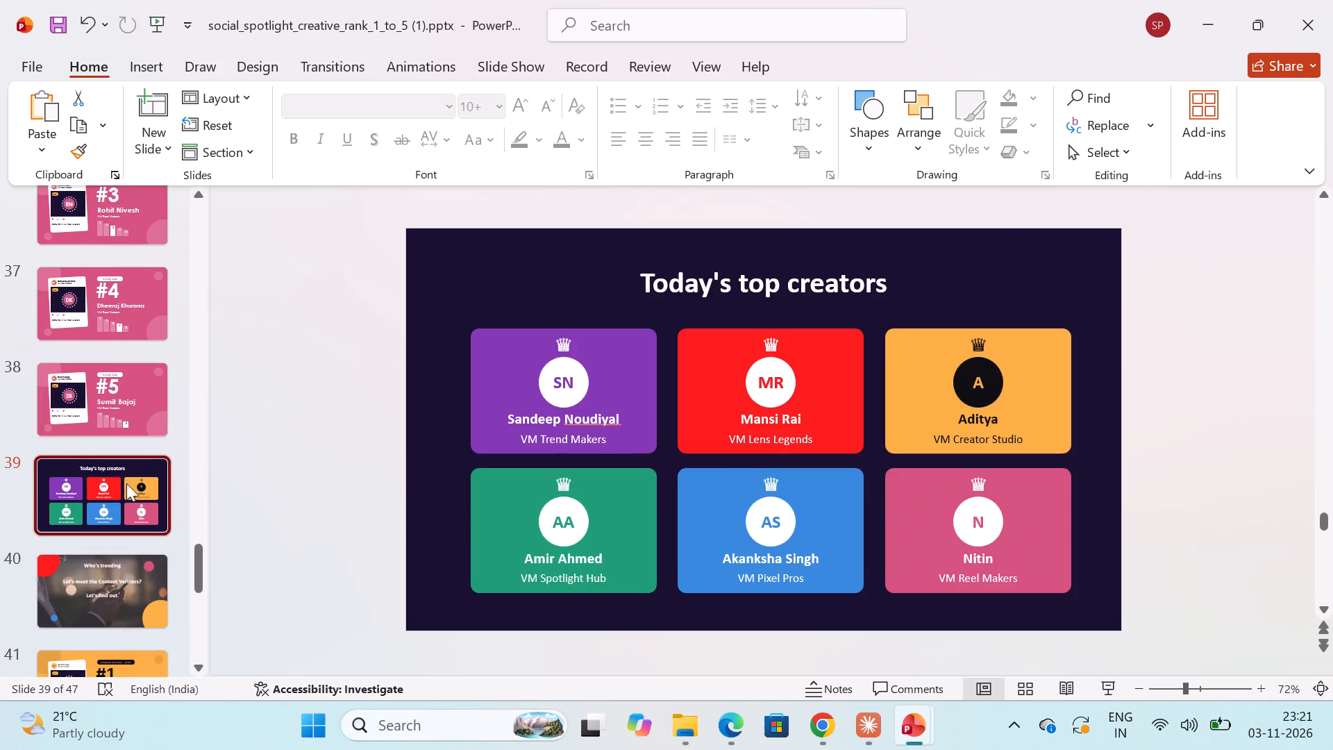
{"action": "left_click", "coordinate": [285, 431]}
{"action": "key", "text": "ctrl+a"}
{"action": "left_click", "coordinate": [445, 99]}
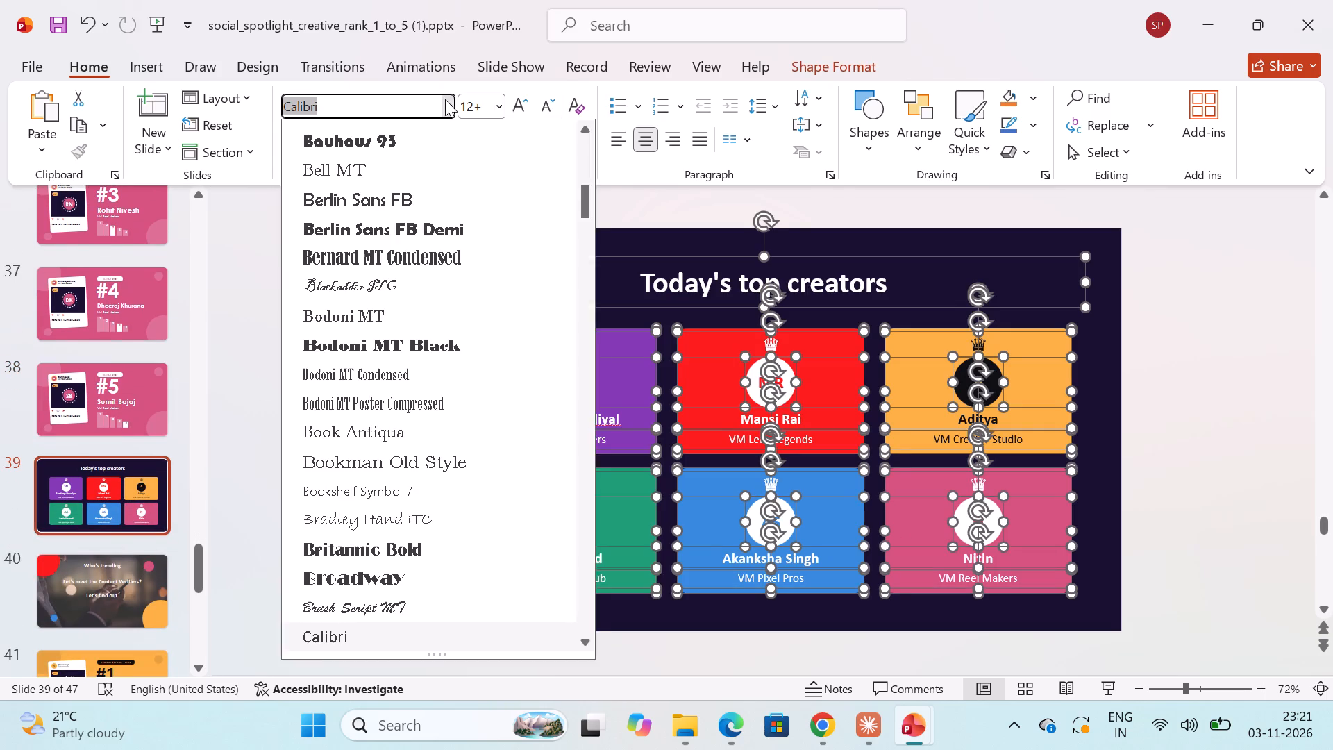
{"action": "key", "text": "Delete"}
{"action": "key", "text": "ctrl+v"}
{"action": "key", "text": "Return"}
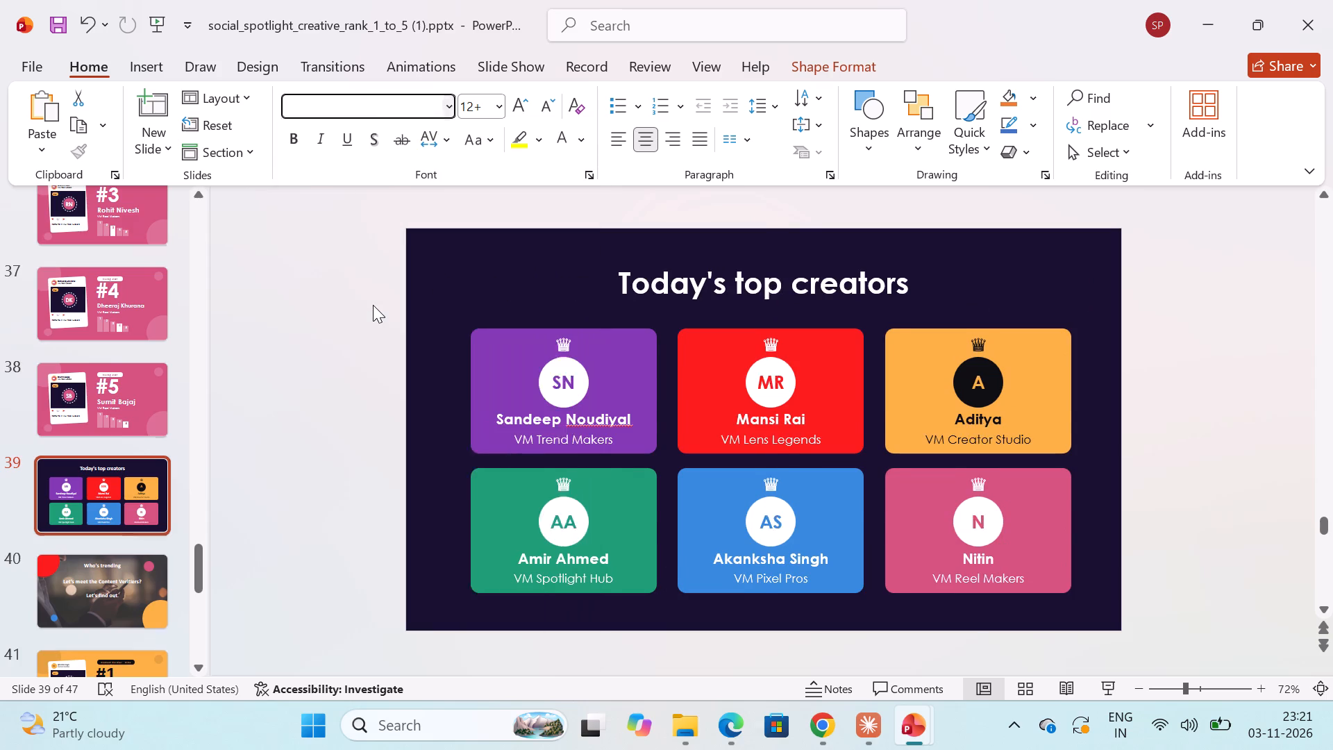
{"action": "left_click", "coordinate": [352, 406]}
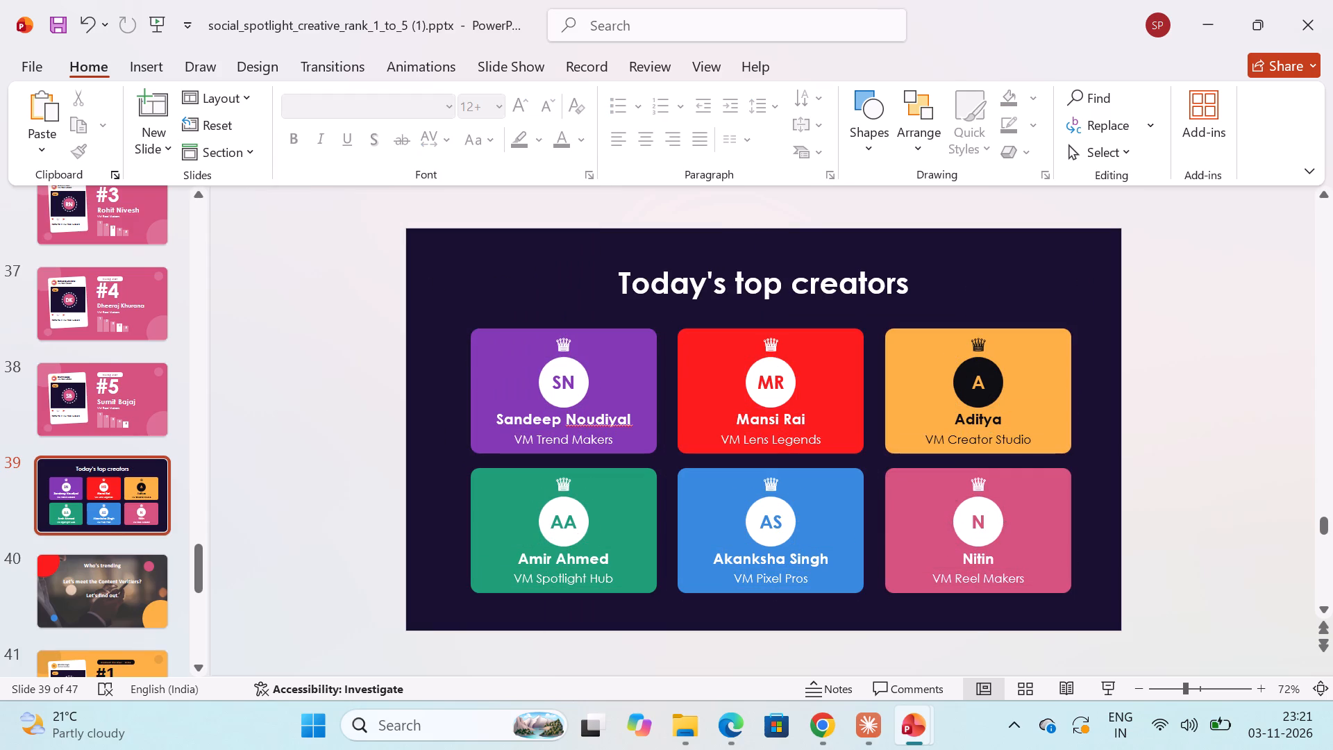
Set all text on slide 40, the "Let's meet the Content Verifiers?" slide, to Century Gothic.
{"action": "left_click", "coordinate": [128, 585]}
{"action": "left_click", "coordinate": [403, 469]}
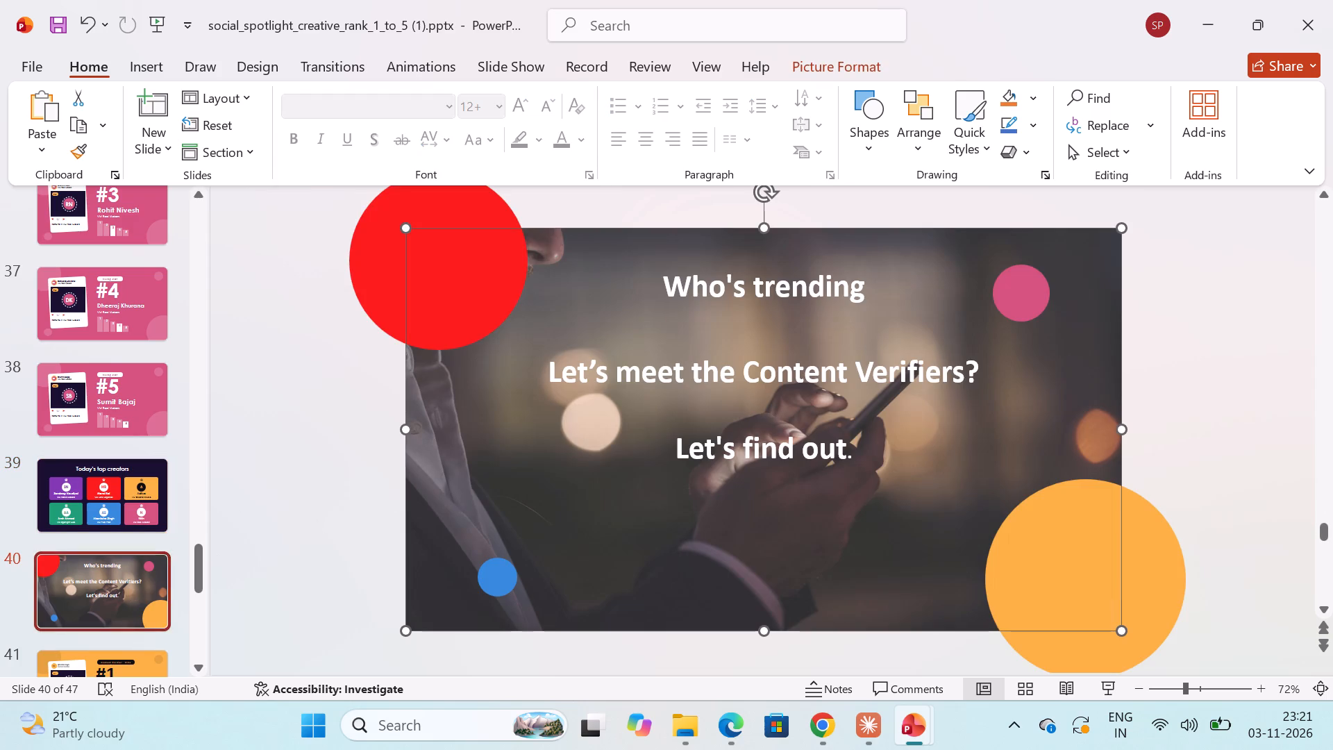
{"action": "key", "text": "ctrl+a"}
{"action": "left_click", "coordinate": [449, 103]}
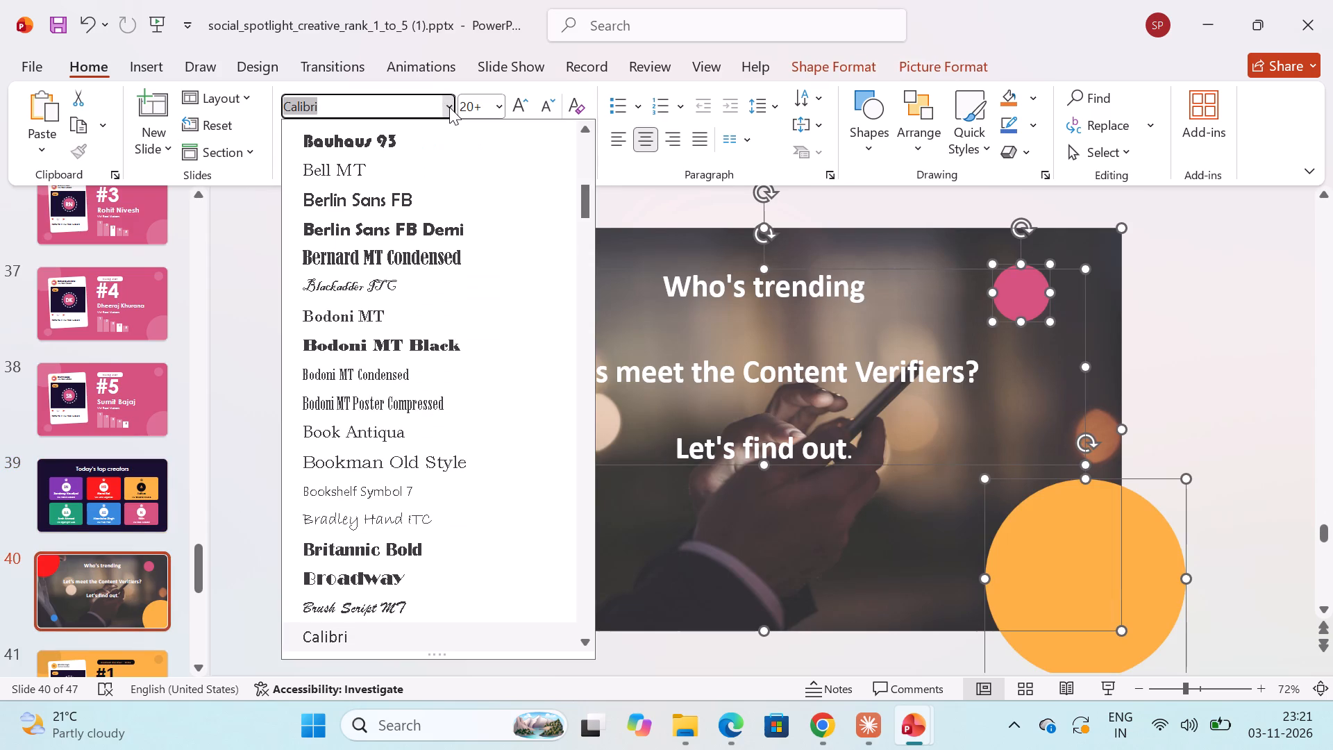
{"action": "key", "text": "ctrl+Delete"}
{"action": "key", "text": "ctrl+c"}
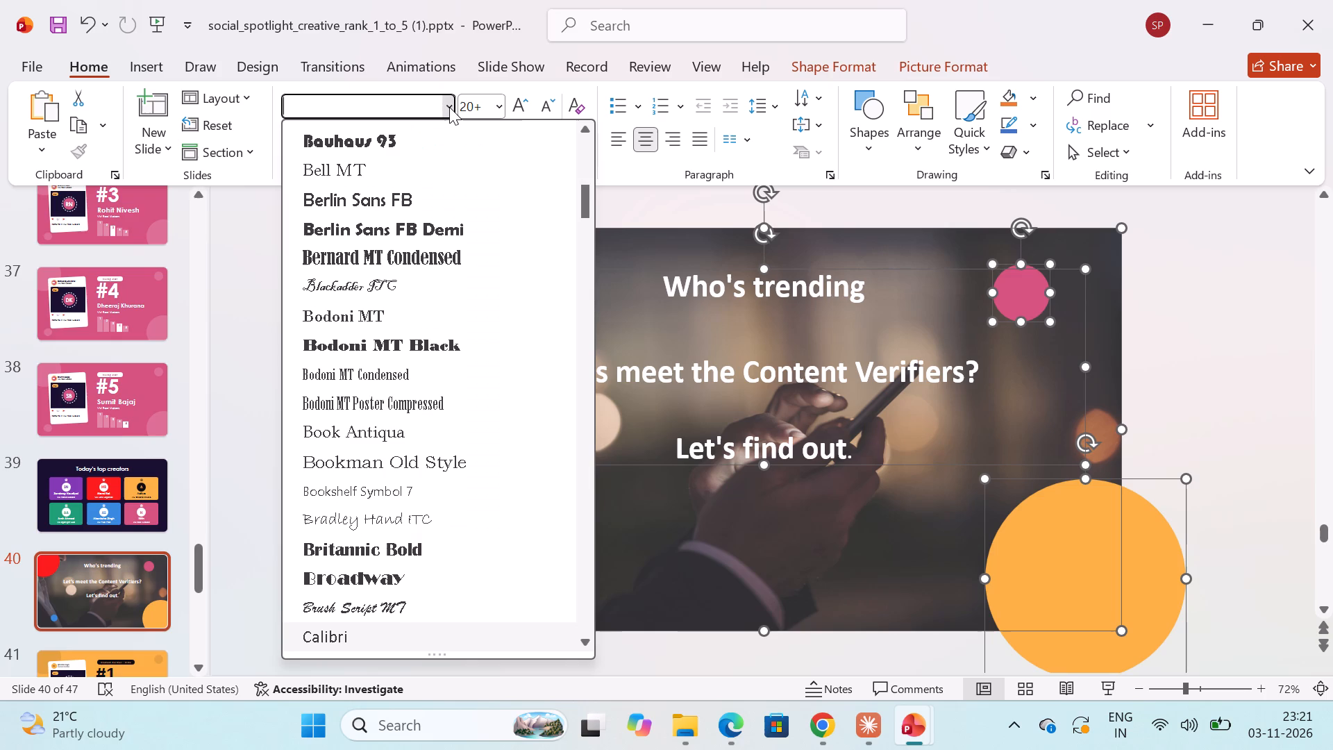
{"action": "key", "text": "ctrl+v"}
{"action": "key", "text": "Return"}
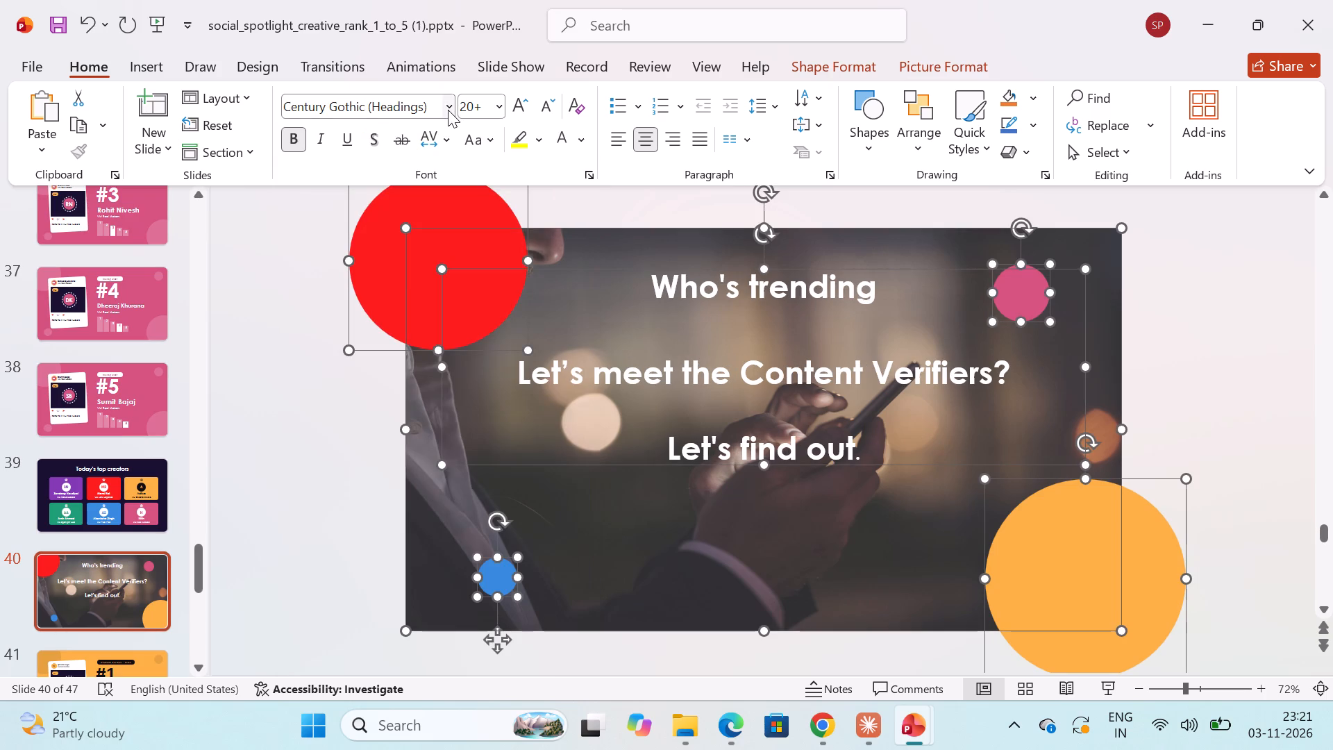
Set all text on slide 41, the Fixed Line Content Verifier rank #1 slide, to Century Gothic (Body).
{"action": "scroll", "coordinate": [190, 569], "scroll_direction": "down", "scroll_amount": 6}
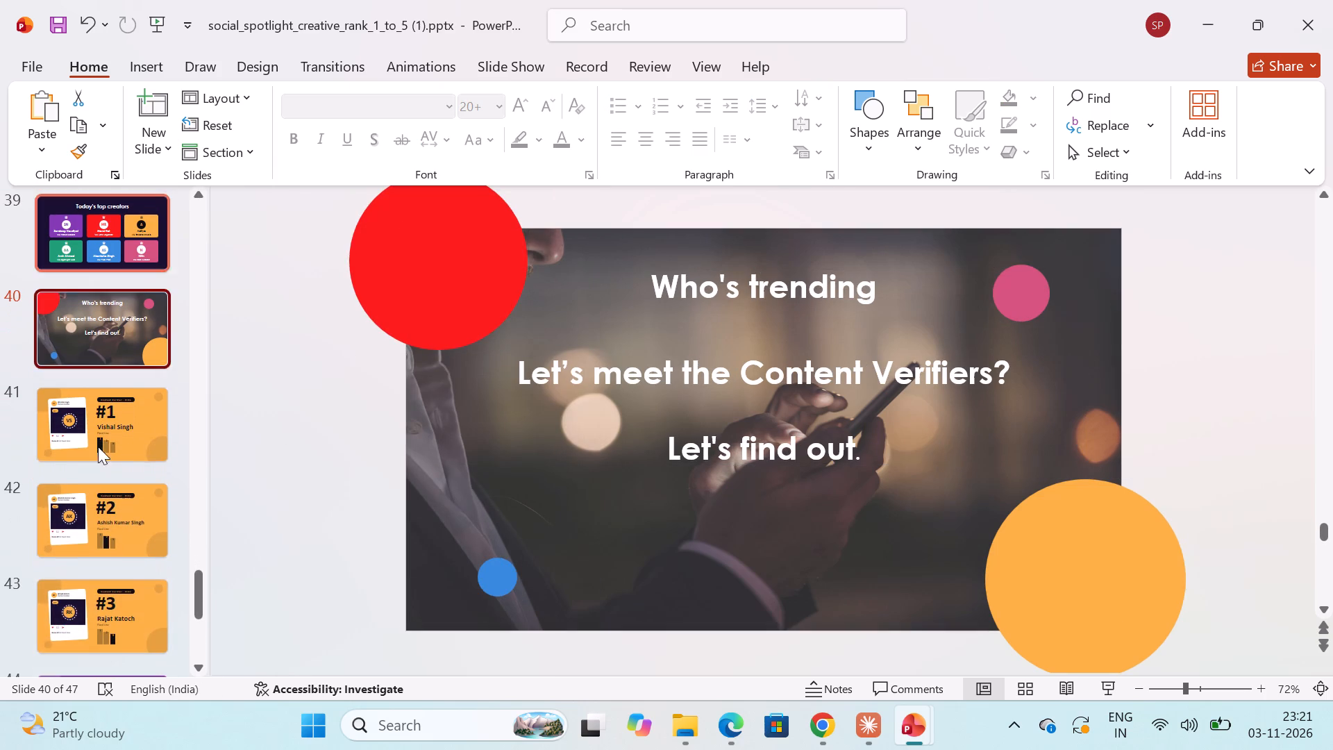
{"action": "left_click", "coordinate": [99, 419]}
{"action": "left_click", "coordinate": [307, 460]}
{"action": "key", "text": "ctrl+a"}
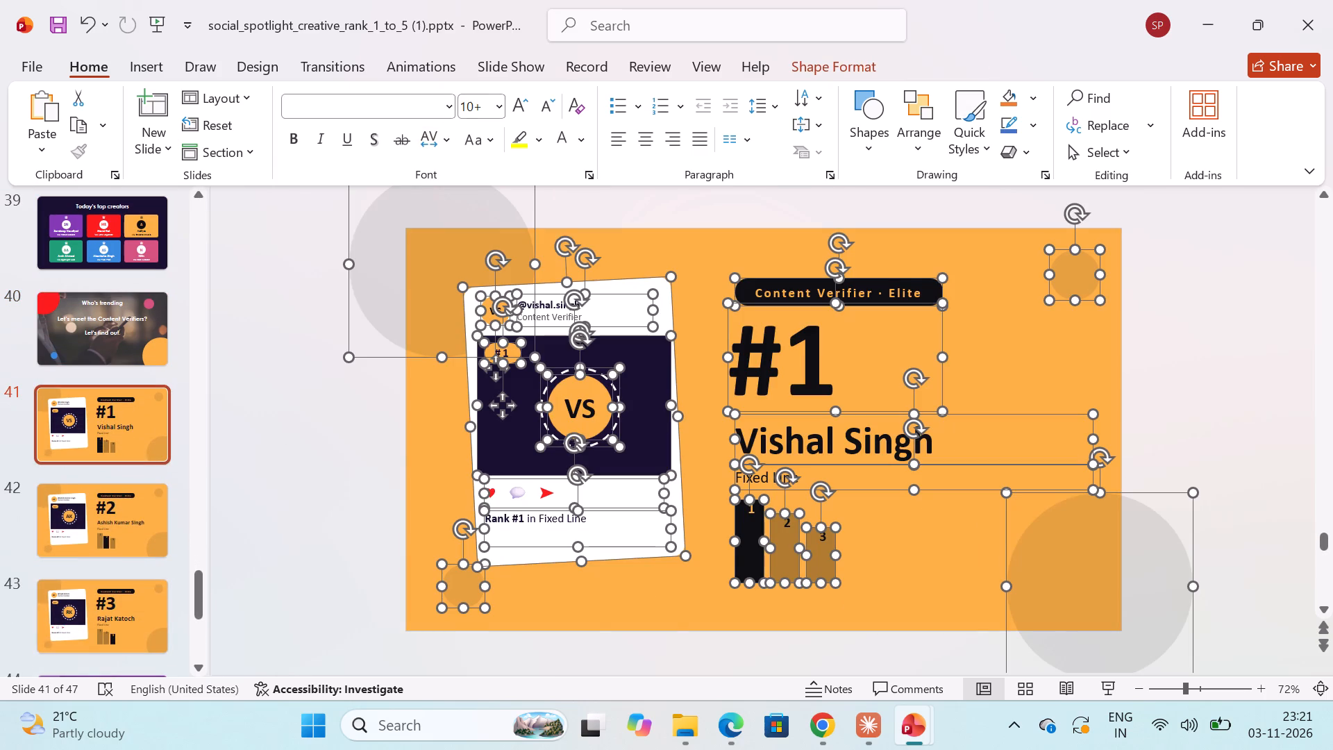
{"action": "left_click", "coordinate": [449, 106]}
{"action": "left_click", "coordinate": [426, 186]}
{"action": "key", "text": "Return"}
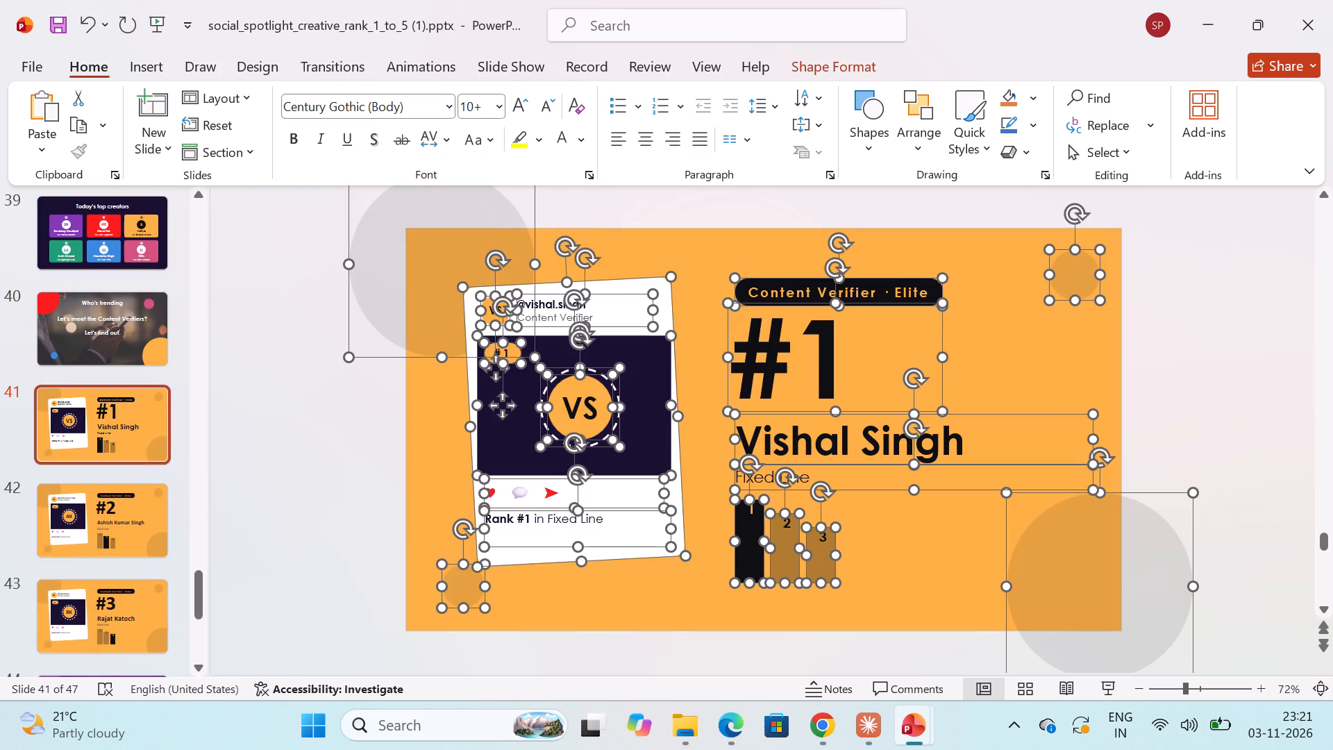
{"action": "left_click", "coordinate": [294, 440]}
Set all text on slide 42, the Fixed Line Content Verifier rank #2 slide, to Century Gothic (Body).
{"action": "left_click", "coordinate": [126, 523]}
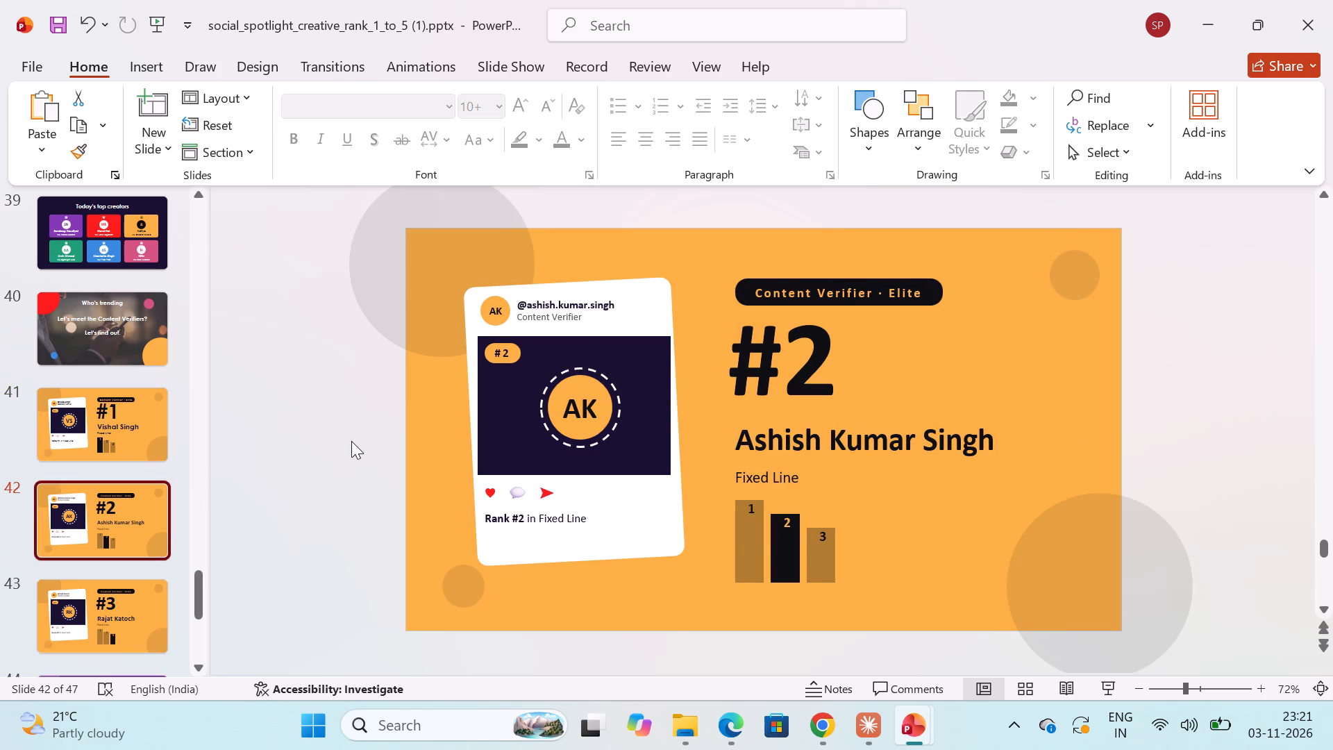
{"action": "left_click", "coordinate": [331, 439]}
{"action": "key", "text": "ctrl+a"}
{"action": "left_click", "coordinate": [452, 103]}
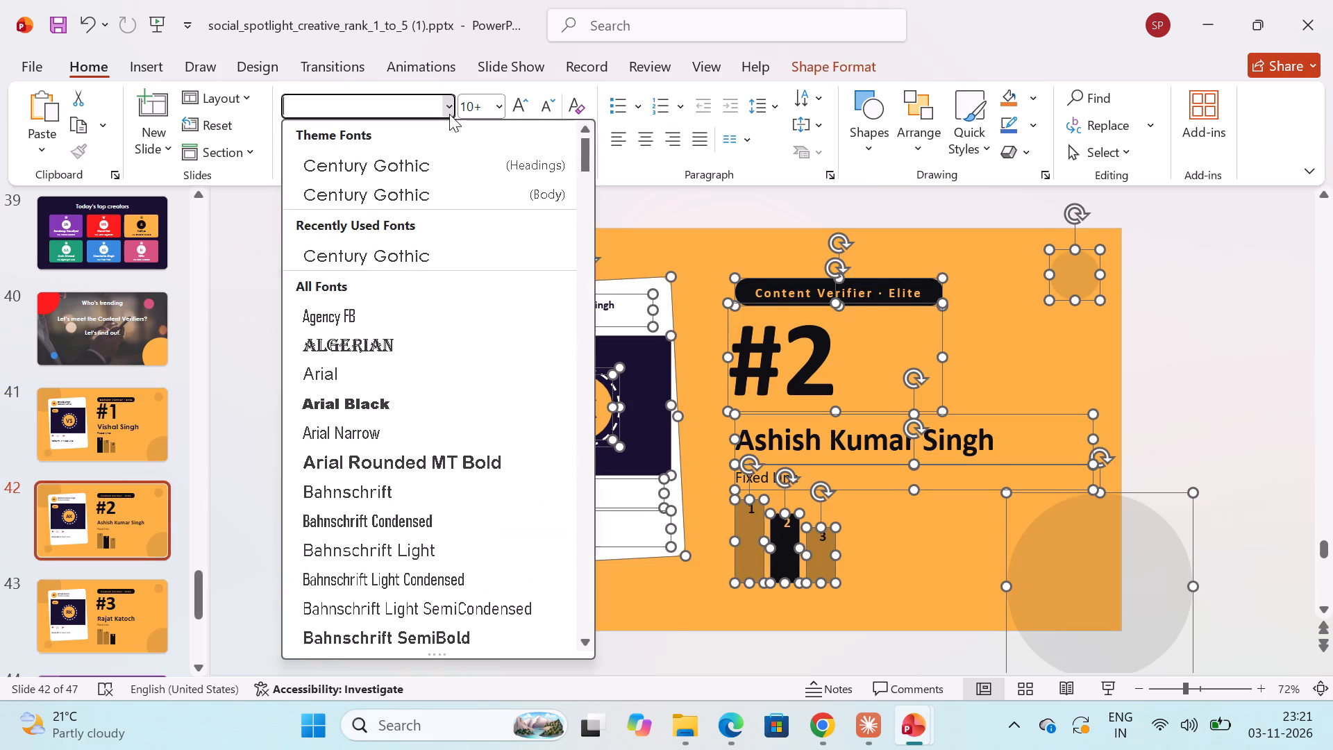
{"action": "left_click", "coordinate": [401, 192]}
{"action": "key", "text": "Return"}
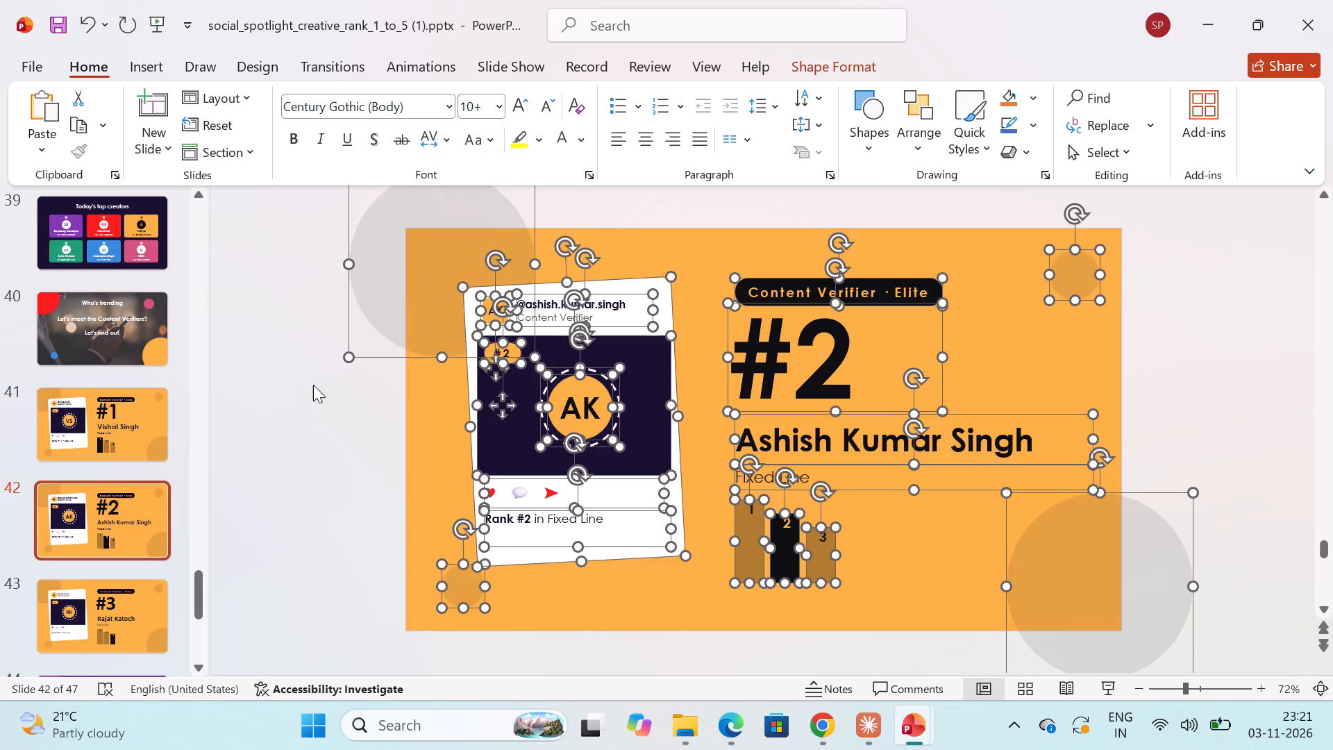
{"action": "left_click", "coordinate": [251, 556]}
Set all text on slide 43, the Fixed Line Content Verifier rank #3 slide, to Century Gothic (Headings).
{"action": "scroll", "coordinate": [131, 561], "scroll_direction": "down", "scroll_amount": 3}
{"action": "left_click", "coordinate": [118, 508]}
{"action": "left_click", "coordinate": [276, 433]}
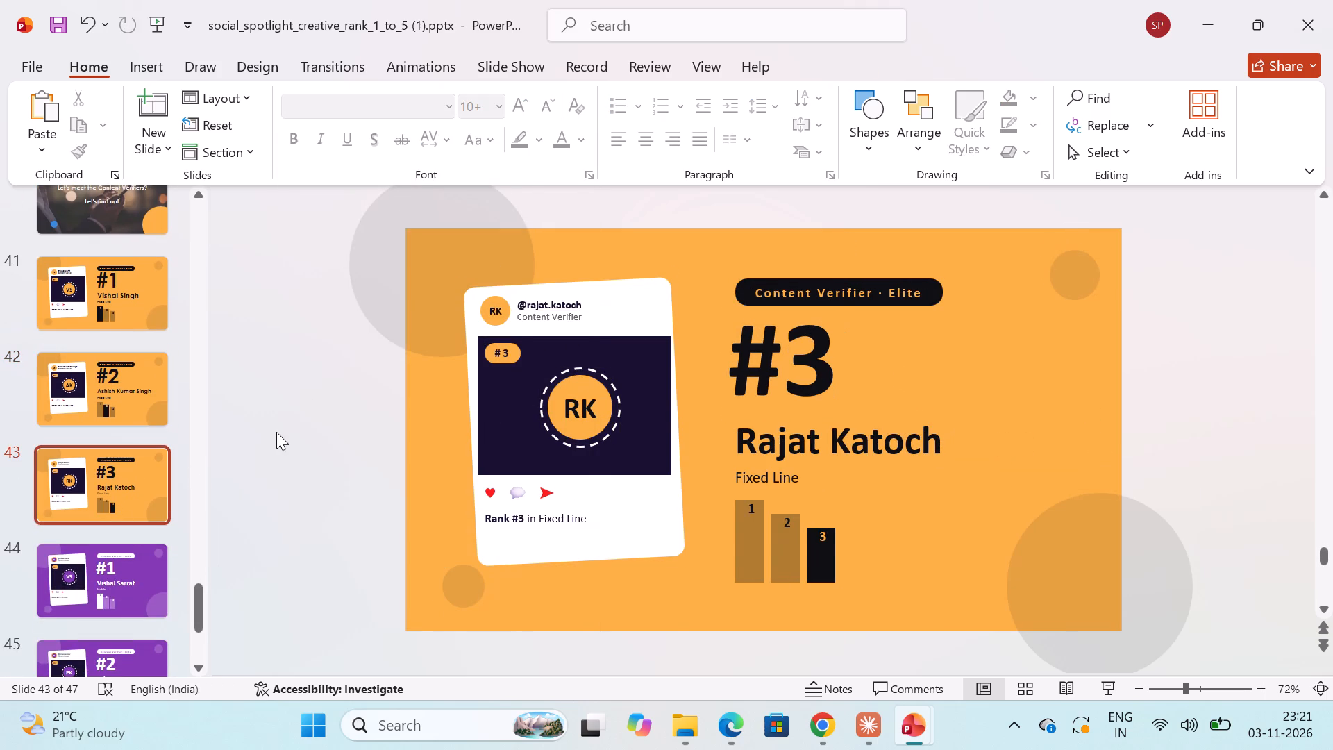
{"action": "key", "text": "ctrl+a"}
{"action": "left_click", "coordinate": [450, 96]}
{"action": "left_click", "coordinate": [415, 161]}
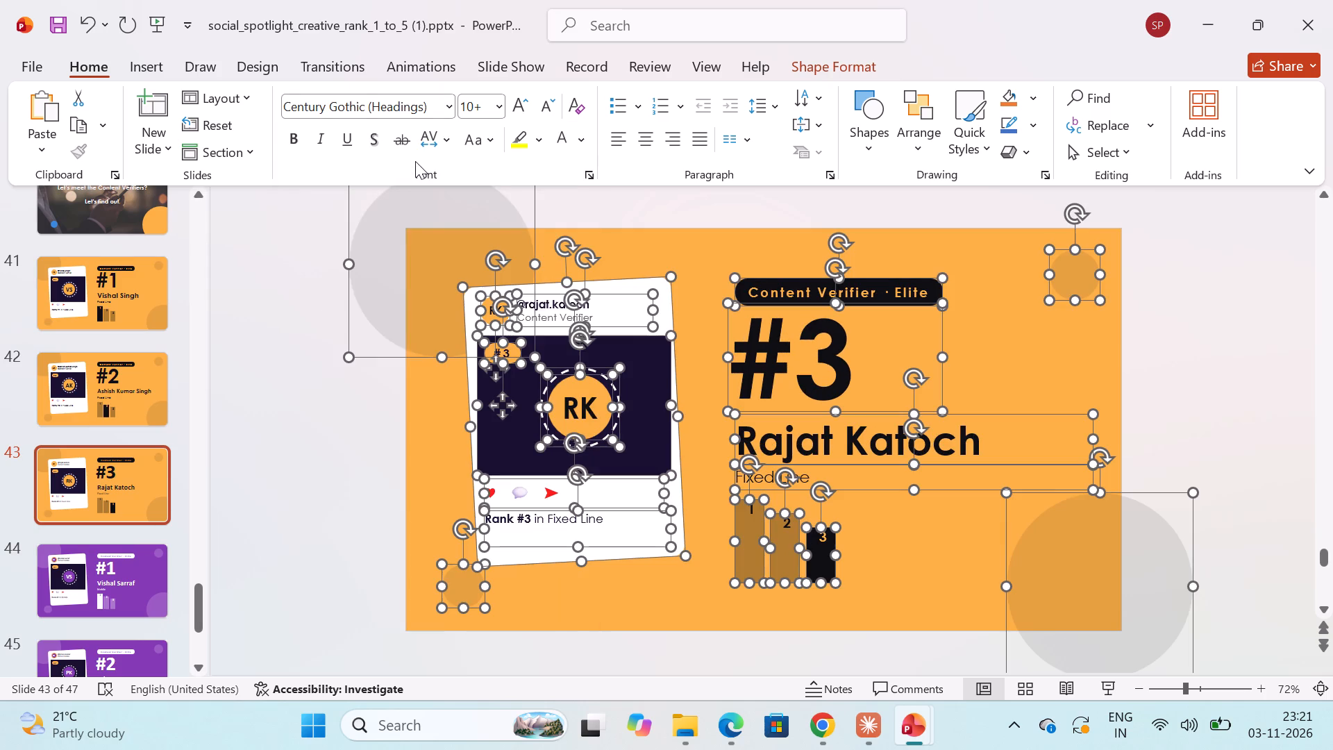
Set all text on slide 44, the Mobile Content Verifier rank #1 slide, to Century Gothic (Body).
{"action": "left_click", "coordinate": [132, 585]}
{"action": "left_click", "coordinate": [364, 497]}
{"action": "key", "text": "ctrl+a"}
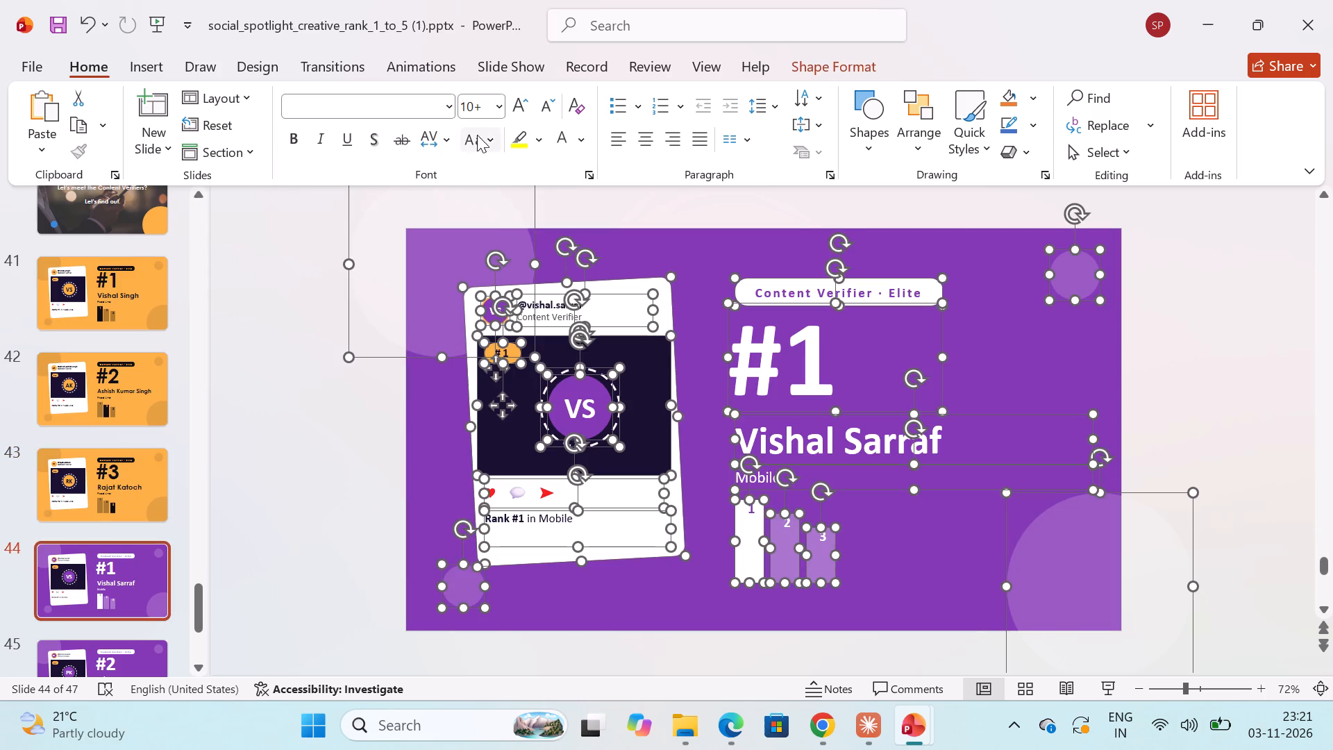
{"action": "left_click", "coordinate": [453, 101]}
{"action": "left_click", "coordinate": [427, 188]}
Set all text on slide 45, the Mobile Content Verifier rank #2 slide, to Century Gothic (Body).
{"action": "scroll", "coordinate": [170, 556], "scroll_direction": "down", "scroll_amount": 3}
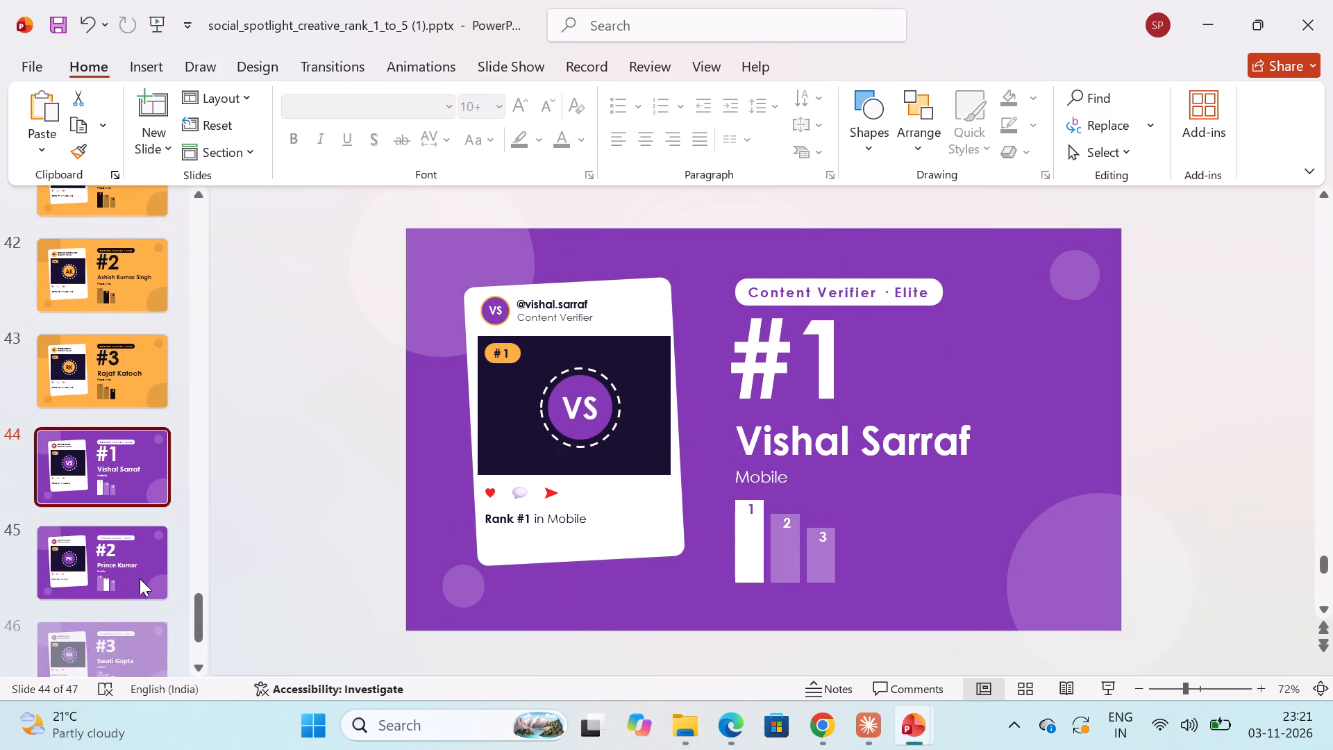
{"action": "left_click", "coordinate": [119, 544]}
{"action": "left_click", "coordinate": [318, 440]}
{"action": "key", "text": "ctrl+a"}
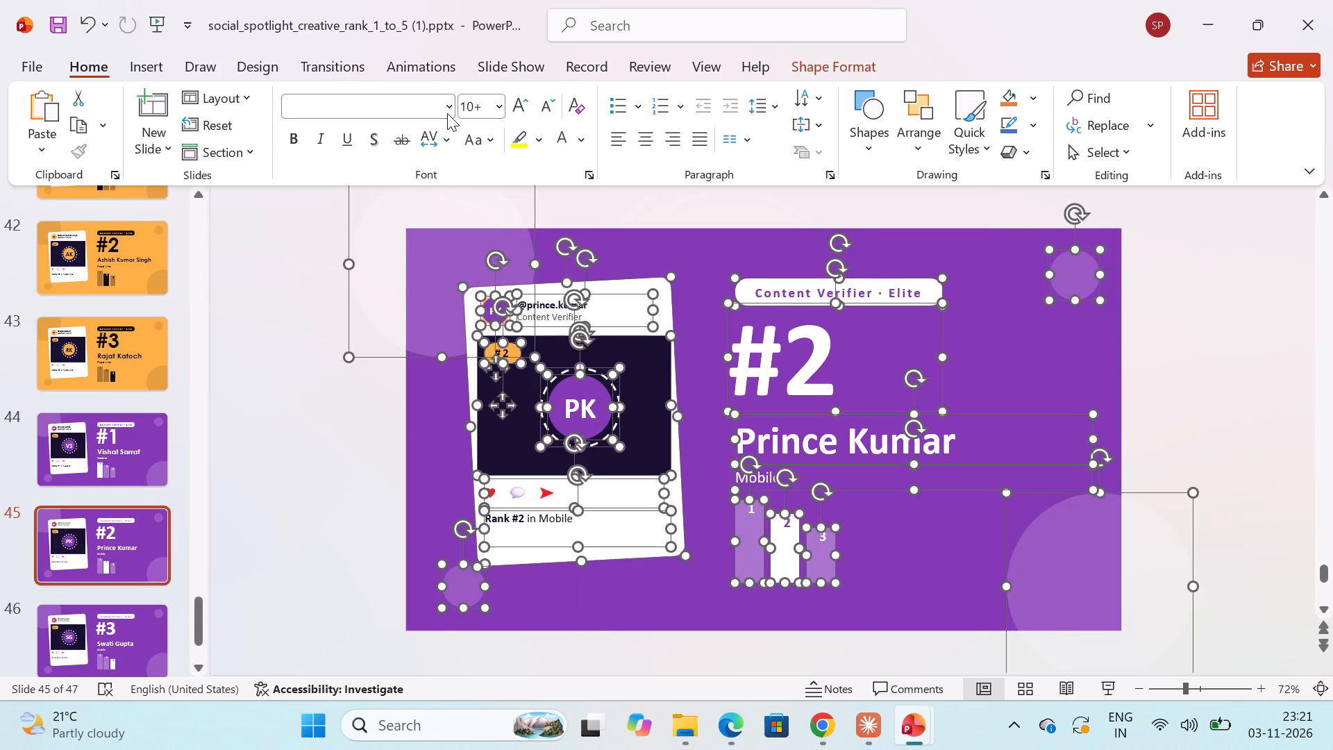
{"action": "left_click", "coordinate": [447, 102]}
{"action": "left_click", "coordinate": [405, 196]}
Set all text on slide 46, the Mobile Content Verifier rank #3 slide, to Century Gothic (Body).
{"action": "left_click", "coordinate": [78, 629]}
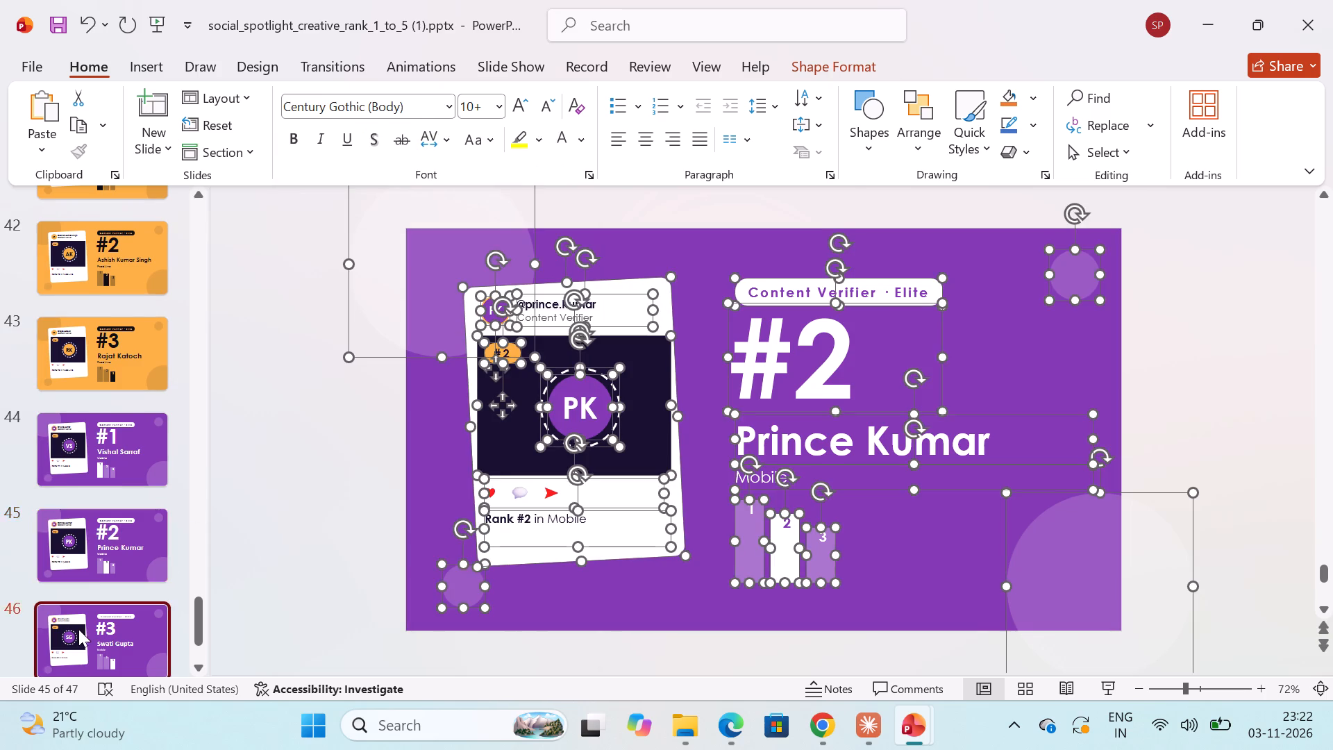
{"action": "left_click", "coordinate": [280, 474]}
{"action": "key", "text": "ctrl+a"}
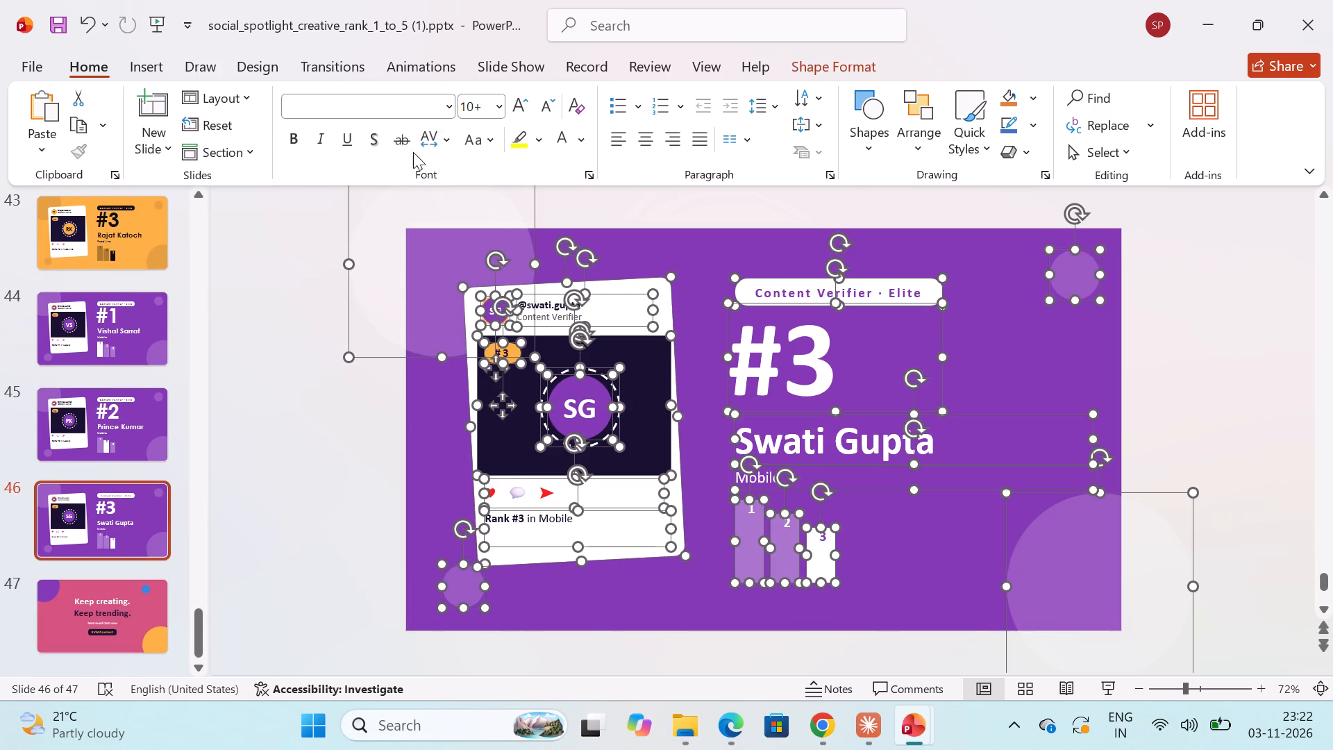
{"action": "left_click", "coordinate": [445, 99]}
{"action": "left_click", "coordinate": [435, 187]}
Set all text on slide 47, the closing "Keep creating. Keep trending." slide, to Century Gothic.
{"action": "left_click", "coordinate": [128, 613]}
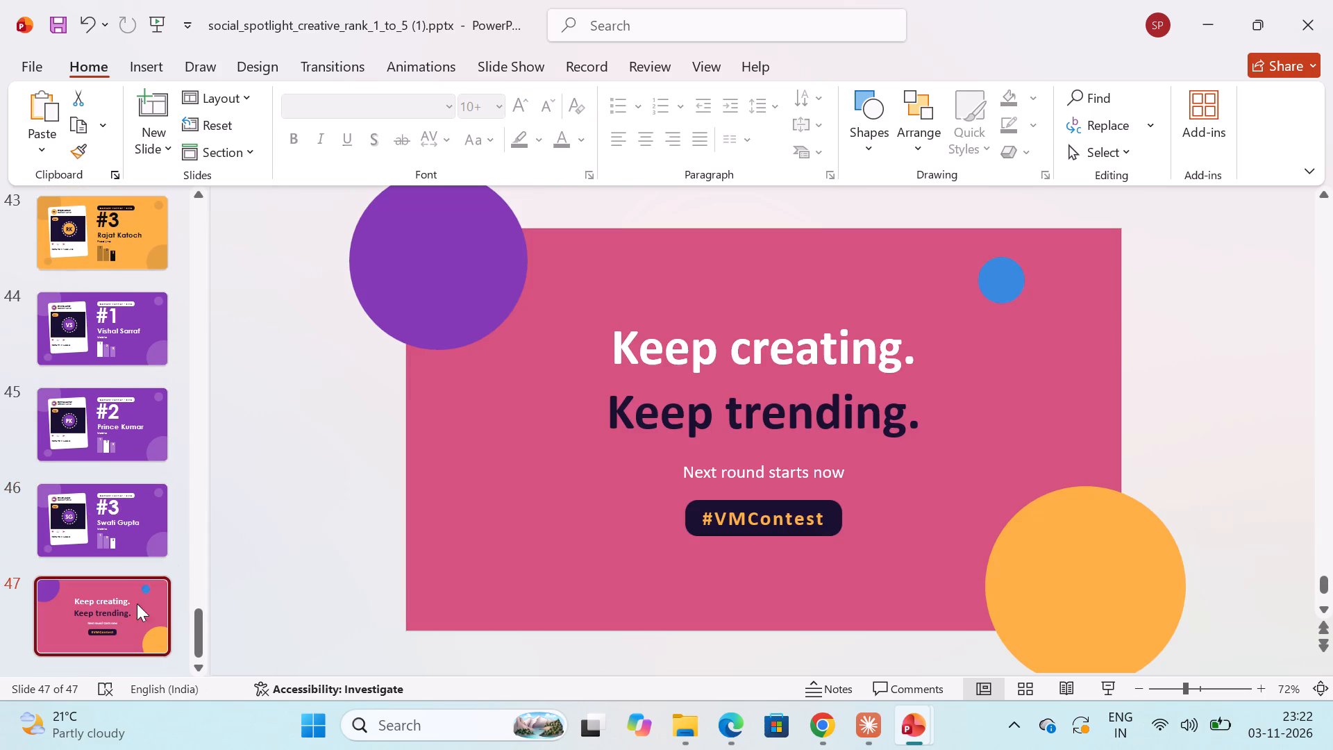
{"action": "left_click", "coordinate": [276, 533]}
{"action": "key", "text": "ctrl+a"}
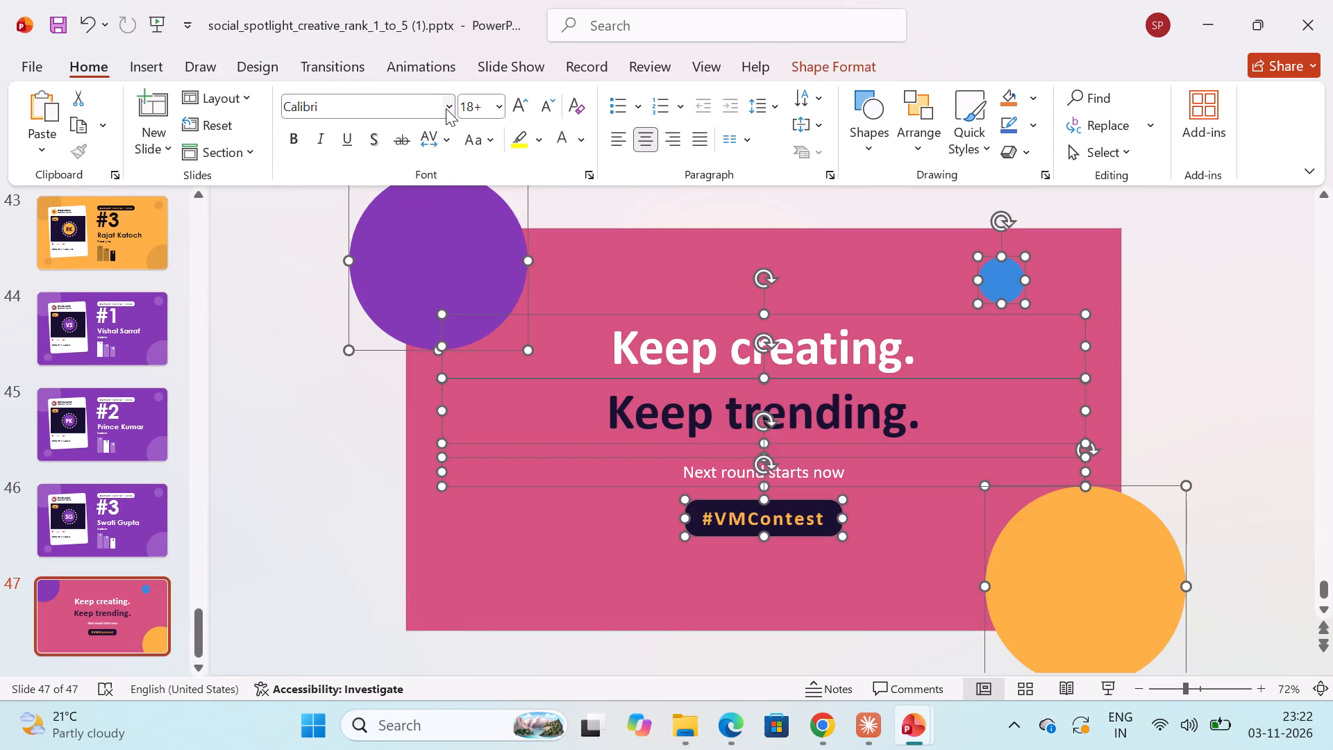
{"action": "left_click", "coordinate": [446, 108]}
{"action": "key", "text": "Delete"}
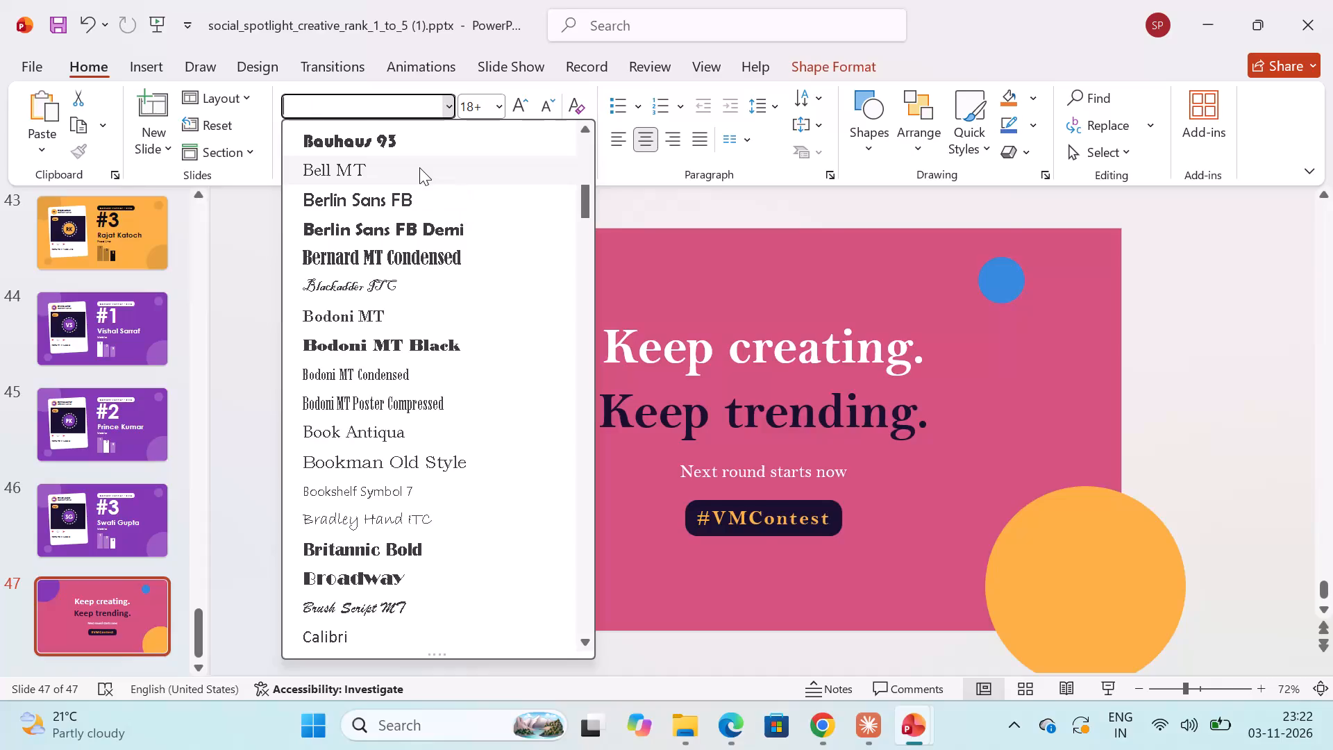
{"action": "key", "text": "ctrl+v"}
{"action": "key", "text": "Return"}
Examine the slide master's theme fonts, master slide and layout, and return to the normal slide view.
{"action": "left_click", "coordinate": [716, 78]}
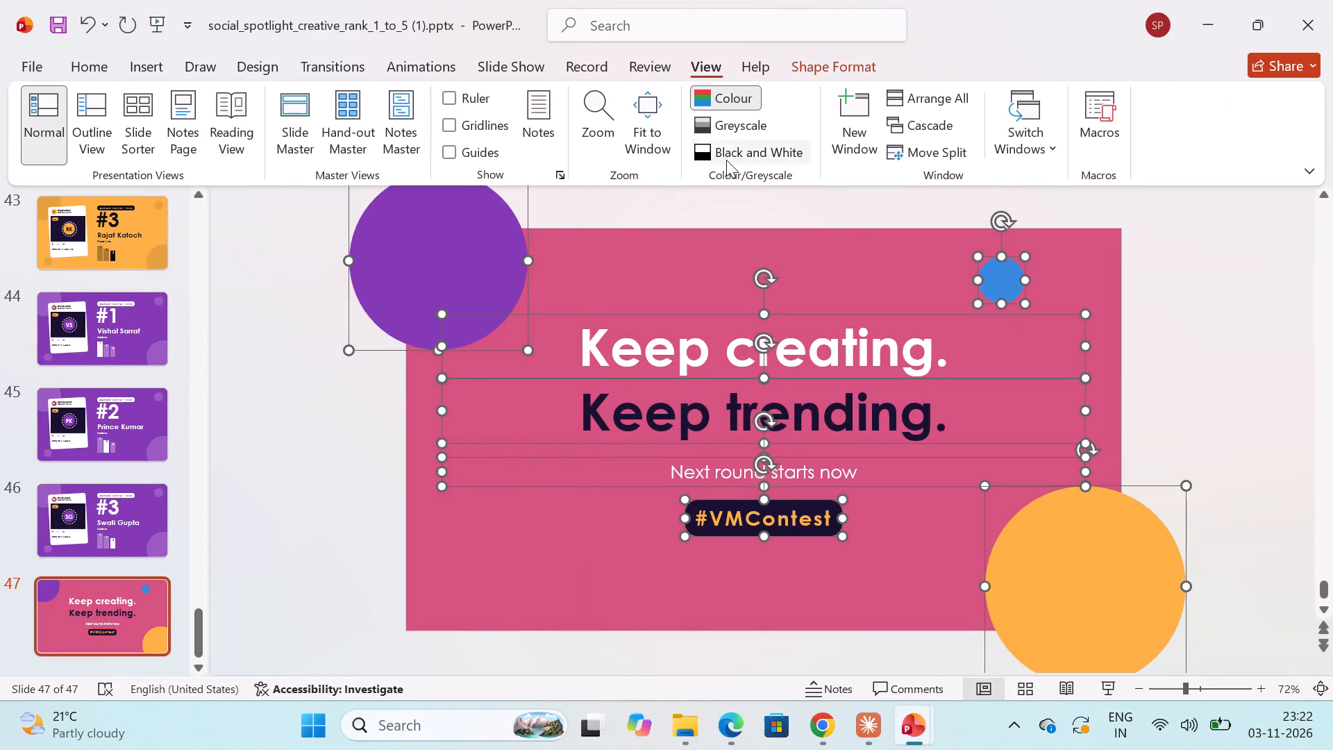
{"action": "left_click", "coordinate": [301, 131]}
{"action": "left_click", "coordinate": [575, 124]}
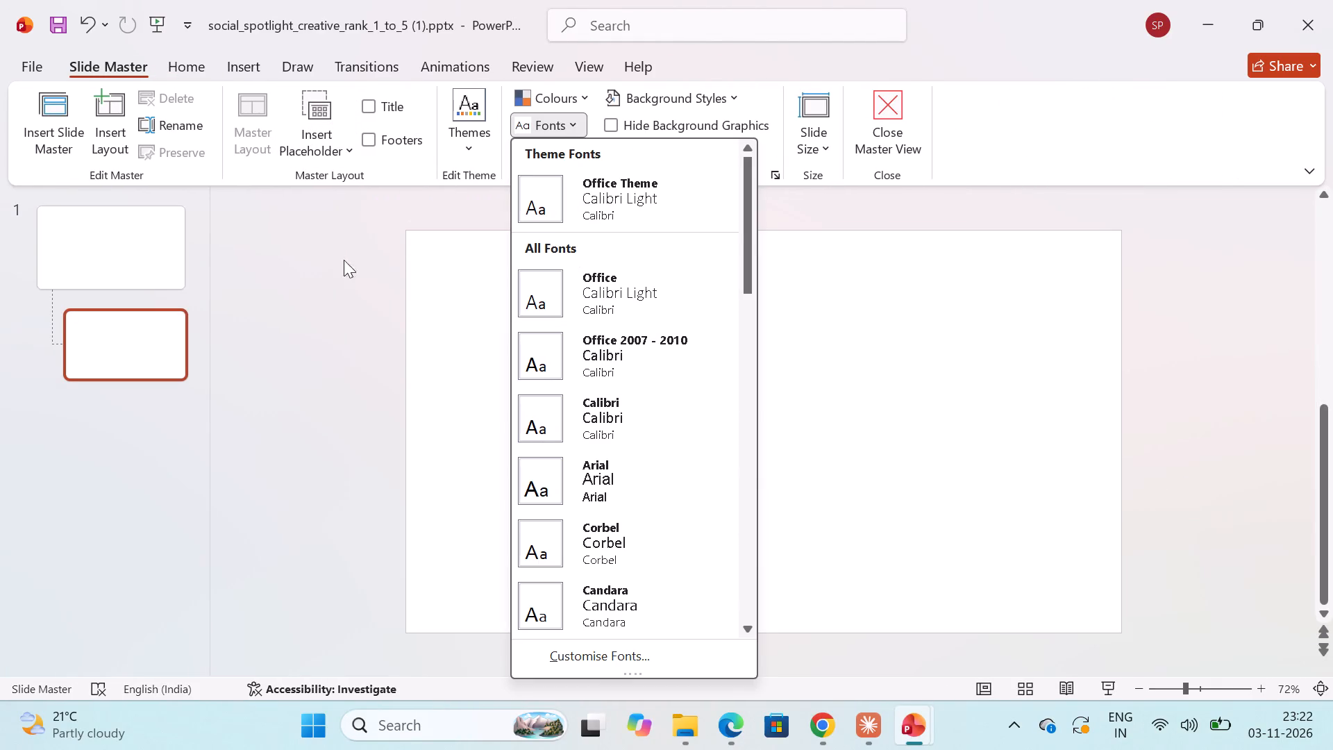
{"action": "left_click", "coordinate": [900, 113]}
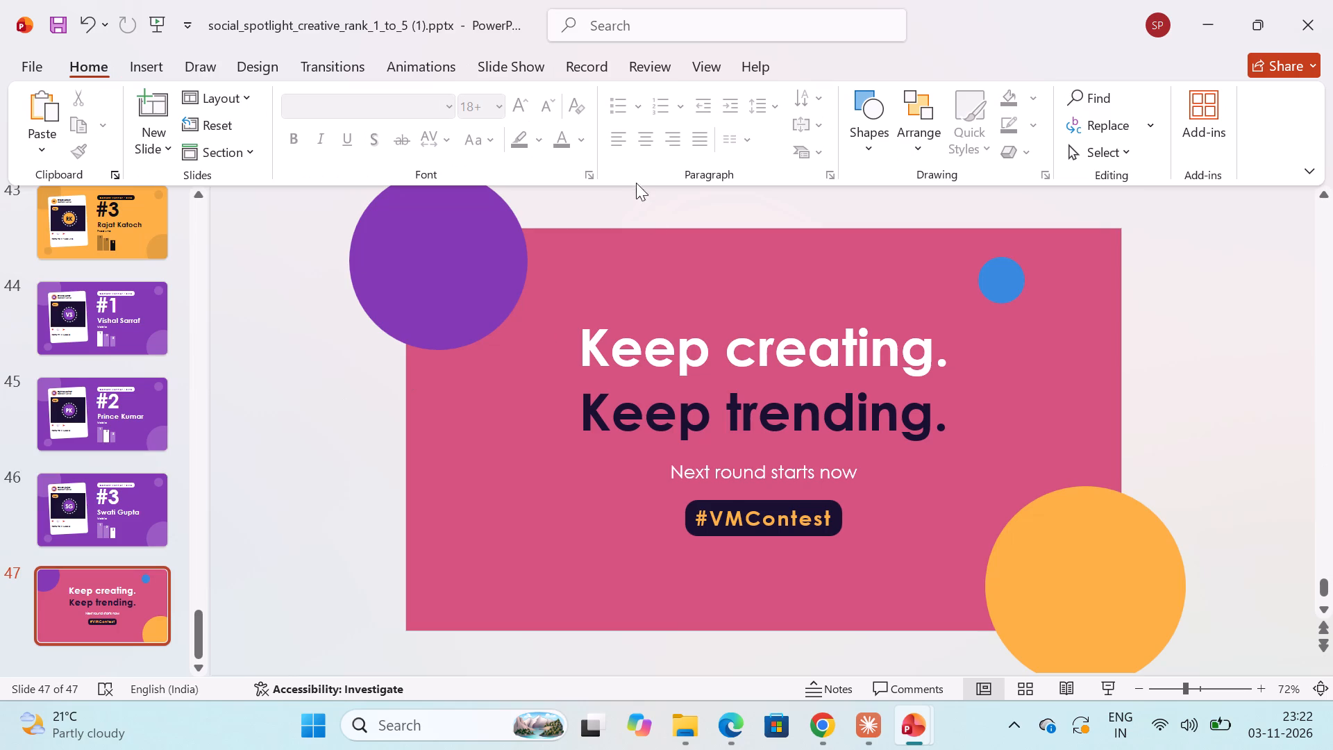
{"action": "left_click", "coordinate": [710, 57]}
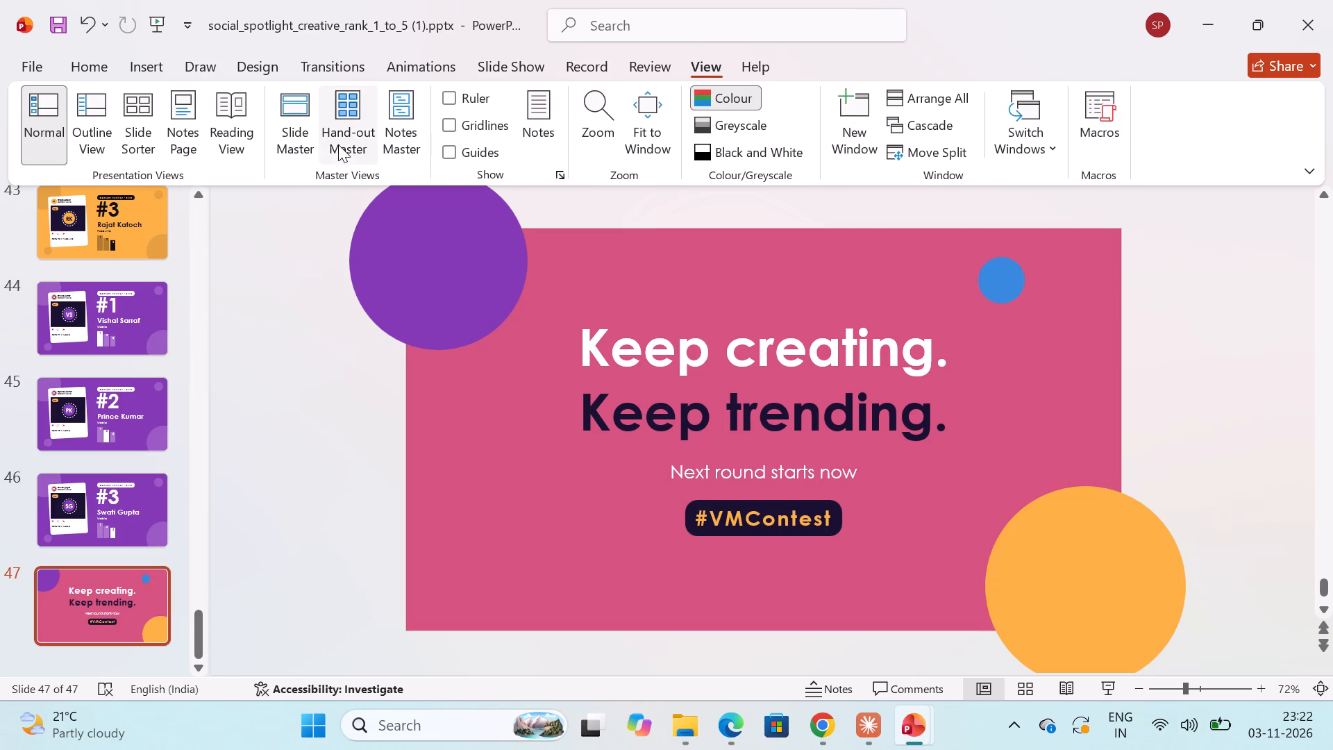
{"action": "left_click", "coordinate": [303, 112]}
{"action": "left_click", "coordinate": [141, 240]}
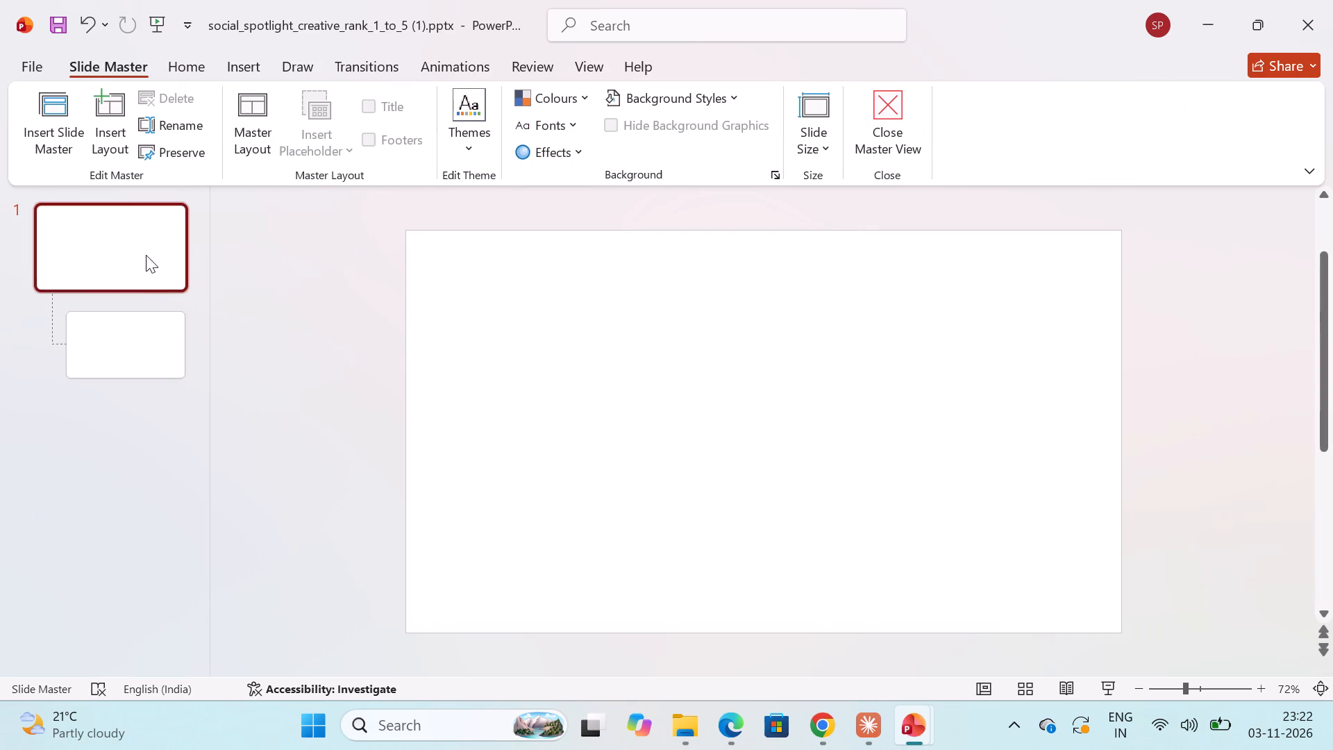
{"action": "left_click", "coordinate": [158, 327]}
{"action": "left_click", "coordinate": [150, 251]}
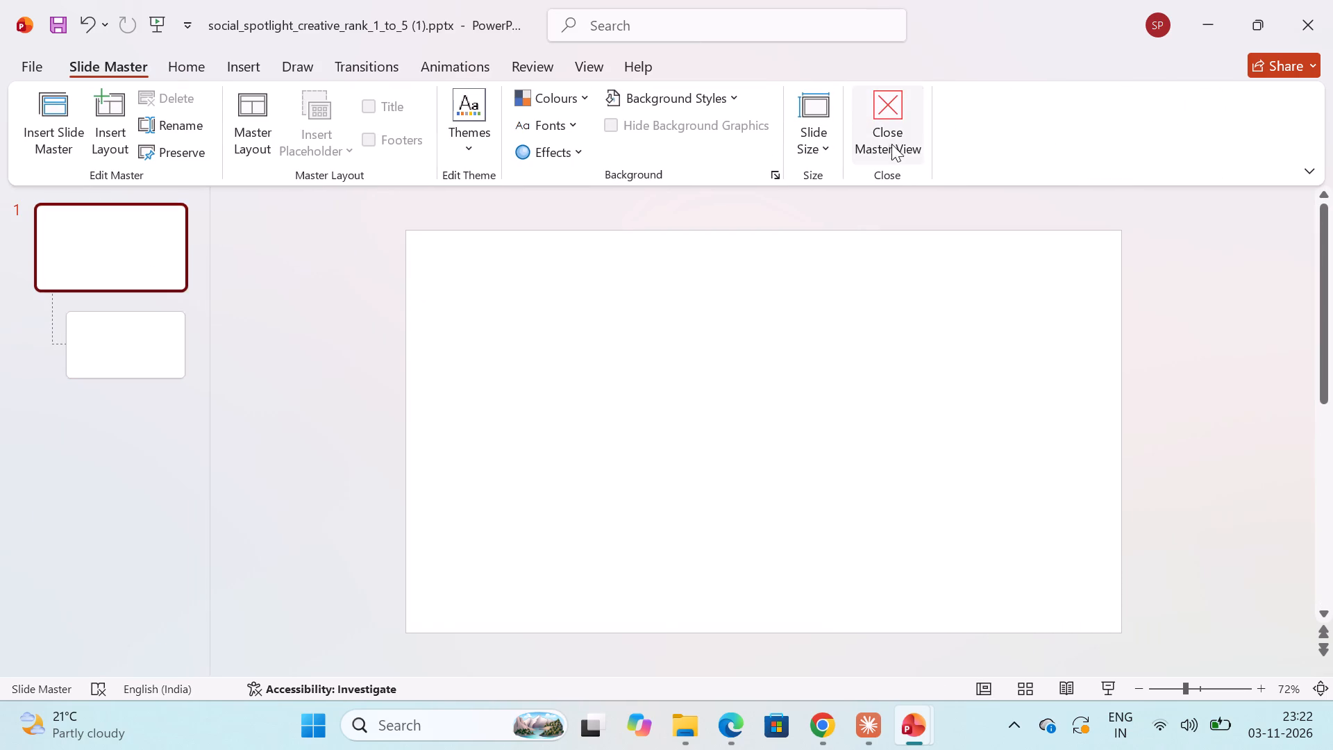
{"action": "left_click", "coordinate": [891, 144]}
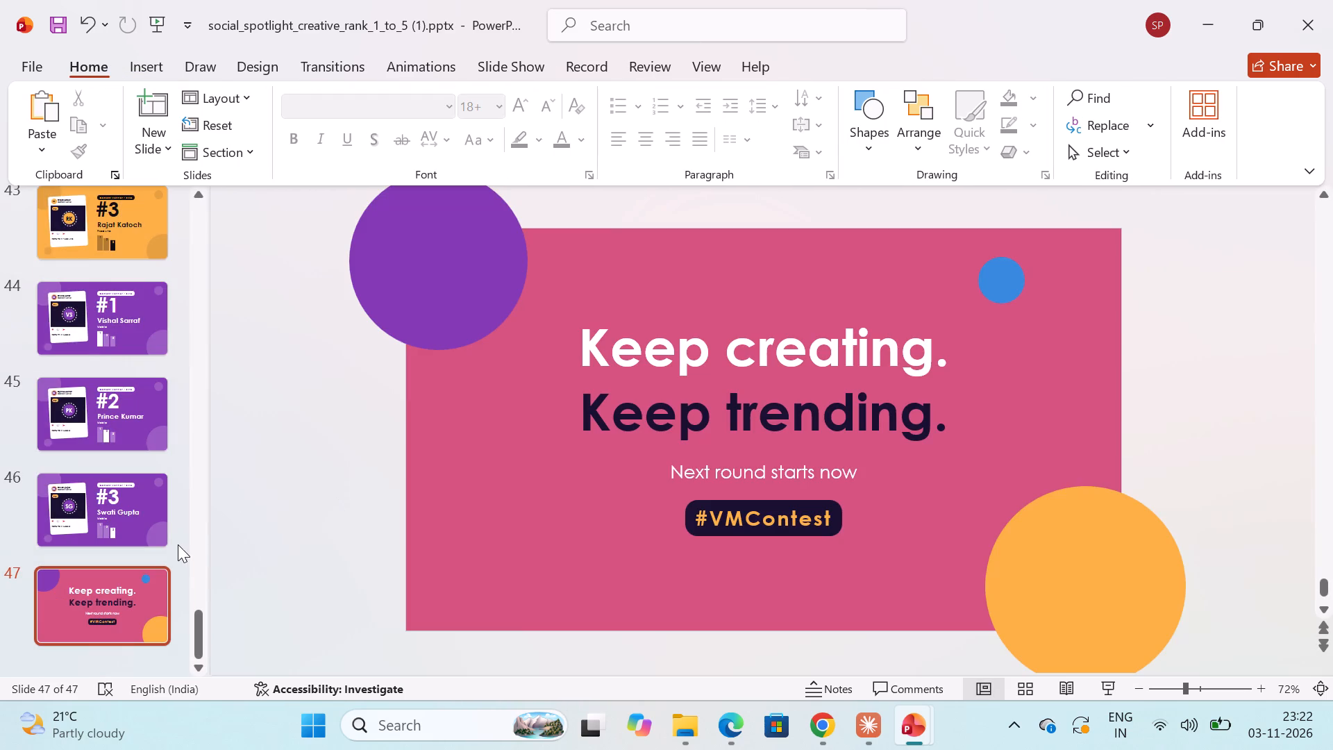
Save the presentation.
{"action": "key", "text": "ctrl+s"}
Start the slide show from slide 1, the "Virgin Media Creator League" title slide, to review the deck.
{"action": "scroll", "coordinate": [167, 579], "scroll_direction": "up", "scroll_amount": 4}
{"action": "left_click_drag", "start_coordinate": [194, 620], "coordinate": [210, 101]}
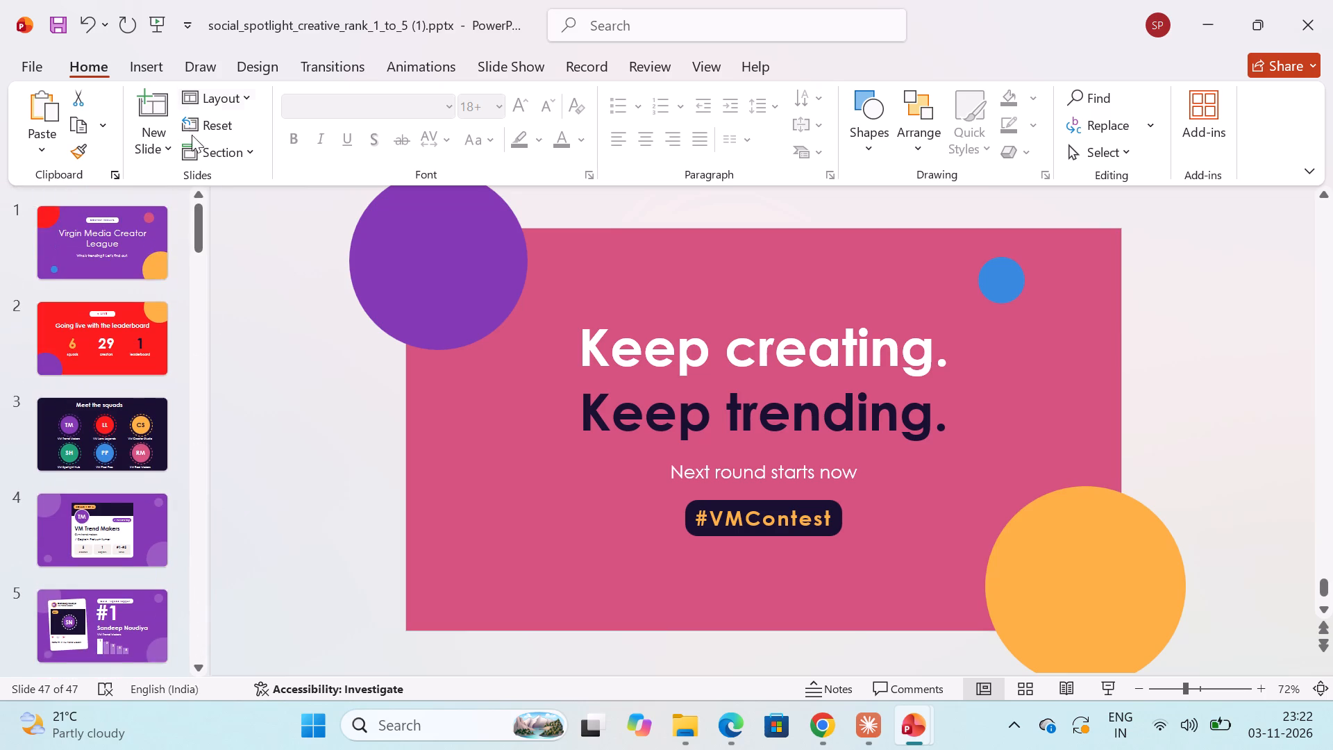
{"action": "left_click", "coordinate": [99, 265]}
{"action": "left_click", "coordinate": [1112, 684]}
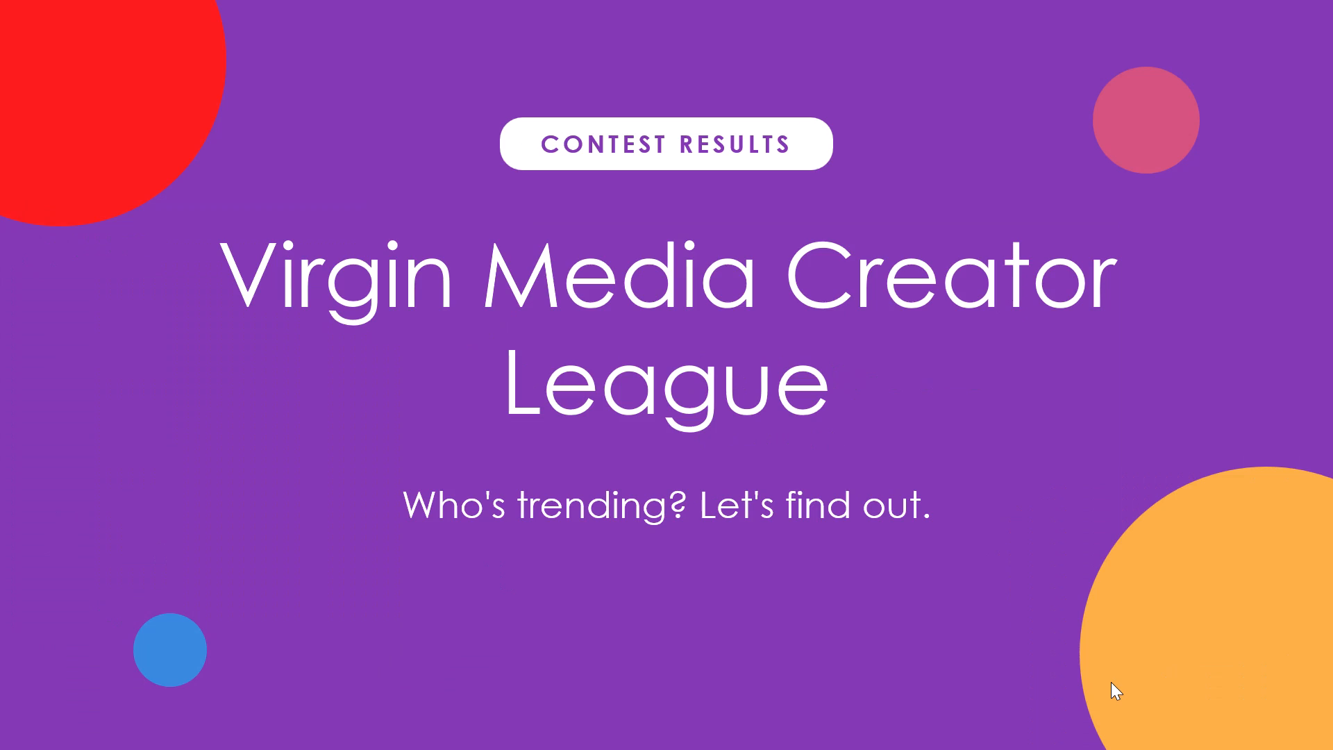
Review the opening slides and the VM Trend Makers and VM Lens Legends squad slides in the slide show.
{"action": "key", "text": "Down"}
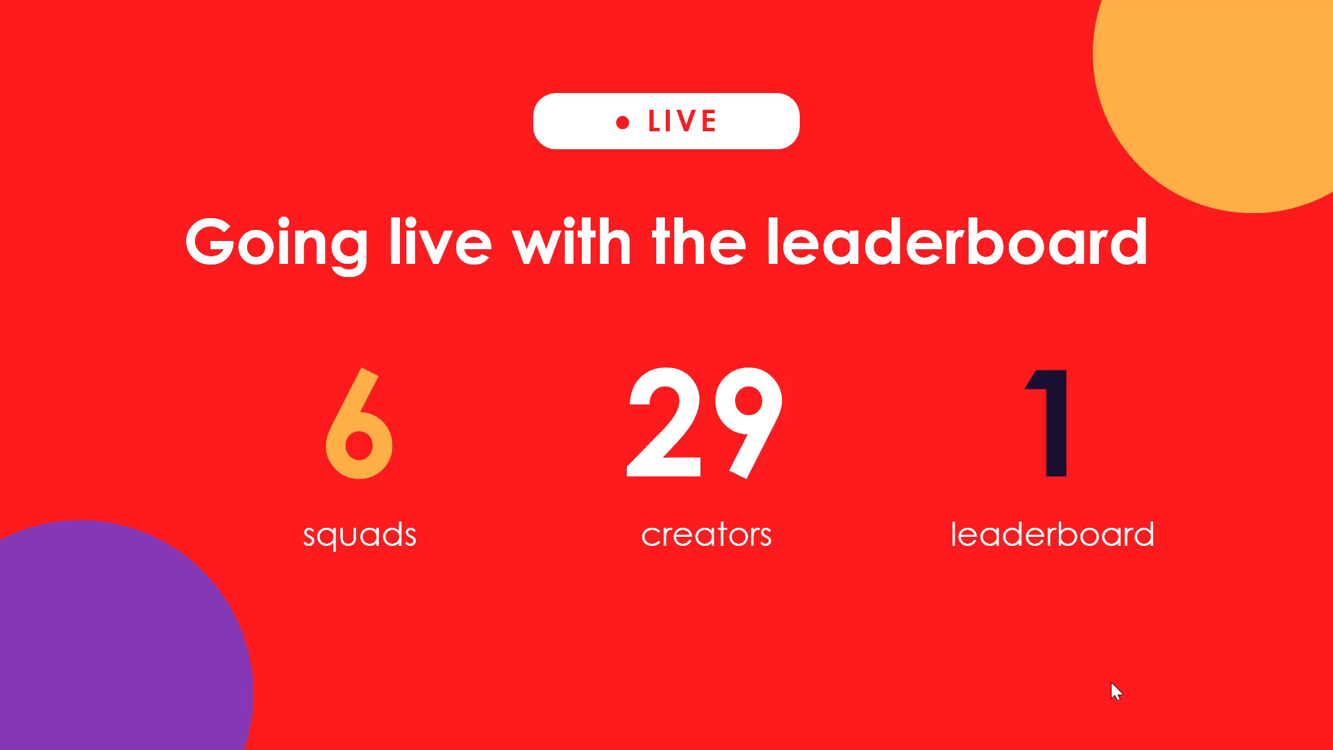
{"action": "key", "text": "Right"}
{"action": "key", "text": "Right"}
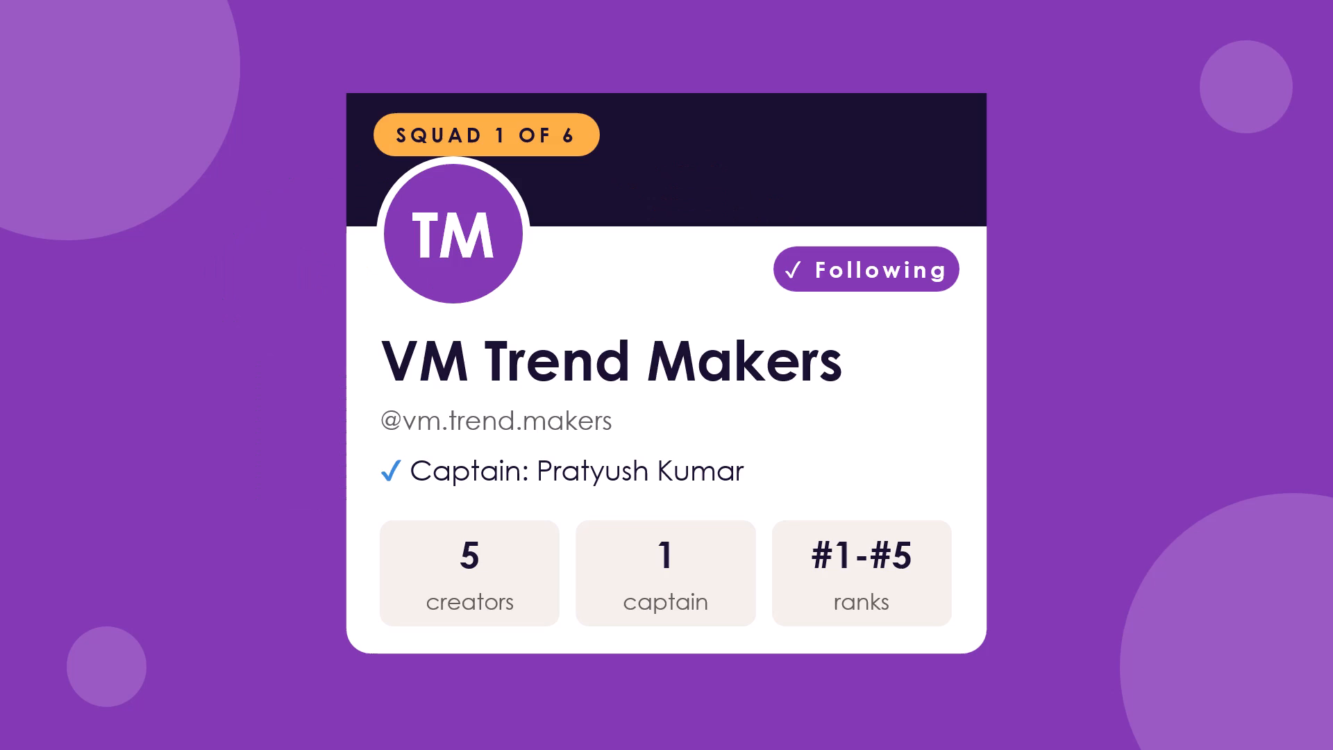
{"action": "key", "text": "Left"}
{"action": "key", "text": "Left"}
{"action": "key", "text": "Left"}
{"action": "key", "text": "Left"}
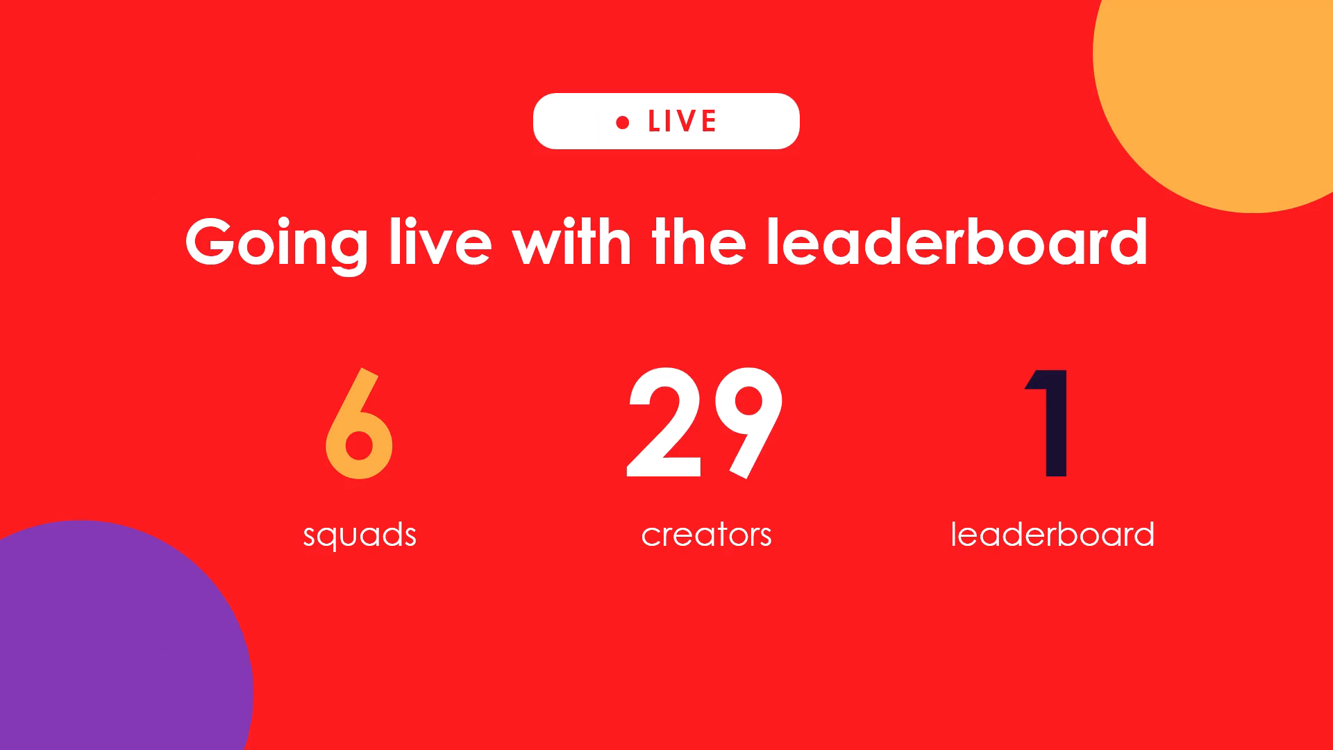
{"action": "key", "text": "Right"}
{"action": "key", "text": "Right"}
{"action": "key", "text": "Right"}
{"action": "key", "text": "Right"}
{"action": "key", "text": "Right"}
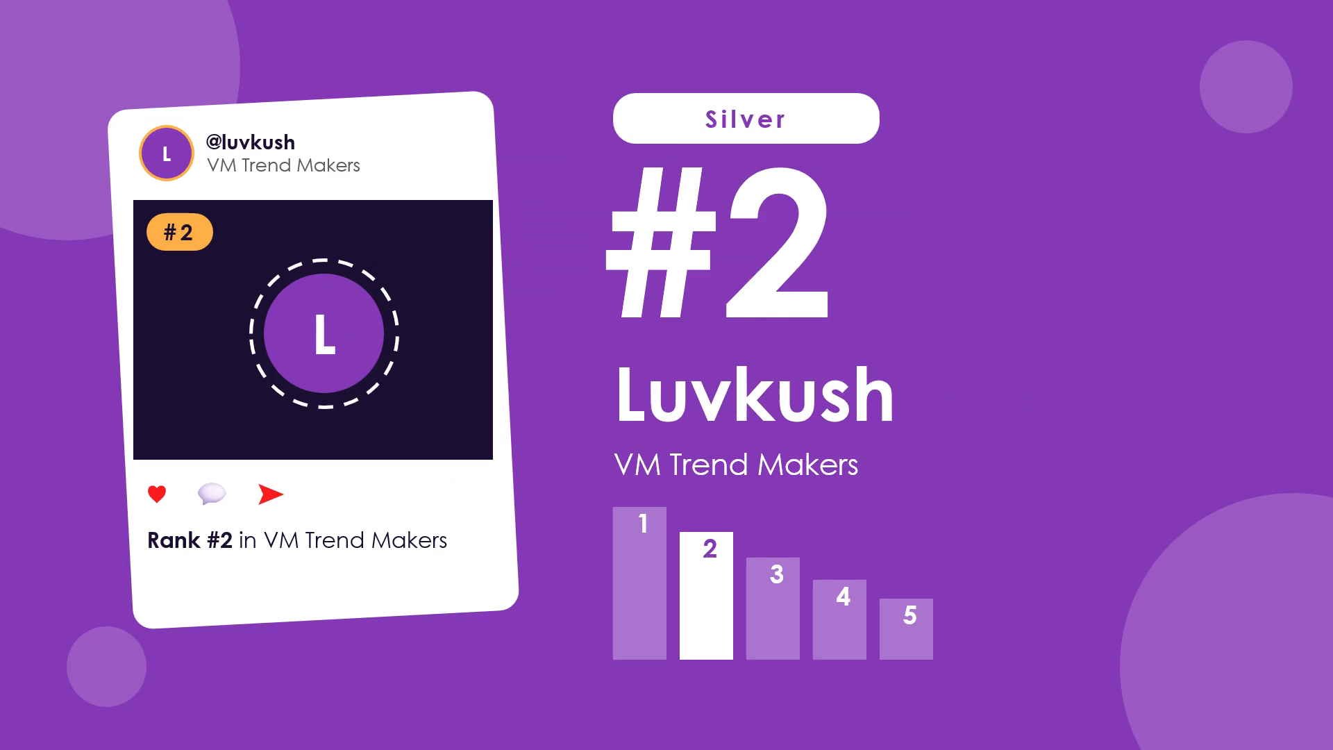
{"action": "key", "text": "Right"}
{"action": "key", "text": "Right"}
{"action": "key", "text": "Right"}
{"action": "key", "text": "Right"}
{"action": "key", "text": "Right"}
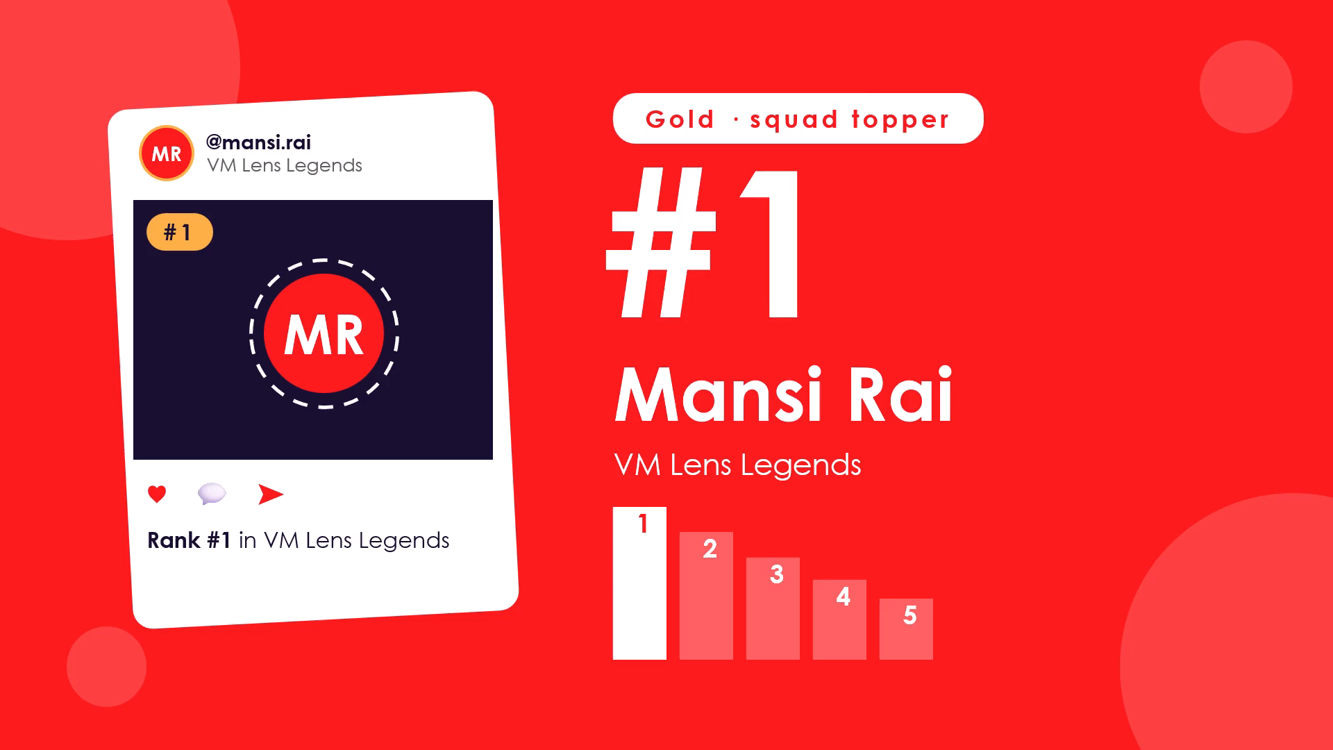
{"action": "key", "text": "Right"}
{"action": "key", "text": "Right"}
{"action": "key", "text": "Right"}
{"action": "key", "text": "Right"}
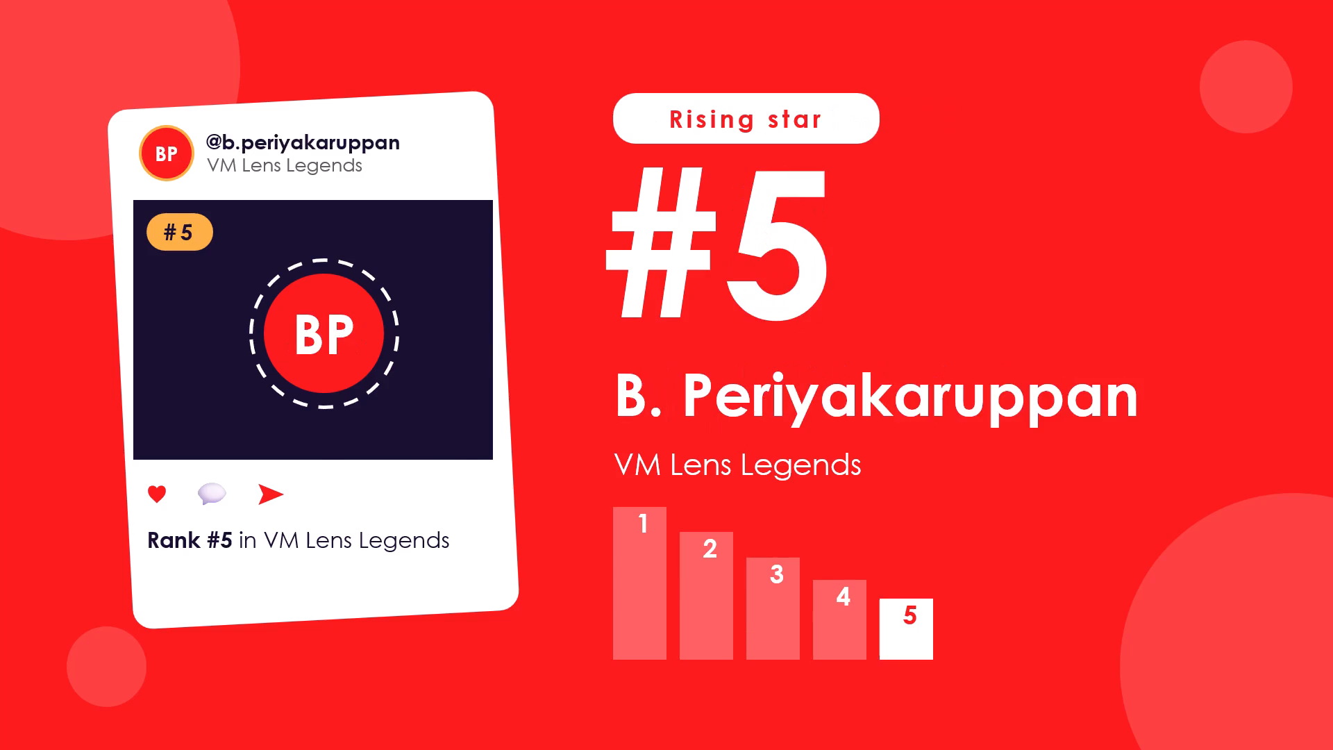
{"action": "key", "text": "Right"}
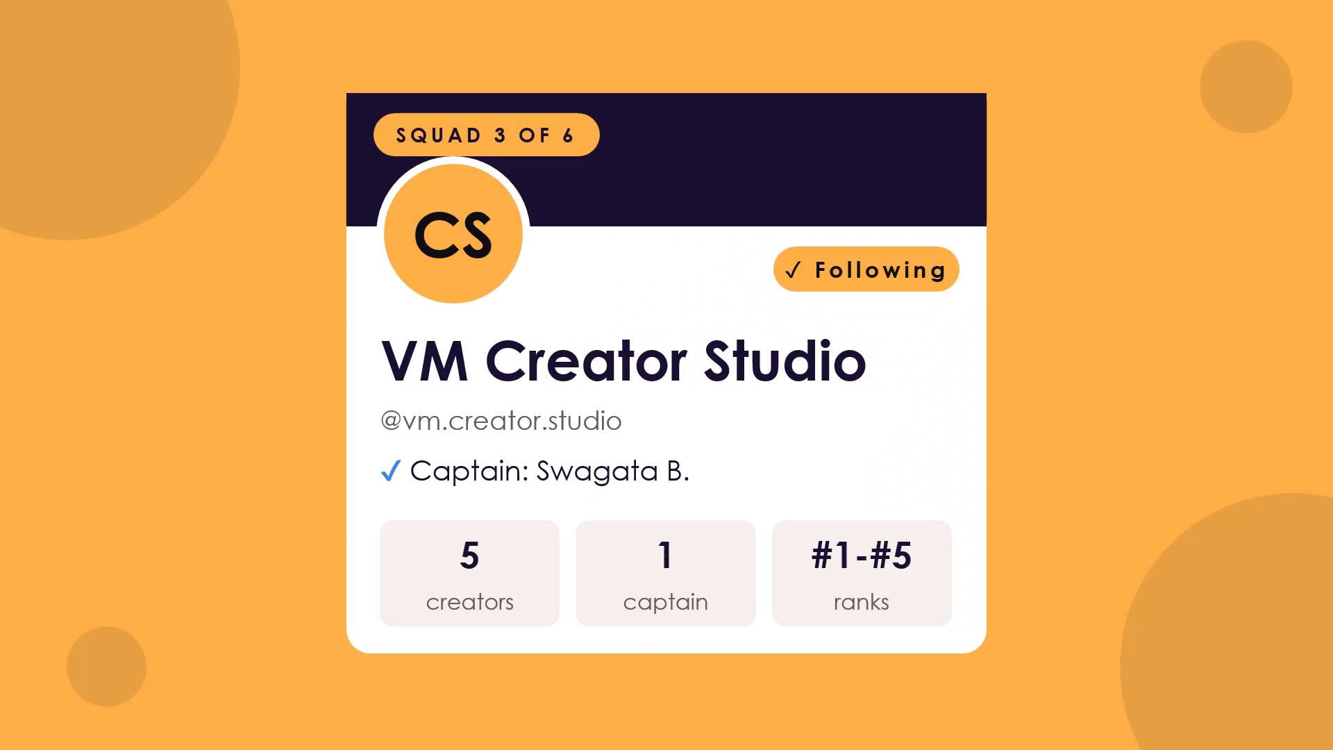
{"action": "key", "text": "Left"}
{"action": "key", "text": "Left"}
{"action": "key", "text": "Left"}
{"action": "key", "text": "Left"}
{"action": "key", "text": "Left"}
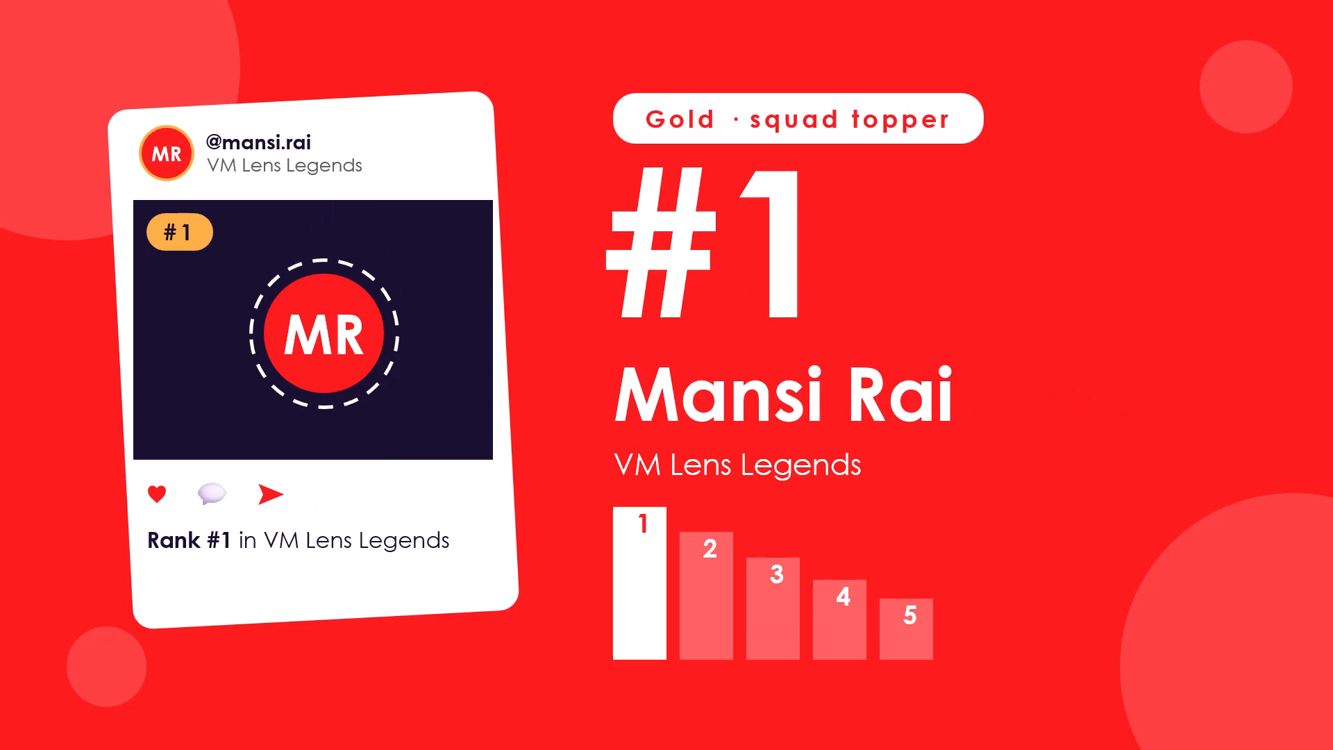
Review the VM Creator Studio and VM Spotlight Hub slides in the slide show, up to VM Spotlight Hub's rank #4 creator.
{"action": "key", "text": "Right"}
{"action": "key", "text": "Right"}
{"action": "key", "text": "Right"}
{"action": "key", "text": "Right"}
{"action": "key", "text": "Right"}
{"action": "key", "text": "Right"}
{"action": "key", "text": "Right"}
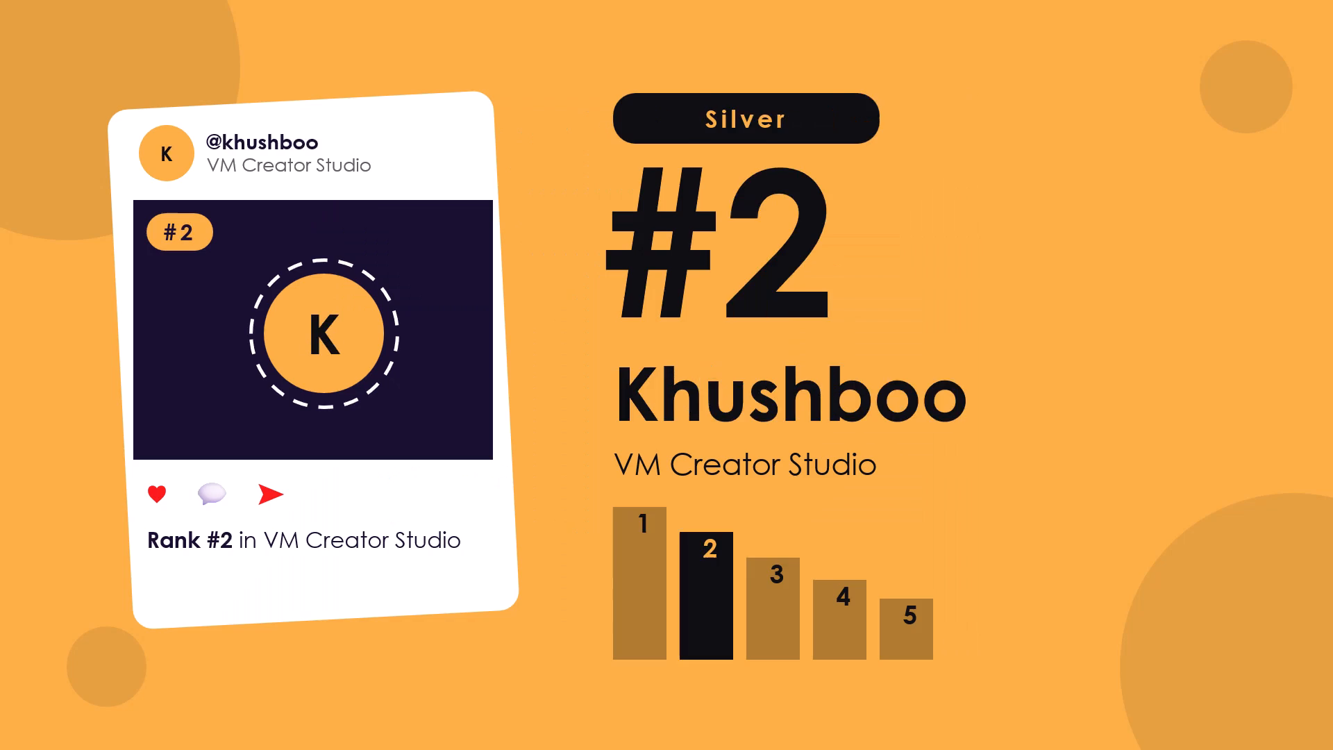
{"action": "key", "text": "Right"}
{"action": "key", "text": "Right"}
{"action": "key", "text": "Right"}
{"action": "key", "text": "Right"}
{"action": "key", "text": "Right"}
{"action": "key", "text": "Right"}
{"action": "key", "text": "Right"}
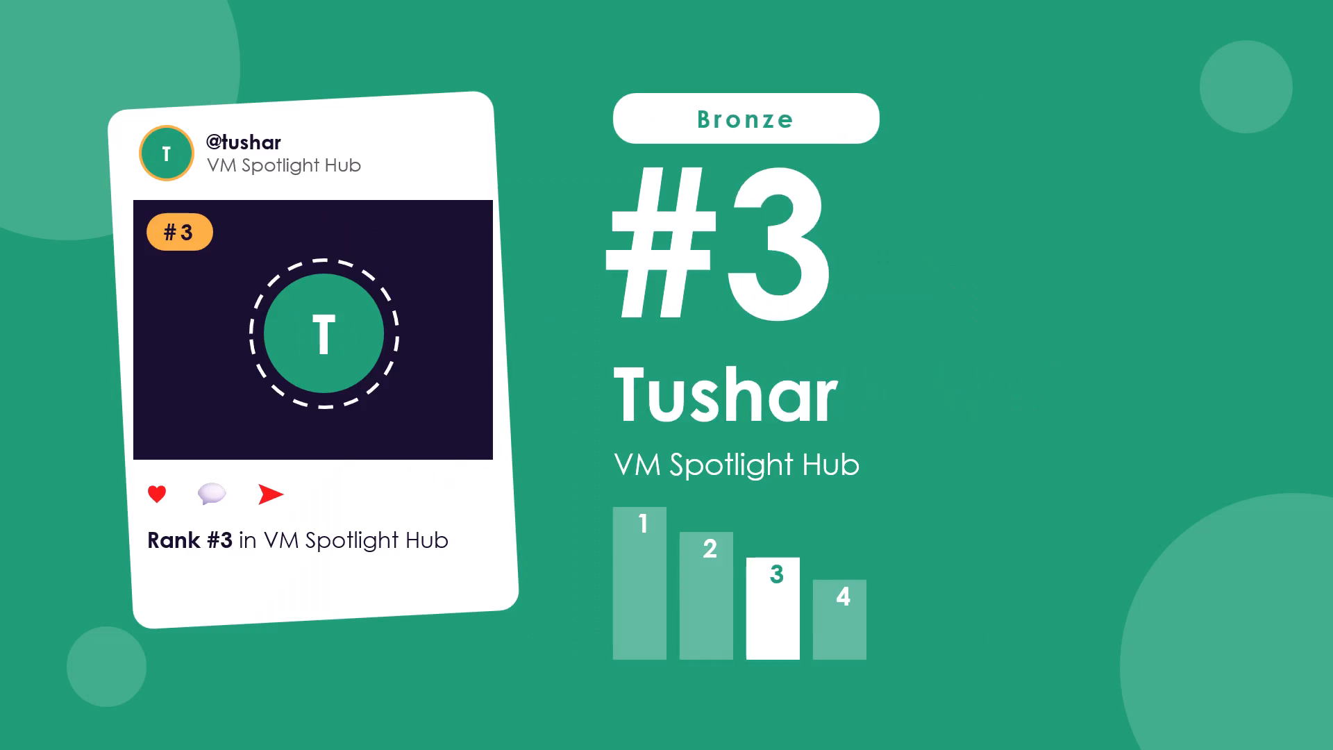
{"action": "key", "text": "Right"}
{"action": "key", "text": "Right"}
{"action": "key", "text": "Left"}
{"action": "key", "text": "Left"}
{"action": "key", "text": "Right"}
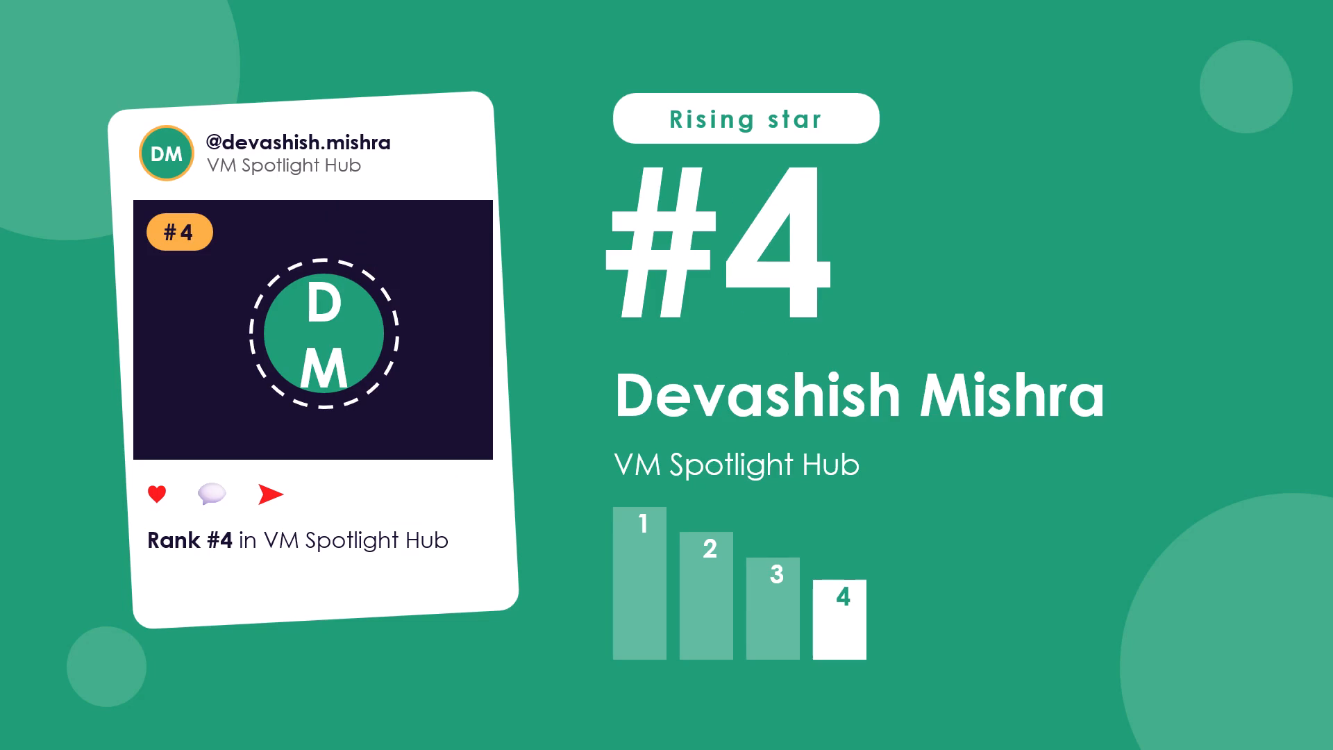
Page back through the squad slides in the slide show to the "Virgin Media Creator League" title slide, rechecking each one.
{"action": "key", "text": "Left"}
{"action": "key", "text": "Left"}
{"action": "key", "text": "Left"}
{"action": "key", "text": "Left"}
{"action": "key", "text": "Left"}
{"action": "key", "text": "Left"}
{"action": "key", "text": "Left"}
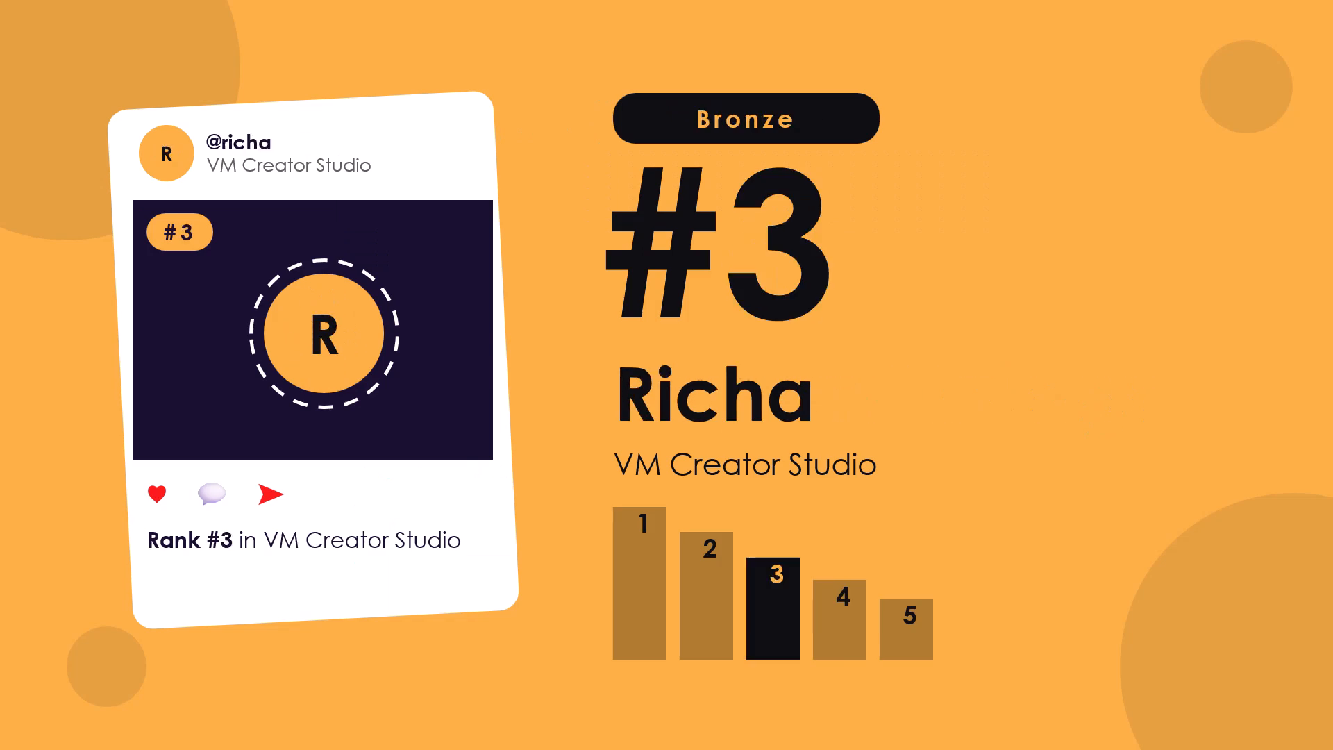
{"action": "key", "text": "Left"}
{"action": "key", "text": "Left"}
{"action": "key", "text": "Left"}
{"action": "key", "text": "Left"}
{"action": "key", "text": "Left"}
{"action": "key", "text": "Left"}
{"action": "key", "text": "Left"}
{"action": "key", "text": "Left"}
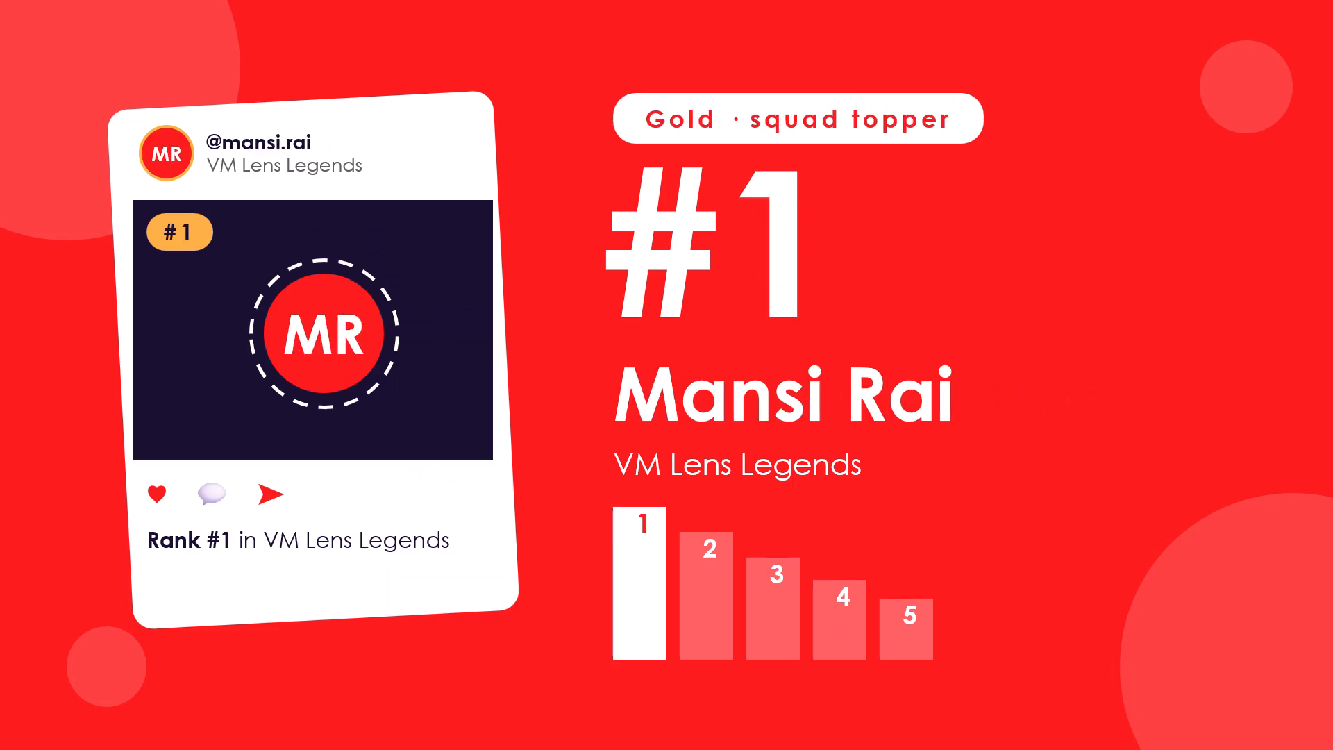
{"action": "key", "text": "Left"}
{"action": "key", "text": "Left"}
{"action": "key", "text": "Left"}
{"action": "key", "text": "Left"}
{"action": "key", "text": "Left"}
{"action": "key", "text": "Left"}
{"action": "key", "text": "Left"}
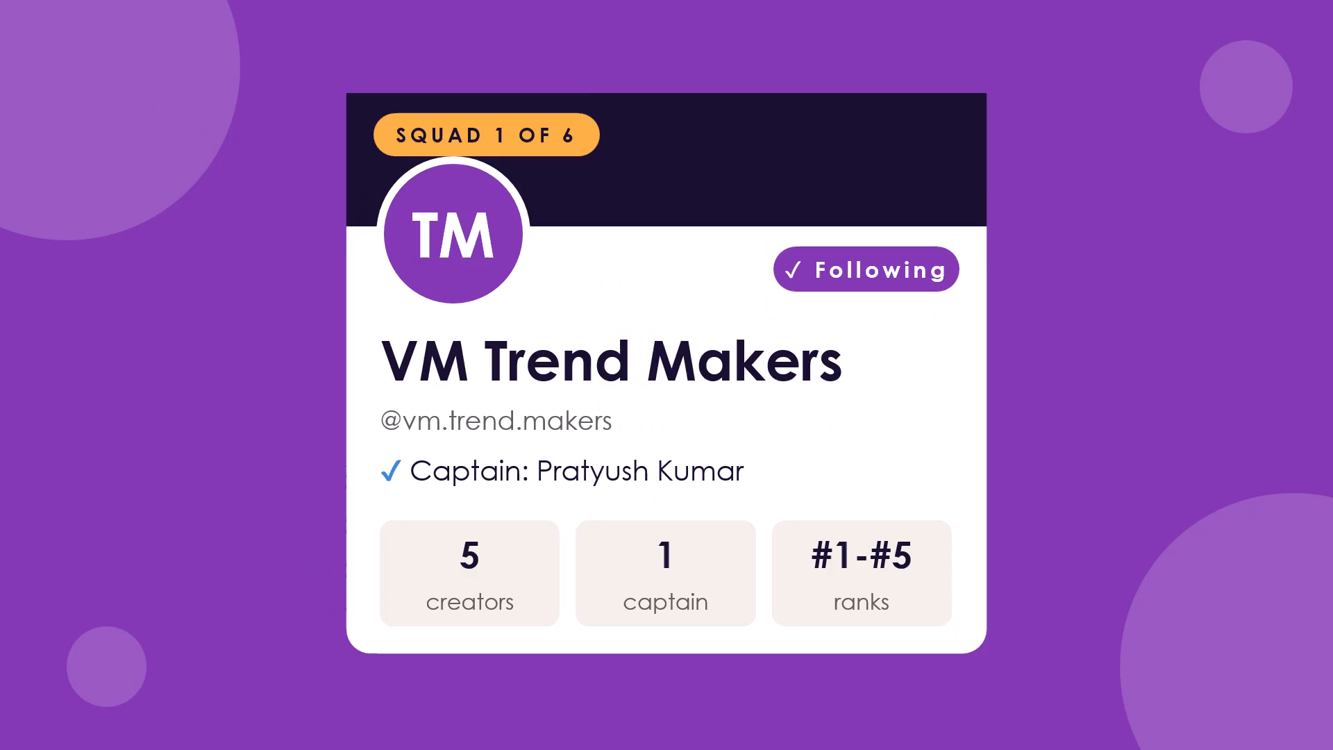
{"action": "key", "text": "Left"}
{"action": "key", "text": "Left"}
{"action": "key", "text": "Left"}
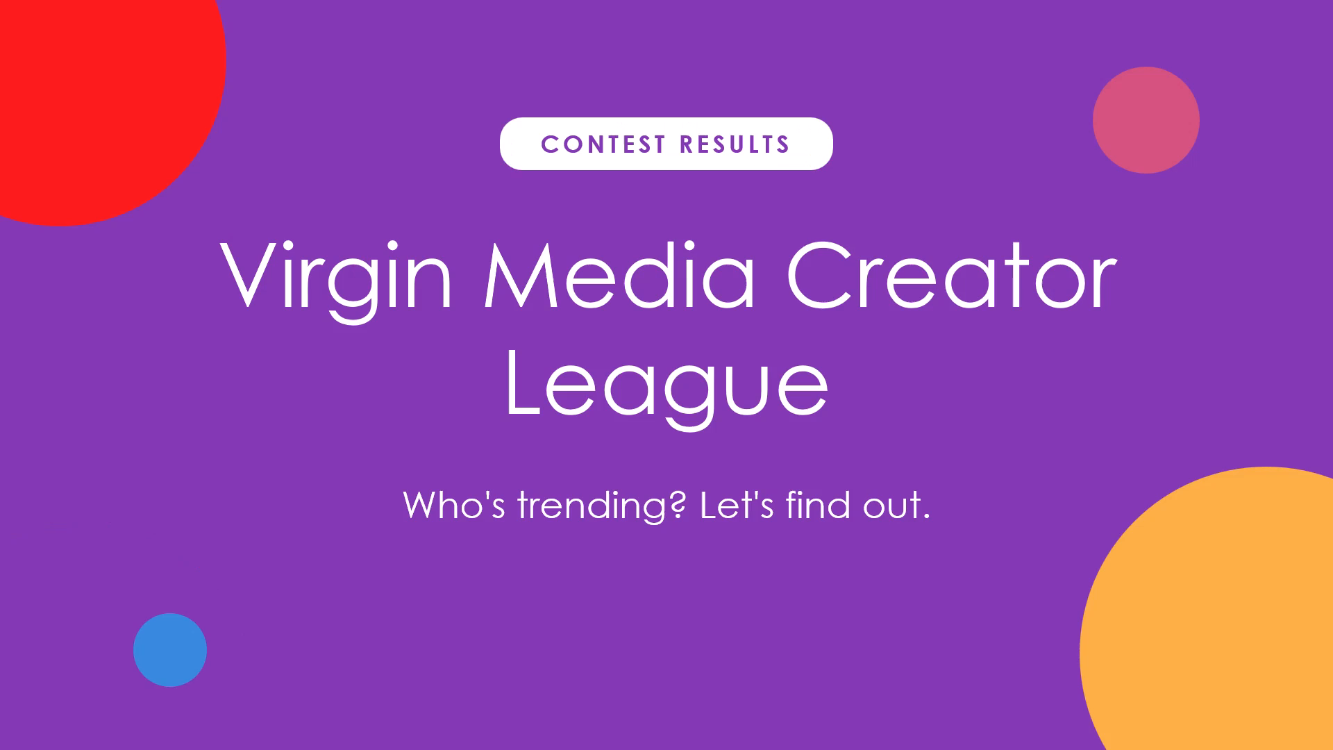
{"action": "key", "text": "Left"}
Review the slide show again from the title slide to slide 11, VM Lens Legends' rank #1, and end the show.
{"action": "key", "text": "Right"}
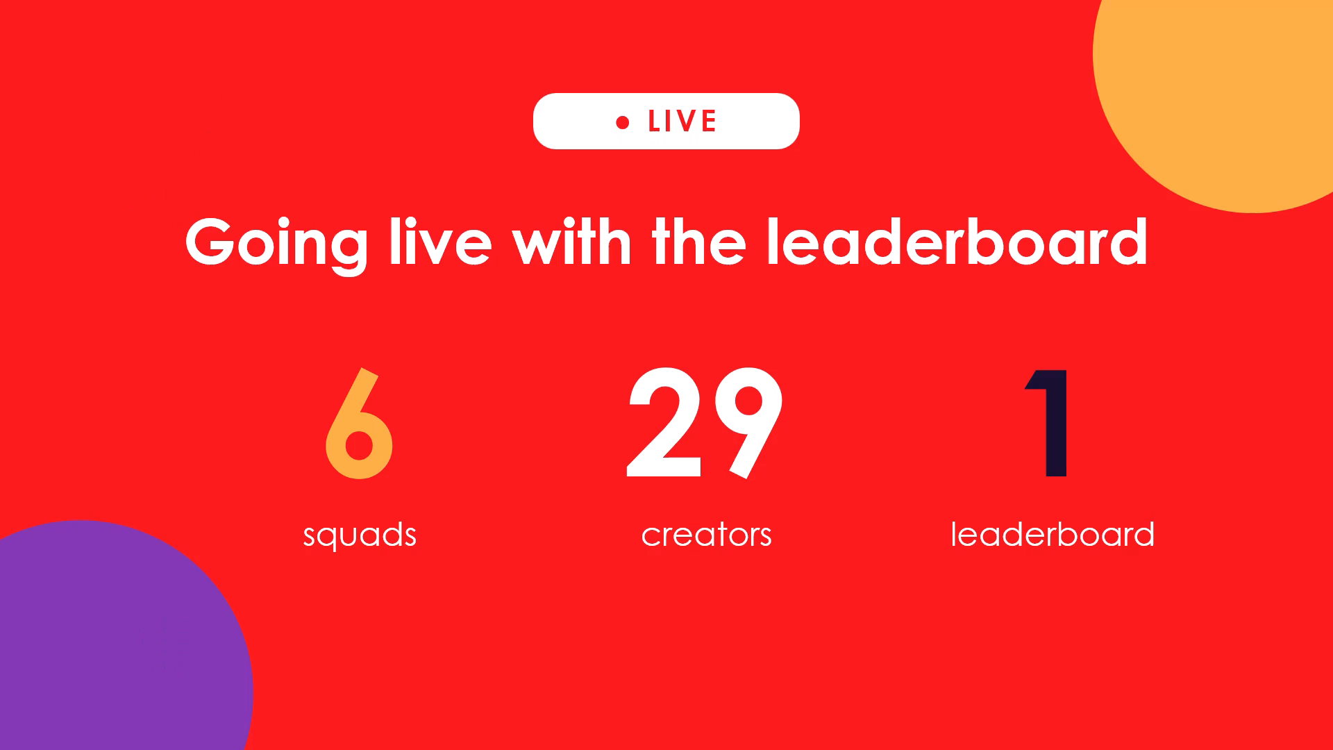
{"action": "key", "text": "Right"}
{"action": "key", "text": "Right"}
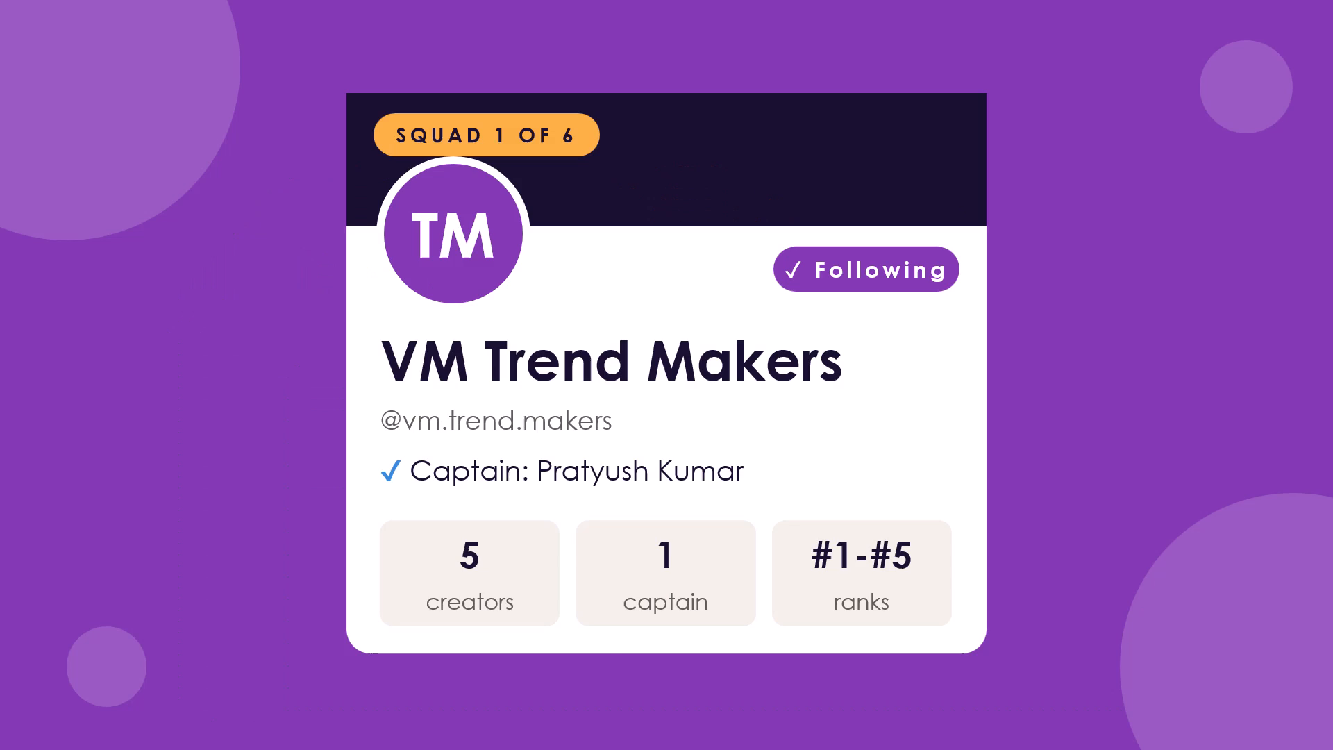
{"action": "key", "text": "Right"}
{"action": "key", "text": "Right"}
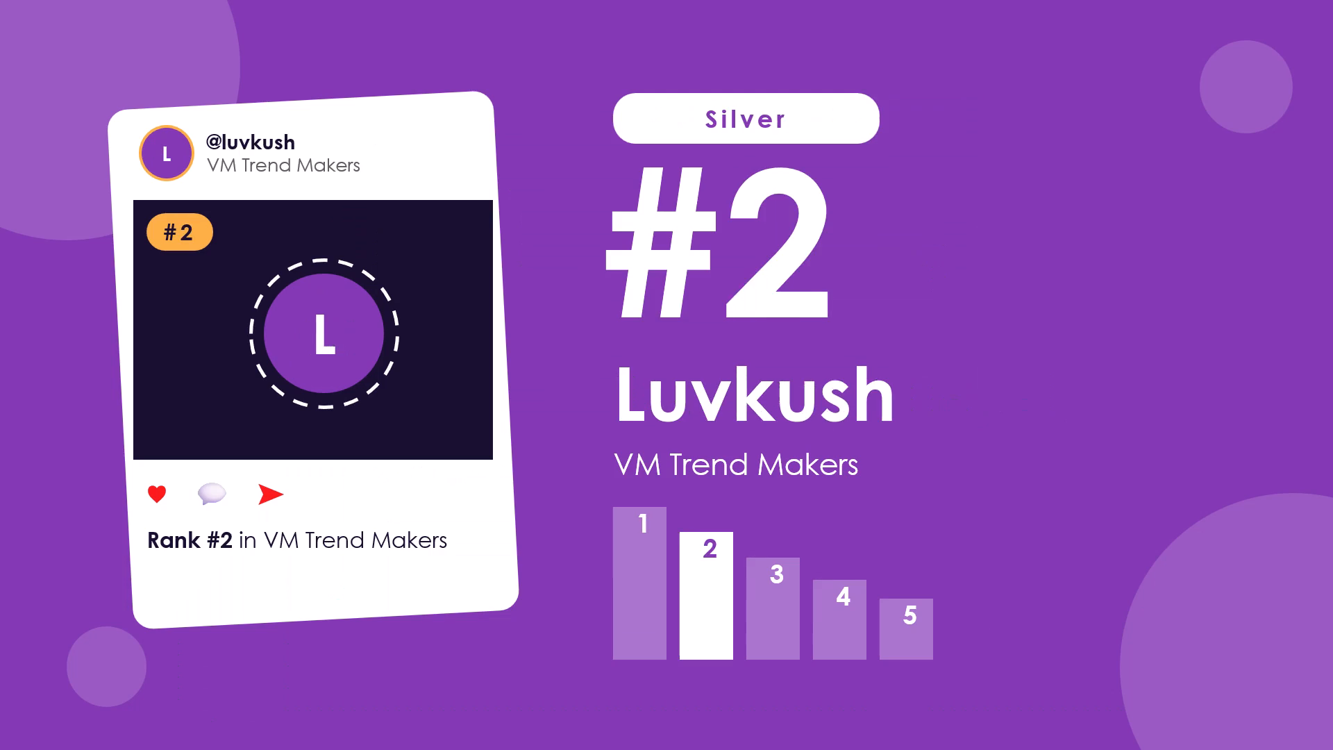
{"action": "key", "text": "Right"}
{"action": "key", "text": "Right"}
{"action": "key", "text": "Right"}
{"action": "key", "text": "Right"}
{"action": "key", "text": "Right"}
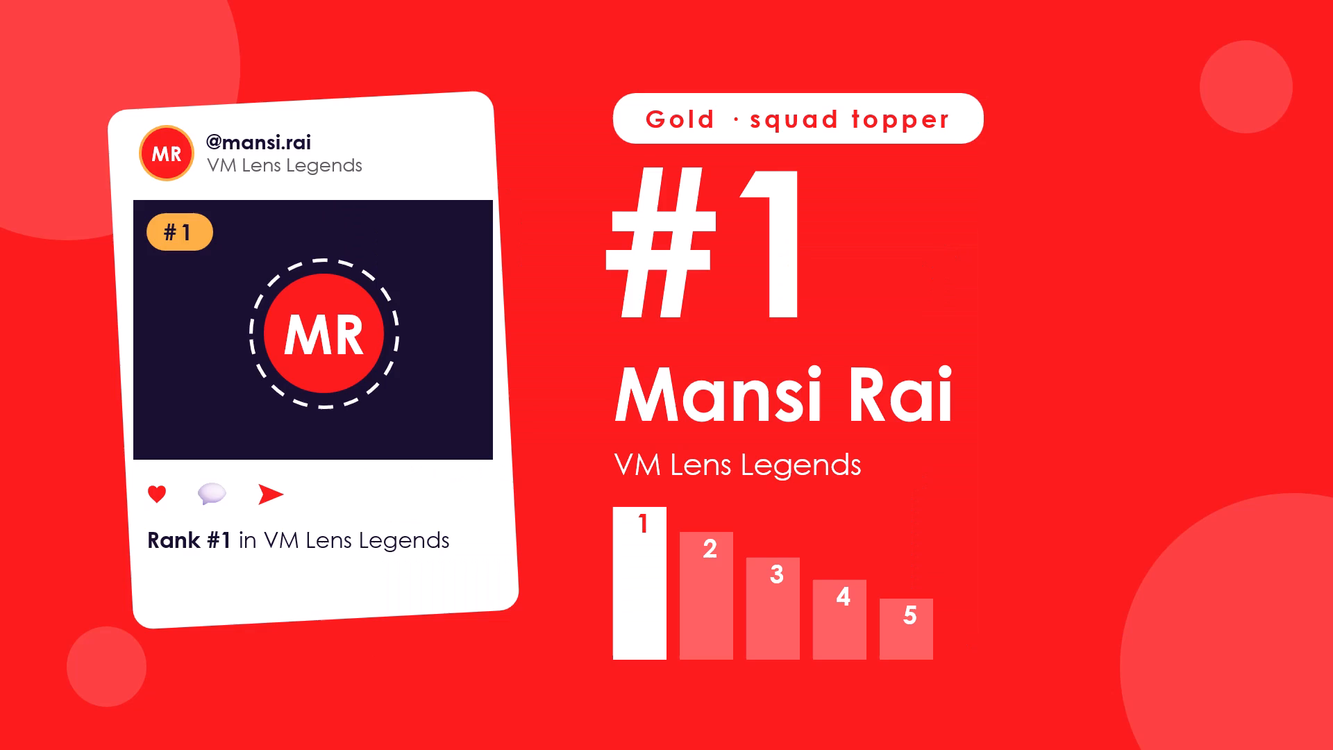
{"action": "key", "text": "Escape"}
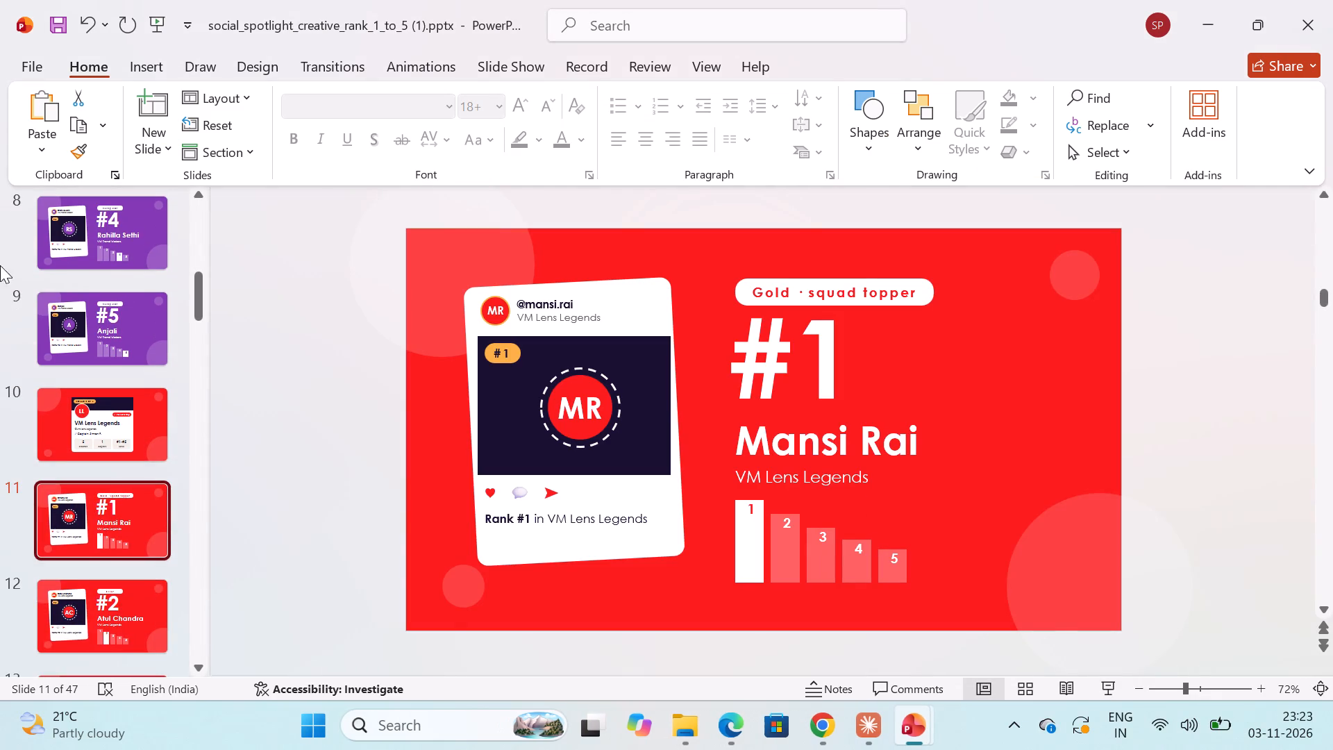
Examine slides 1 to 20 one by one in the normal editing view, checking the text layout on each creator card.
{"action": "left_click_drag", "start_coordinate": [198, 301], "coordinate": [250, 36]}
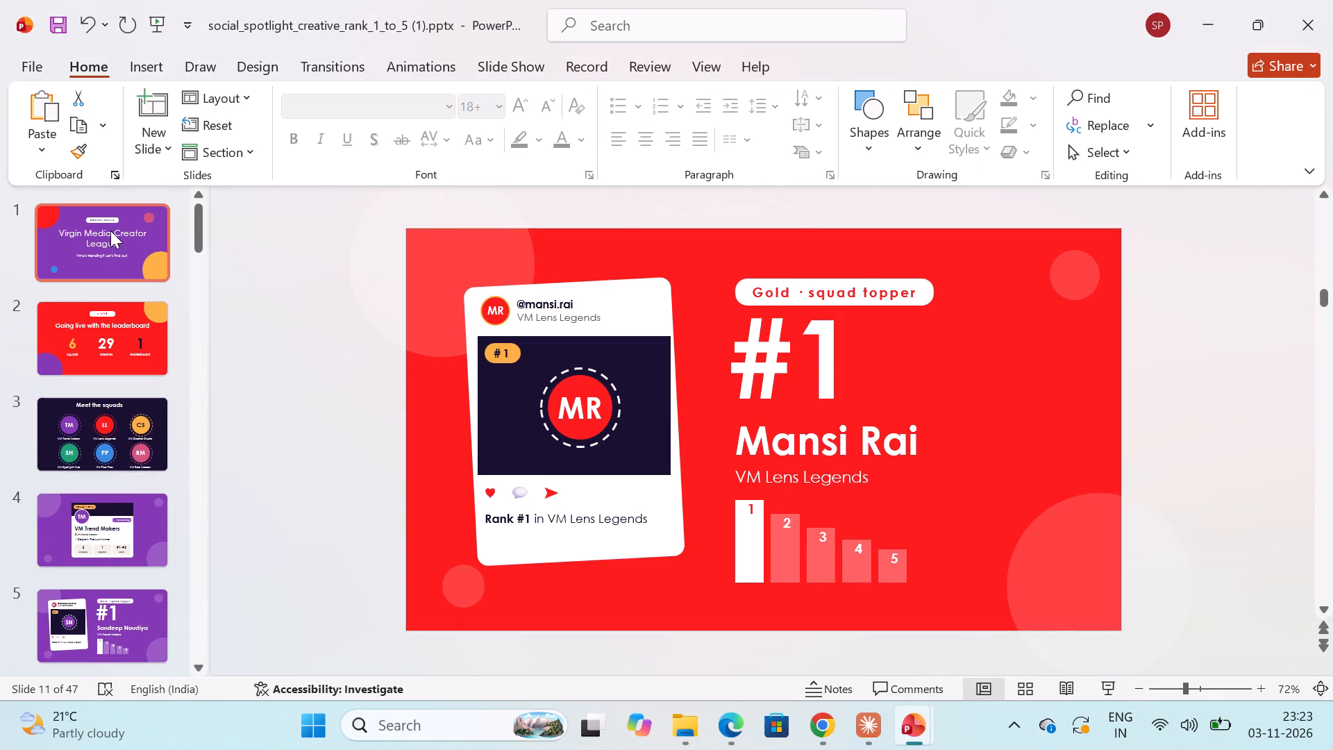
{"action": "left_click", "coordinate": [110, 231]}
{"action": "left_click", "coordinate": [96, 326]}
{"action": "key", "text": "Down"}
{"action": "key", "text": "Down"}
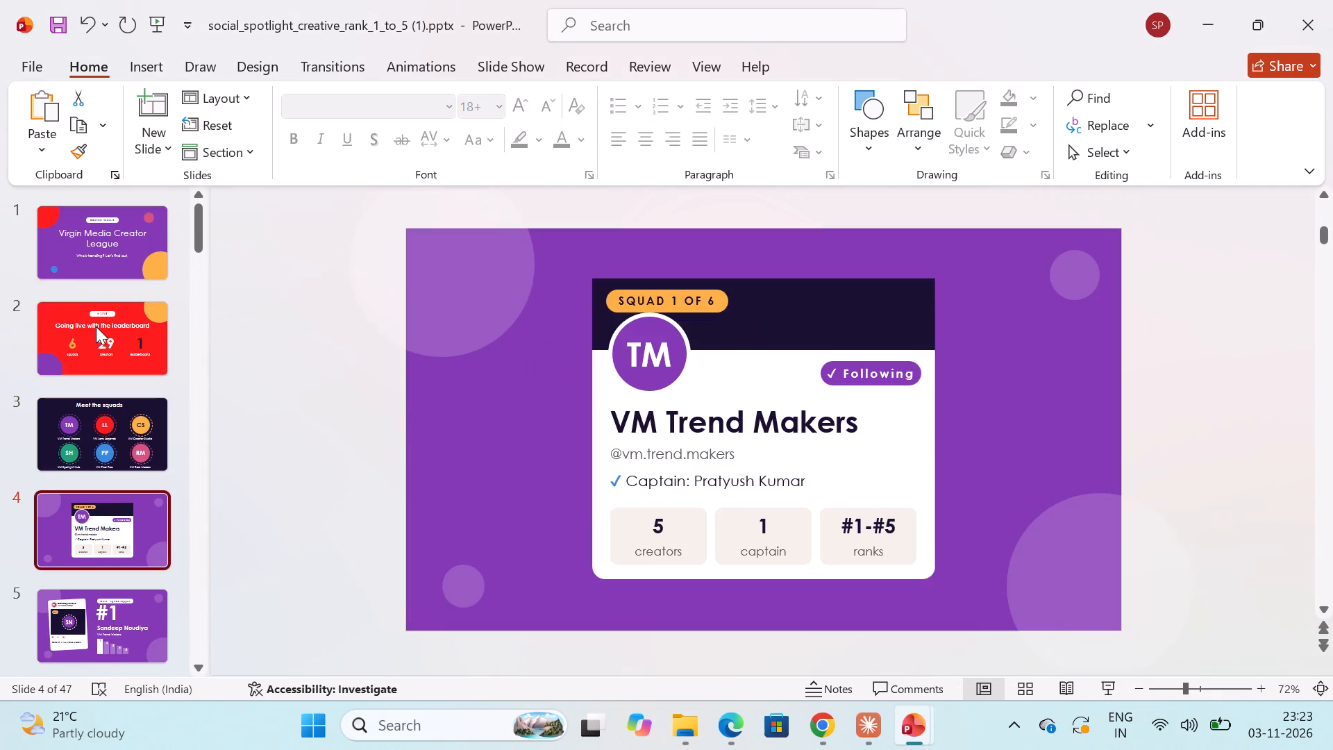
{"action": "key", "text": "Down"}
{"action": "key", "text": "Down"}
{"action": "key", "text": "Down"}
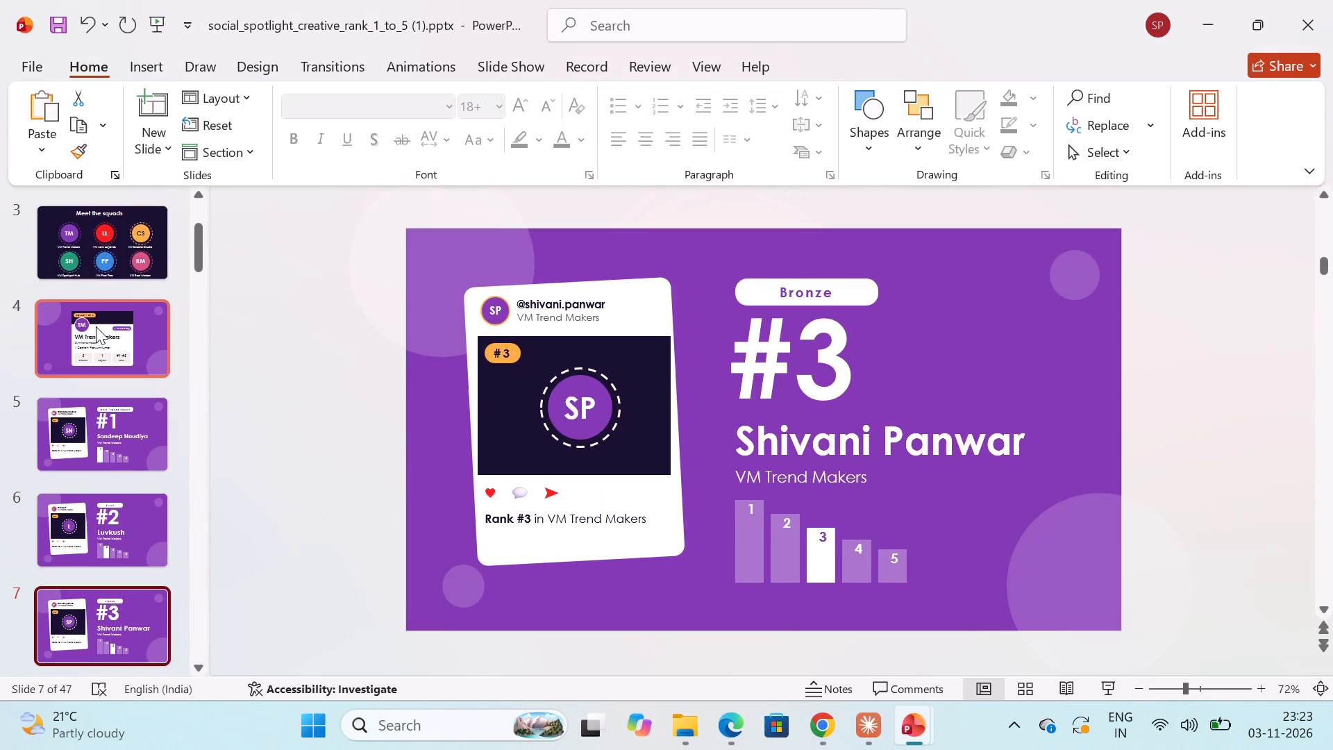
{"action": "key", "text": "Down"}
{"action": "key", "text": "Up"}
{"action": "key", "text": "Down"}
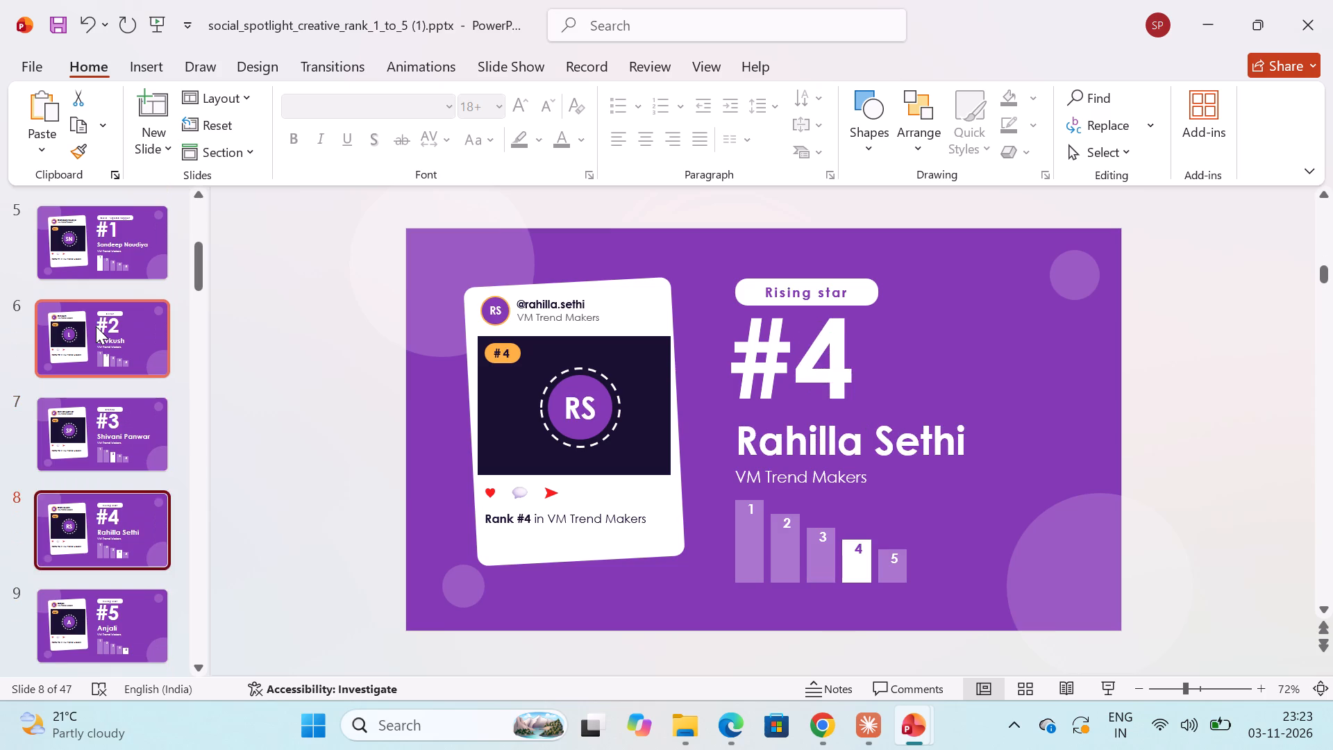
{"action": "key", "text": "Down"}
{"action": "key", "text": "Down"}
{"action": "key", "text": "Up"}
{"action": "key", "text": "Down"}
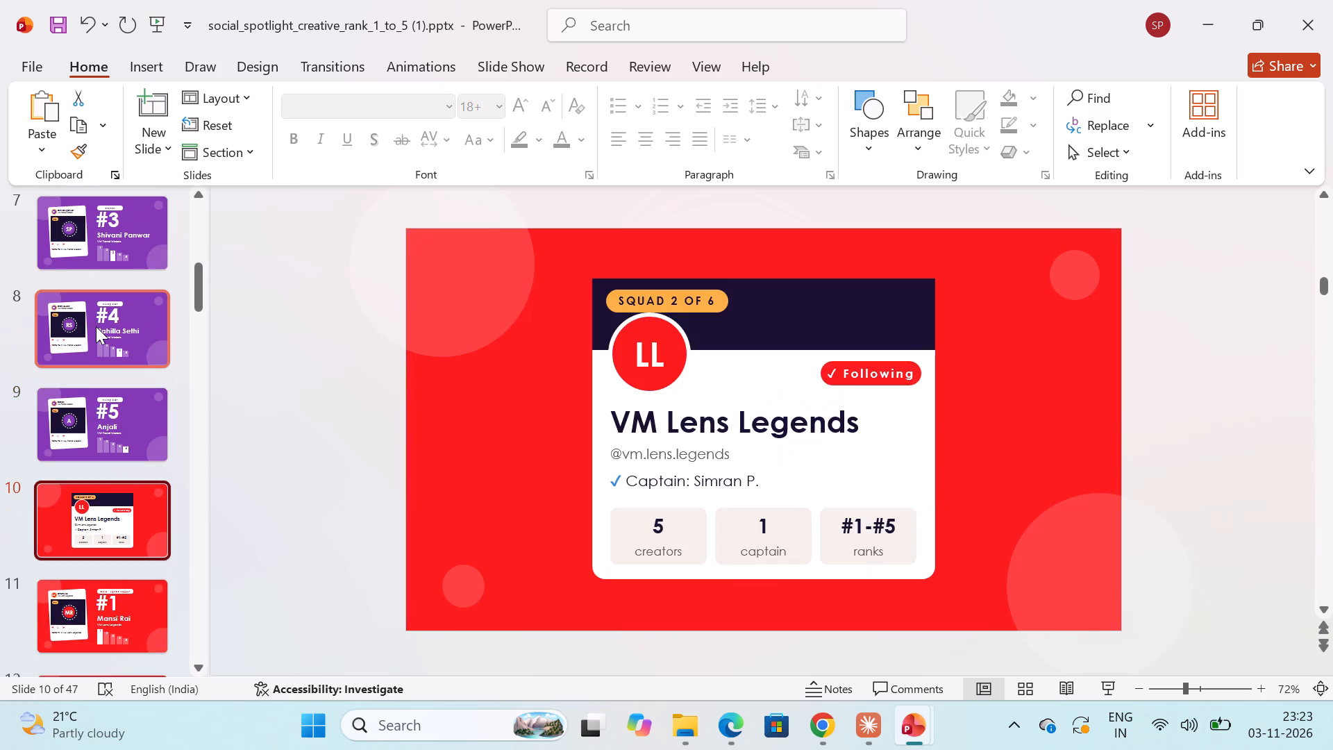
{"action": "key", "text": "Down"}
{"action": "key", "text": "Down"}
{"action": "key", "text": "Down"}
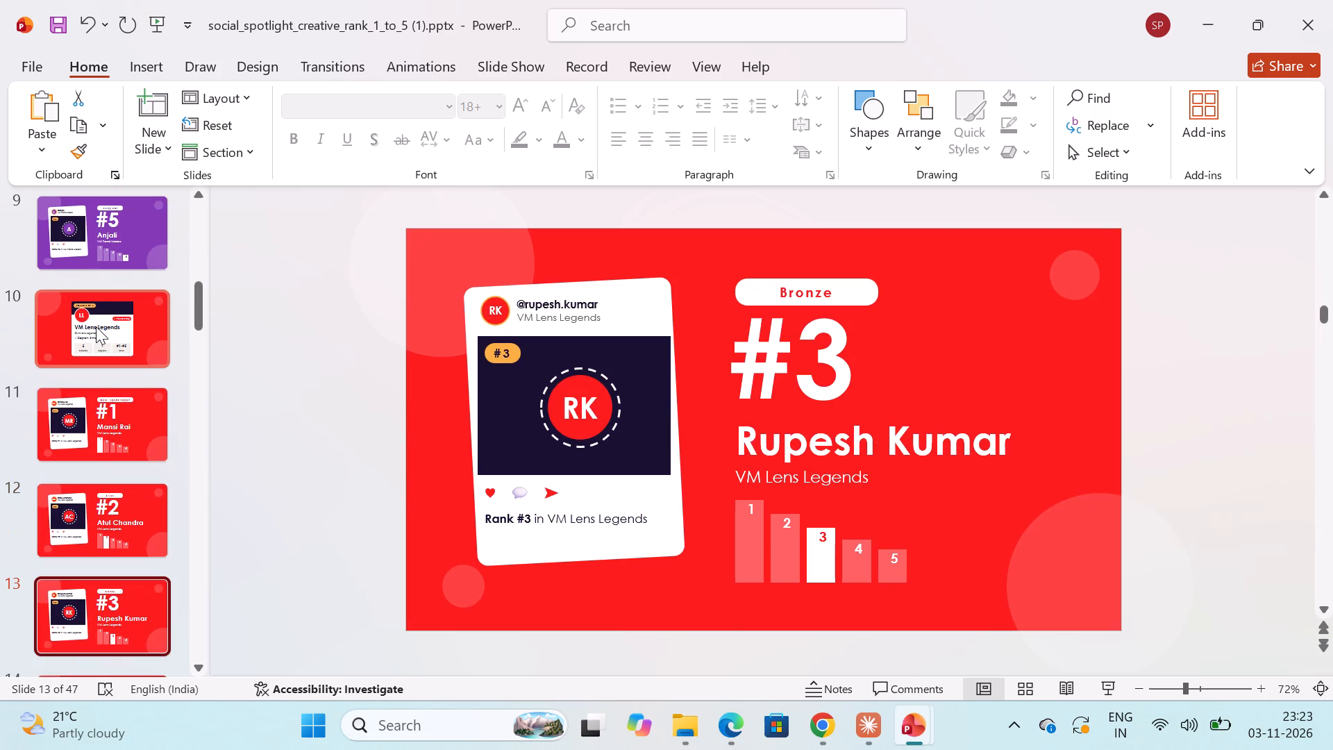
{"action": "key", "text": "Down"}
{"action": "key", "text": "Down"}
{"action": "key", "text": "Down"}
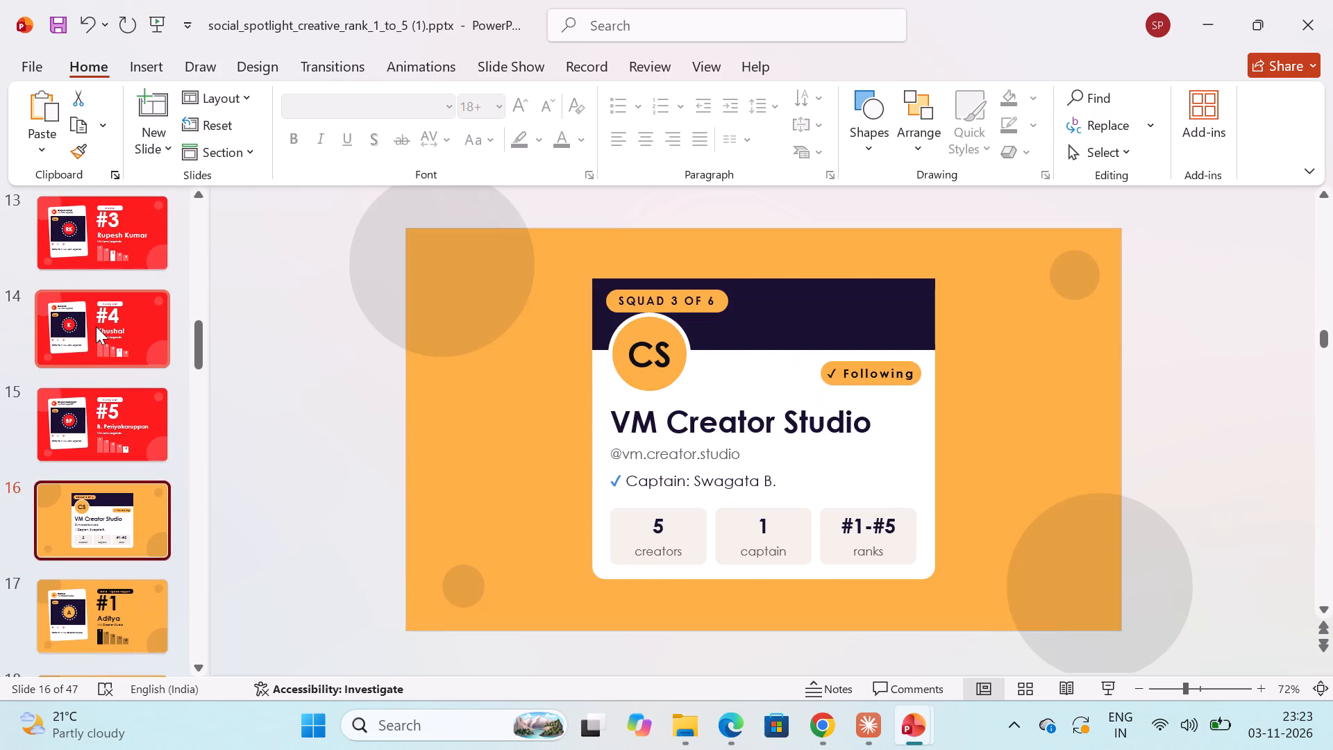
{"action": "key", "text": "Down"}
{"action": "key", "text": "Down"}
{"action": "key", "text": "Down"}
{"action": "key", "text": "Down"}
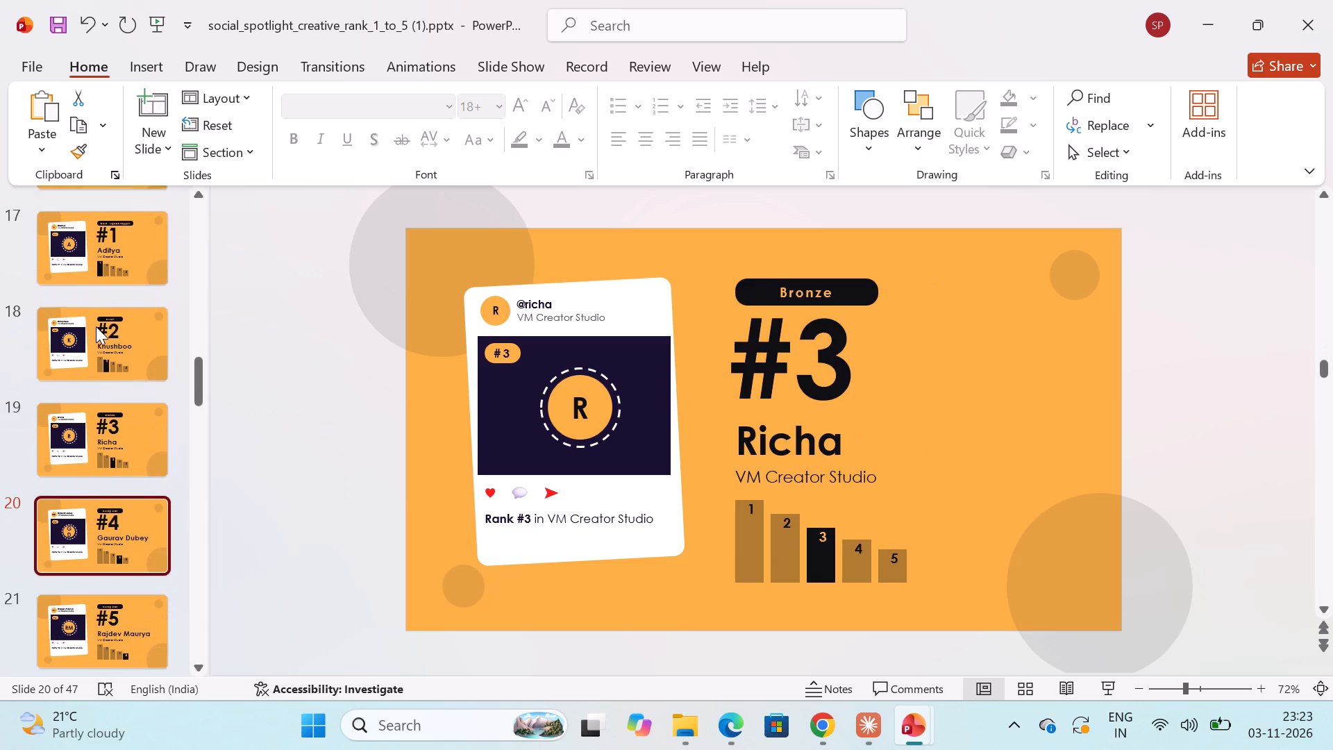
Reduce the "GD" initials in the large avatar circle on slide 20 to font size 28.
{"action": "left_click", "coordinate": [582, 410]}
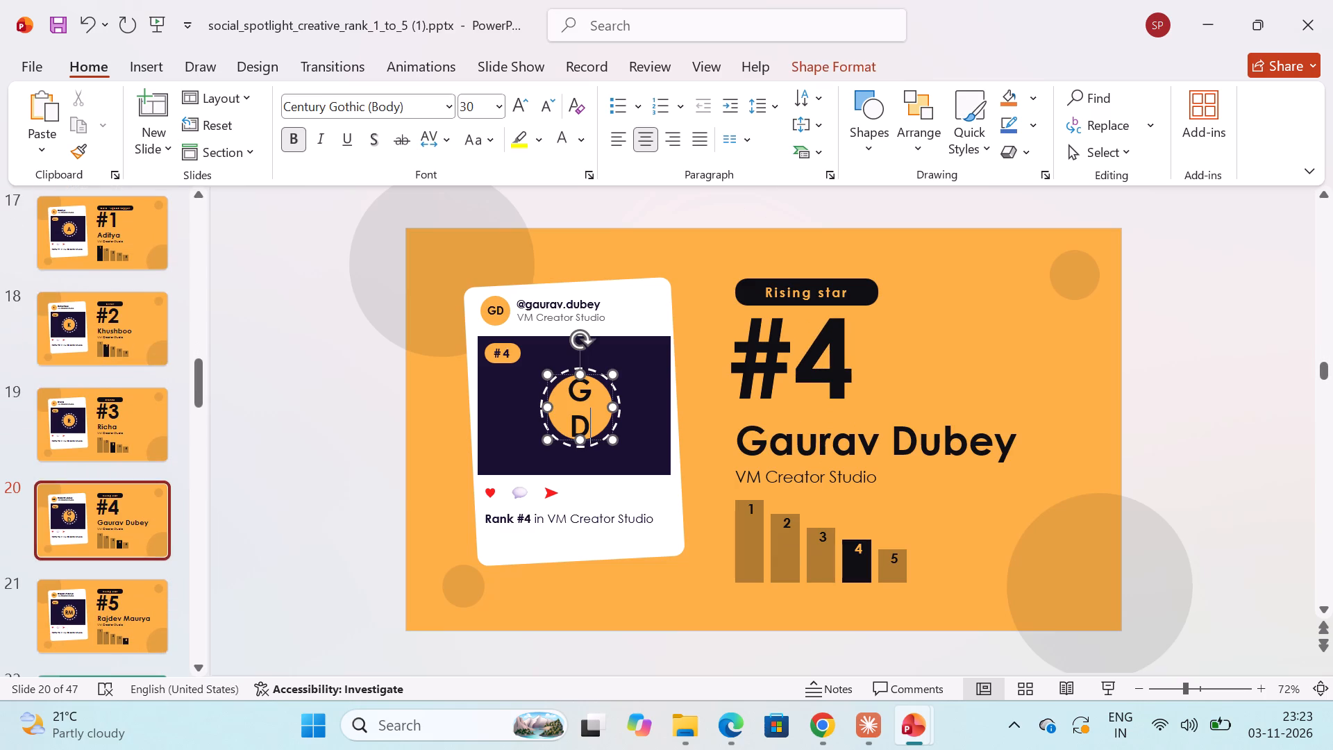
{"action": "left_click", "coordinate": [597, 434]}
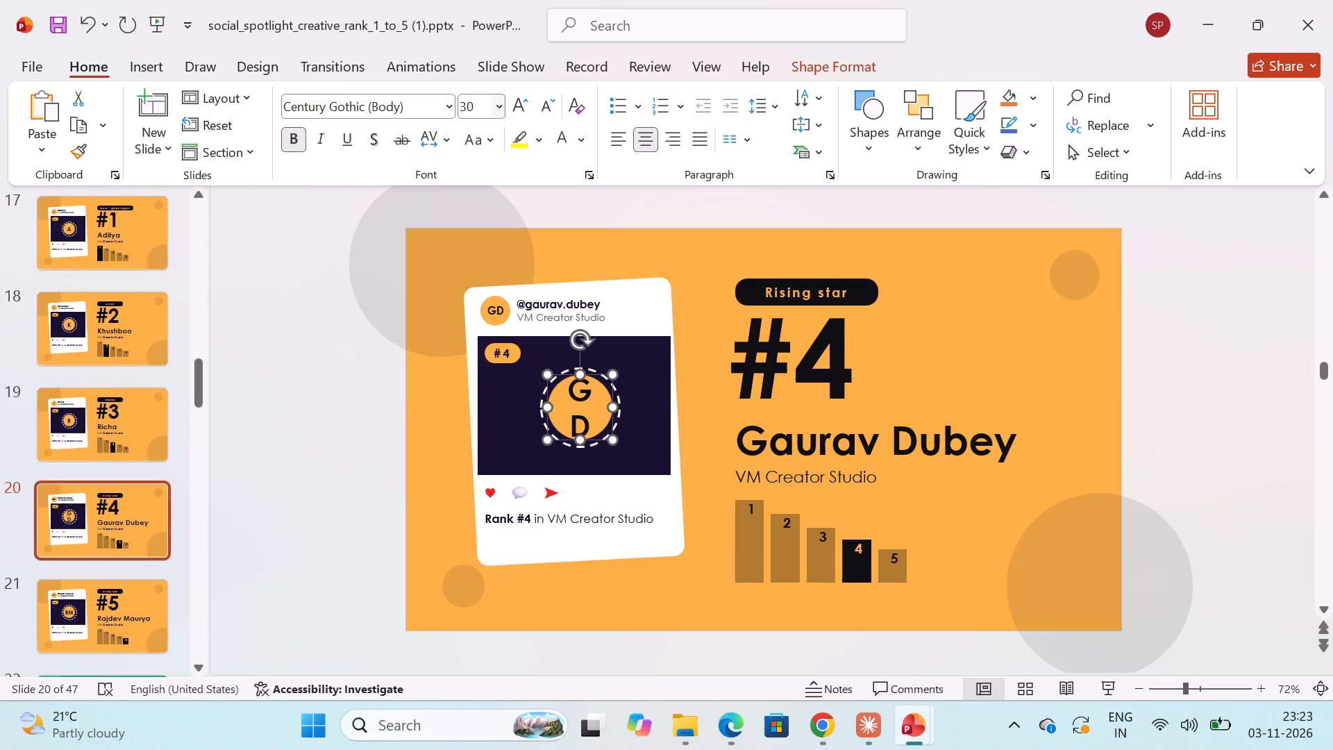
{"action": "left_click", "coordinate": [549, 112]}
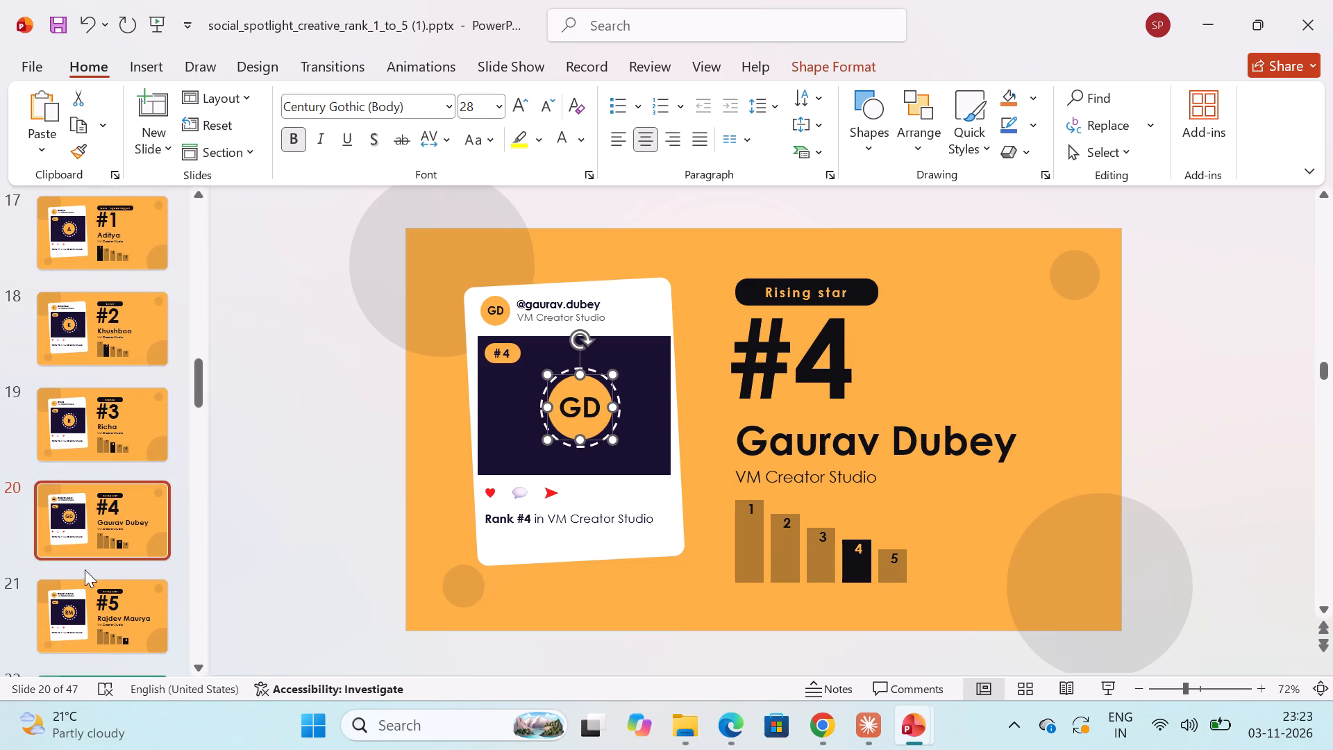
Check the slides after slide 20 and reduce the "DM" initials in the large avatar circle on slide 26 to font size 28.
{"action": "left_click", "coordinate": [128, 602]}
{"action": "key", "text": "Down"}
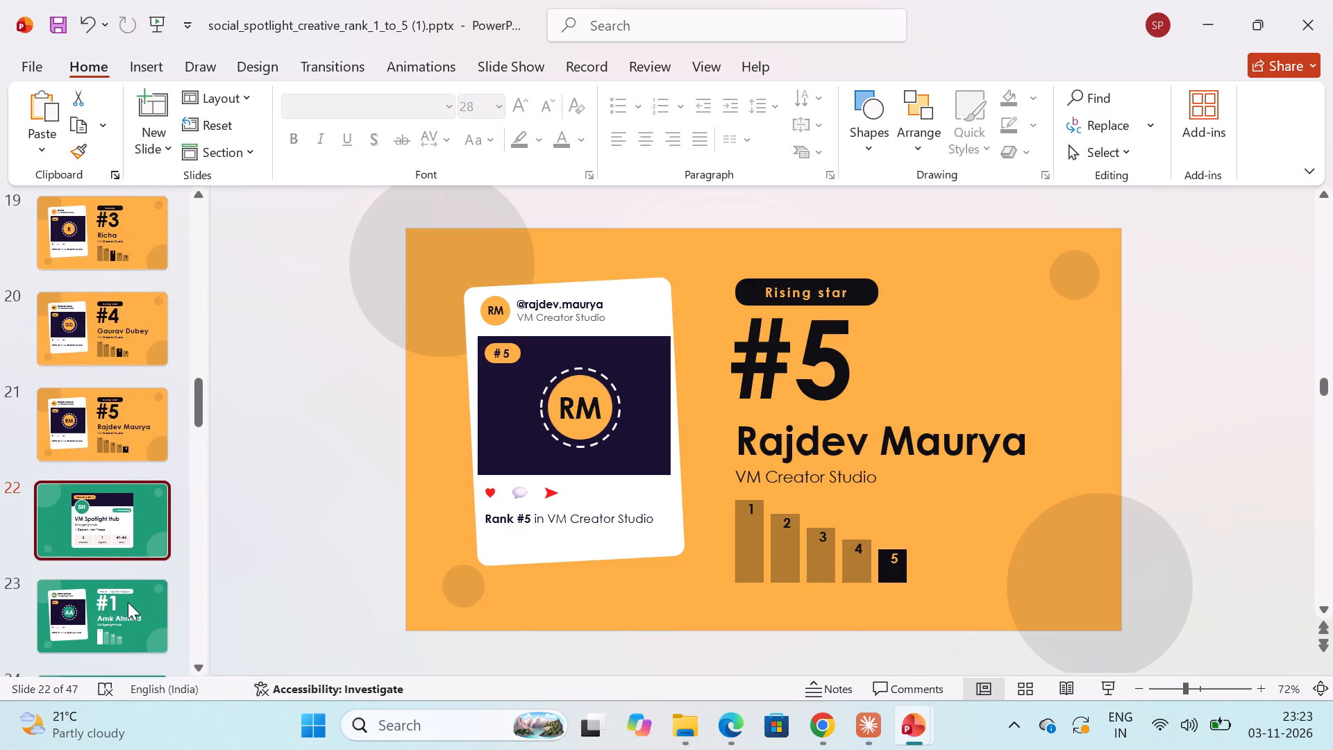
{"action": "key", "text": "Down"}
{"action": "key", "text": "Down"}
{"action": "key", "text": "Down"}
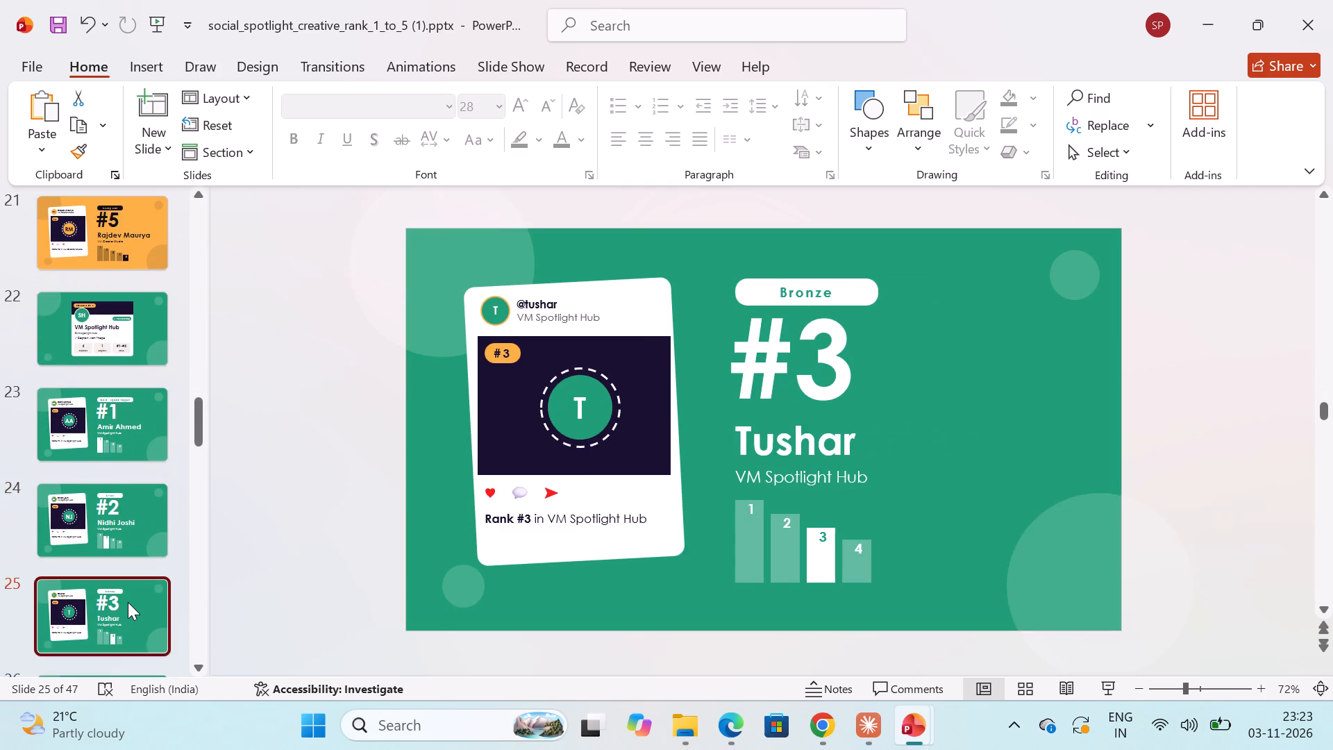
{"action": "key", "text": "Down"}
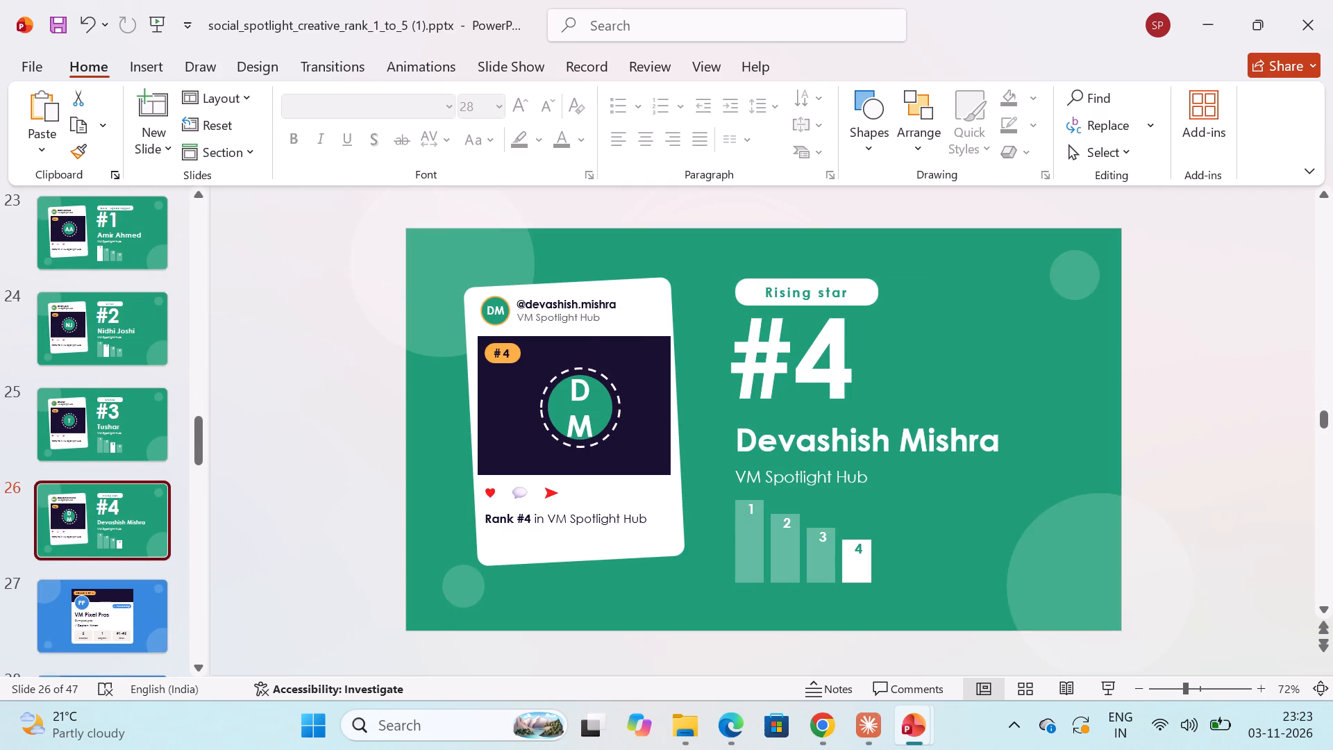
{"action": "left_click", "coordinate": [582, 410]}
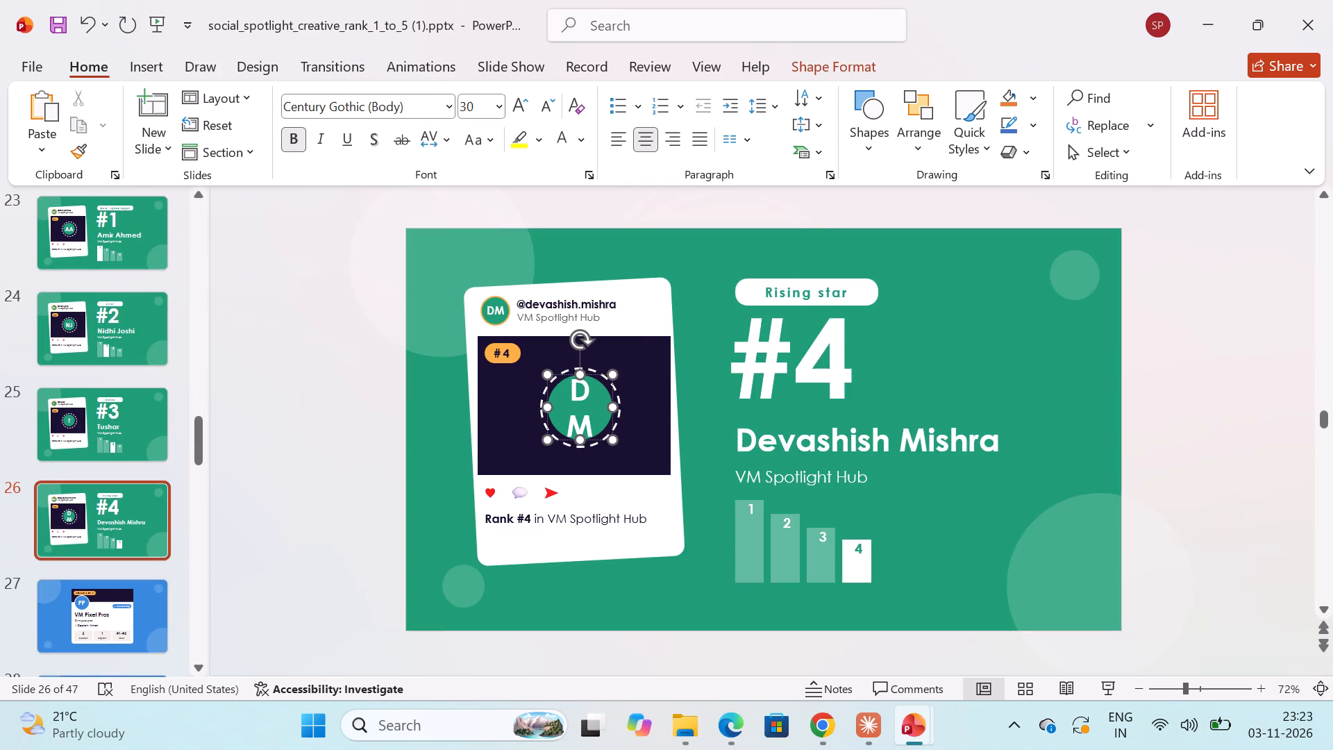
{"action": "left_click", "coordinate": [548, 101]}
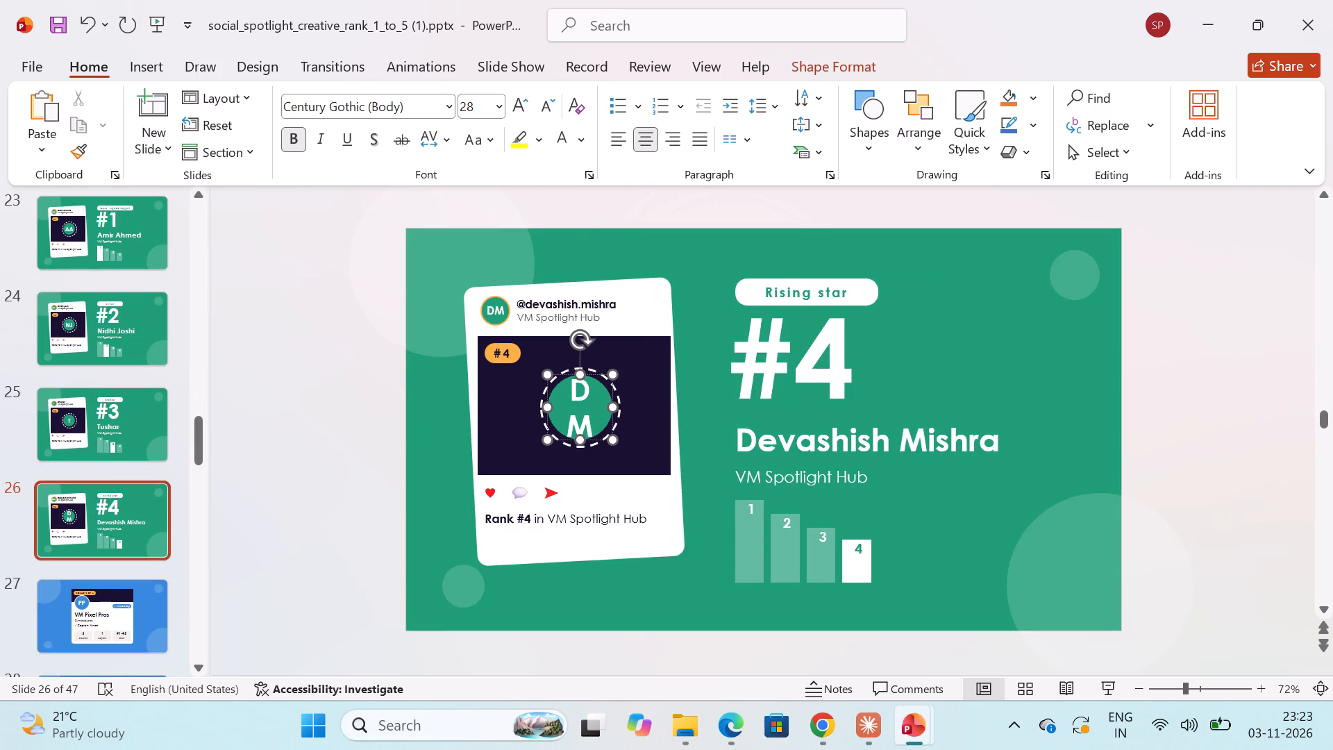
{"action": "left_click", "coordinate": [601, 437]}
{"action": "left_click", "coordinate": [588, 392]}
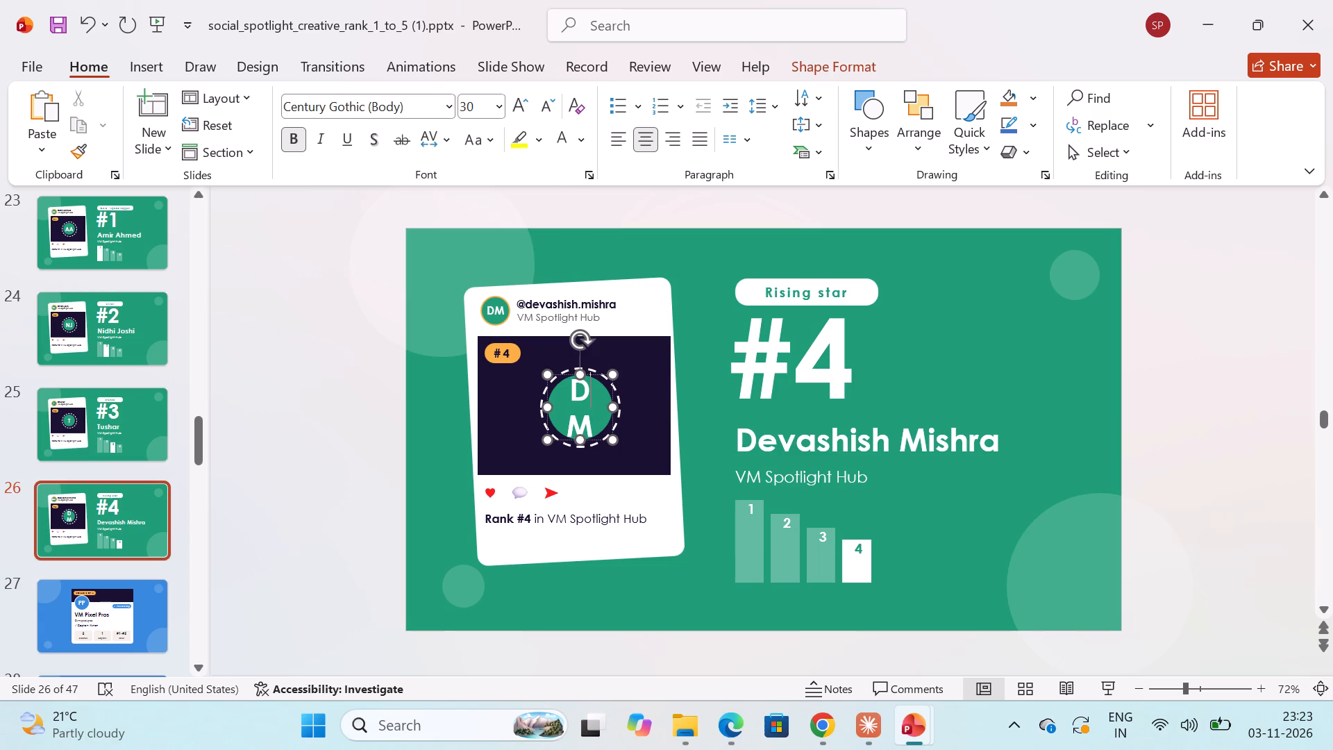
{"action": "left_click", "coordinate": [598, 376]}
{"action": "left_click", "coordinate": [555, 104]}
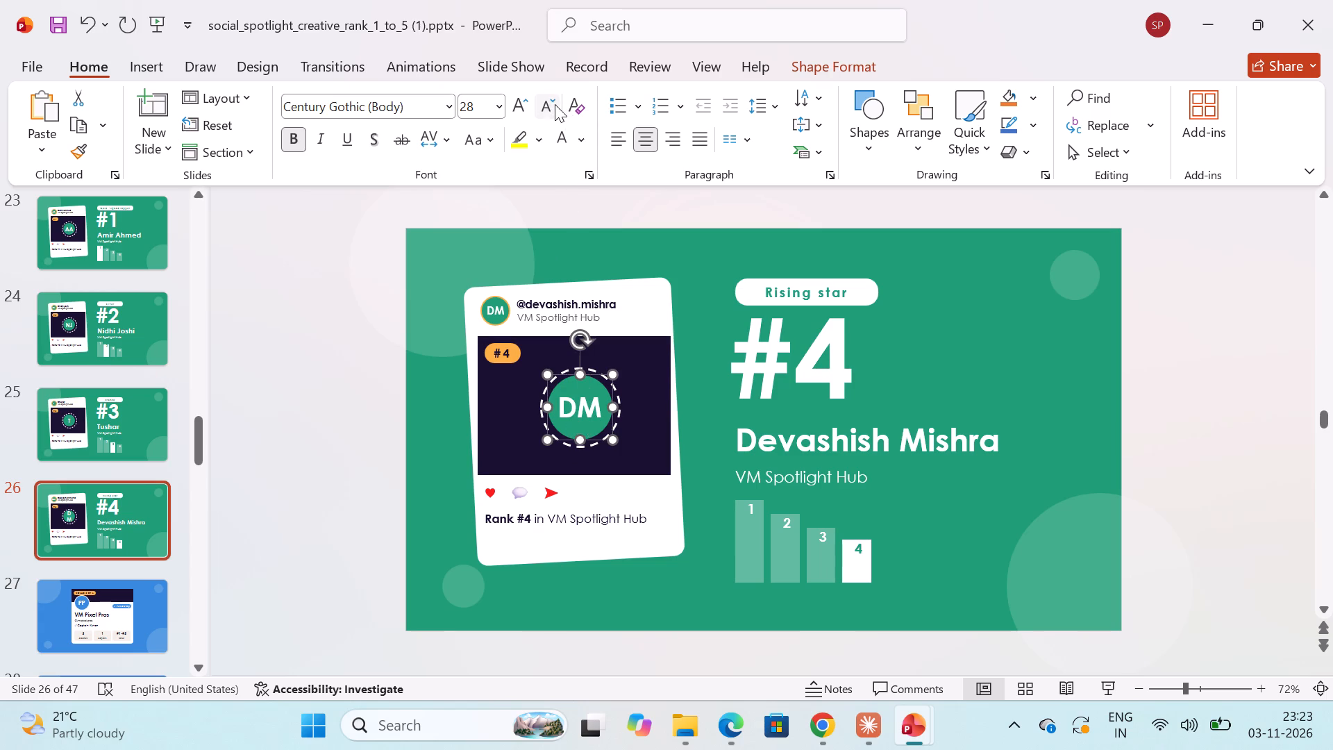
Examine slides 27 to 47 one by one, checking the avatar initials and text layout through to the "Keep creating. Keep trending." closing slide.
{"action": "left_click", "coordinate": [96, 624]}
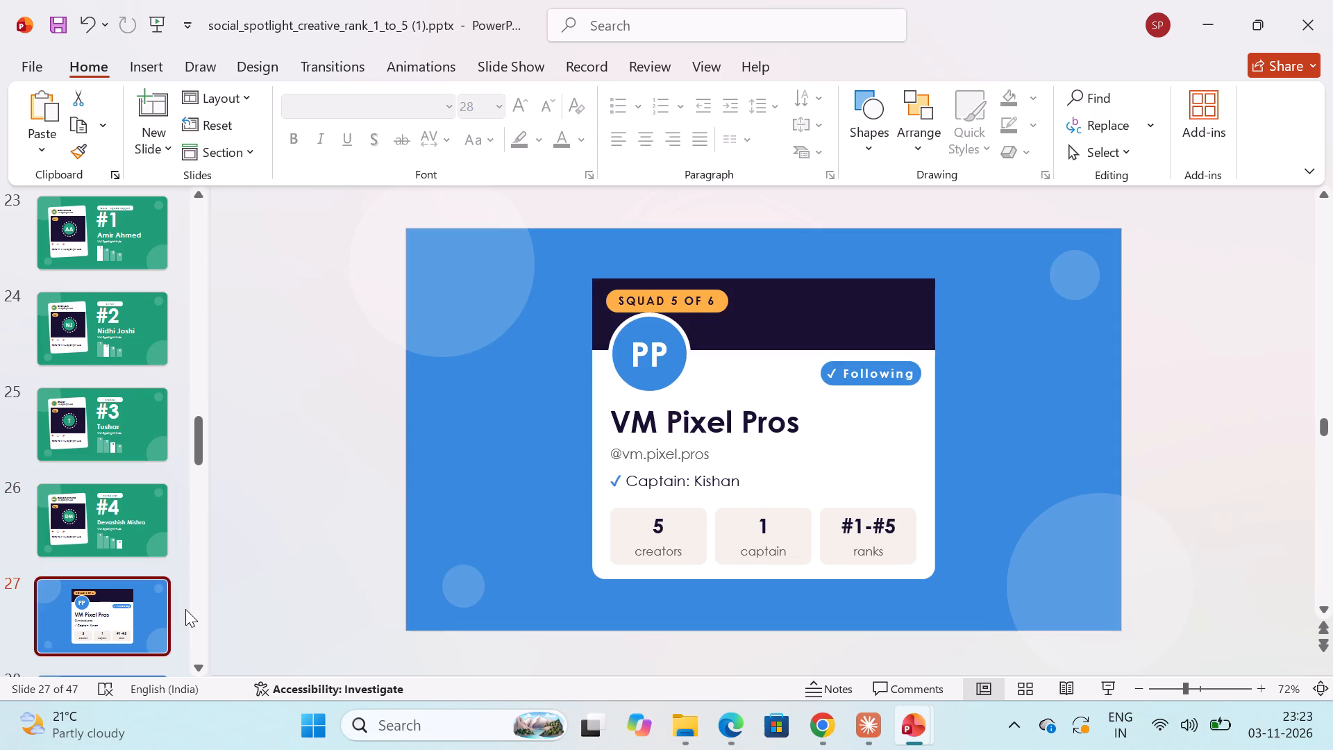
{"action": "key", "text": "Down"}
{"action": "key", "text": "Down"}
{"action": "key", "text": "Down"}
{"action": "key", "text": "Down"}
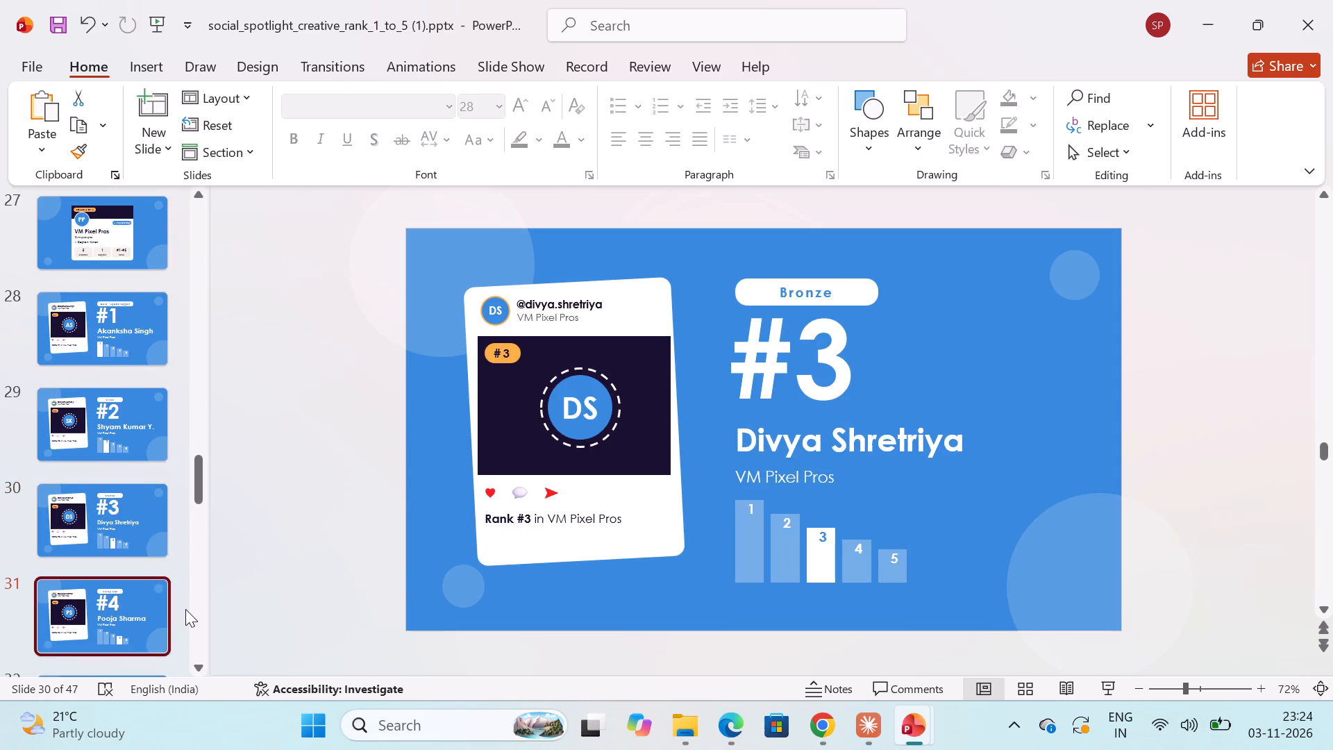
{"action": "key", "text": "Down"}
{"action": "key", "text": "Down"}
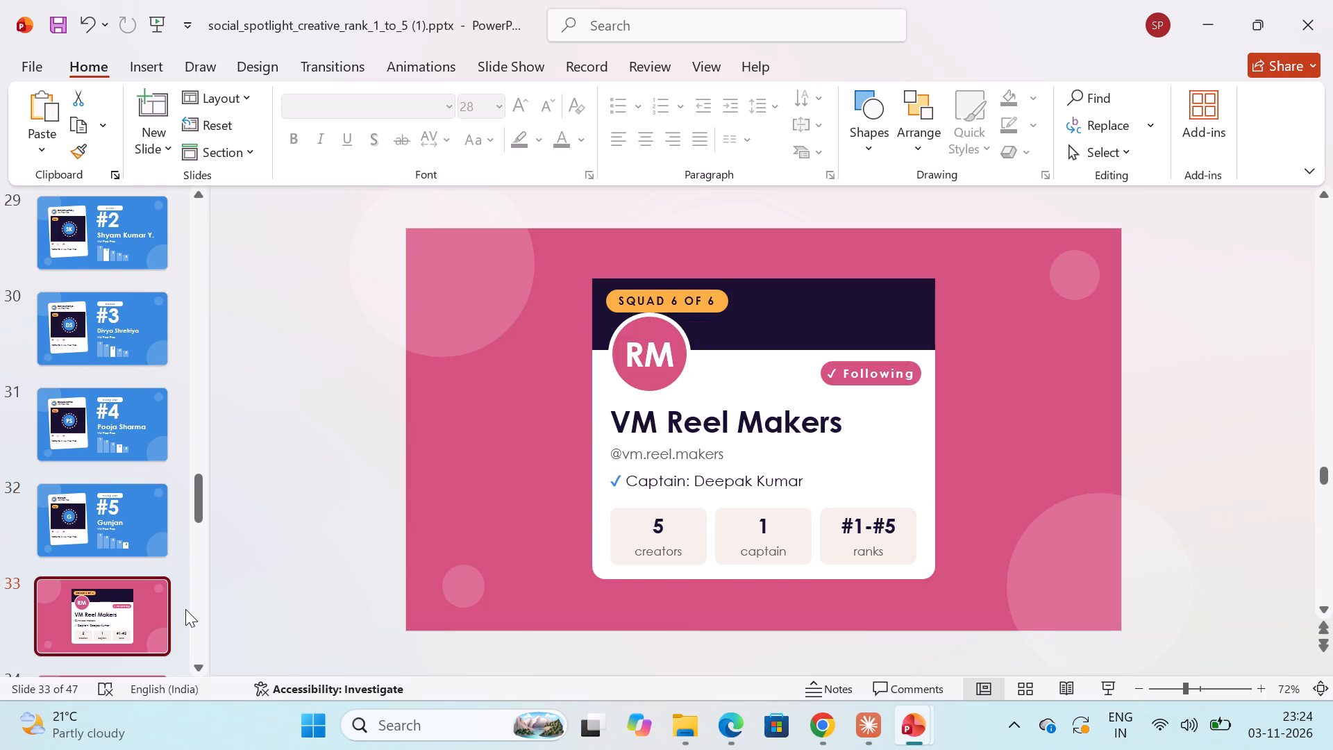
{"action": "key", "text": "Down"}
{"action": "key", "text": "Down"}
{"action": "key", "text": "Down"}
{"action": "key", "text": "Down"}
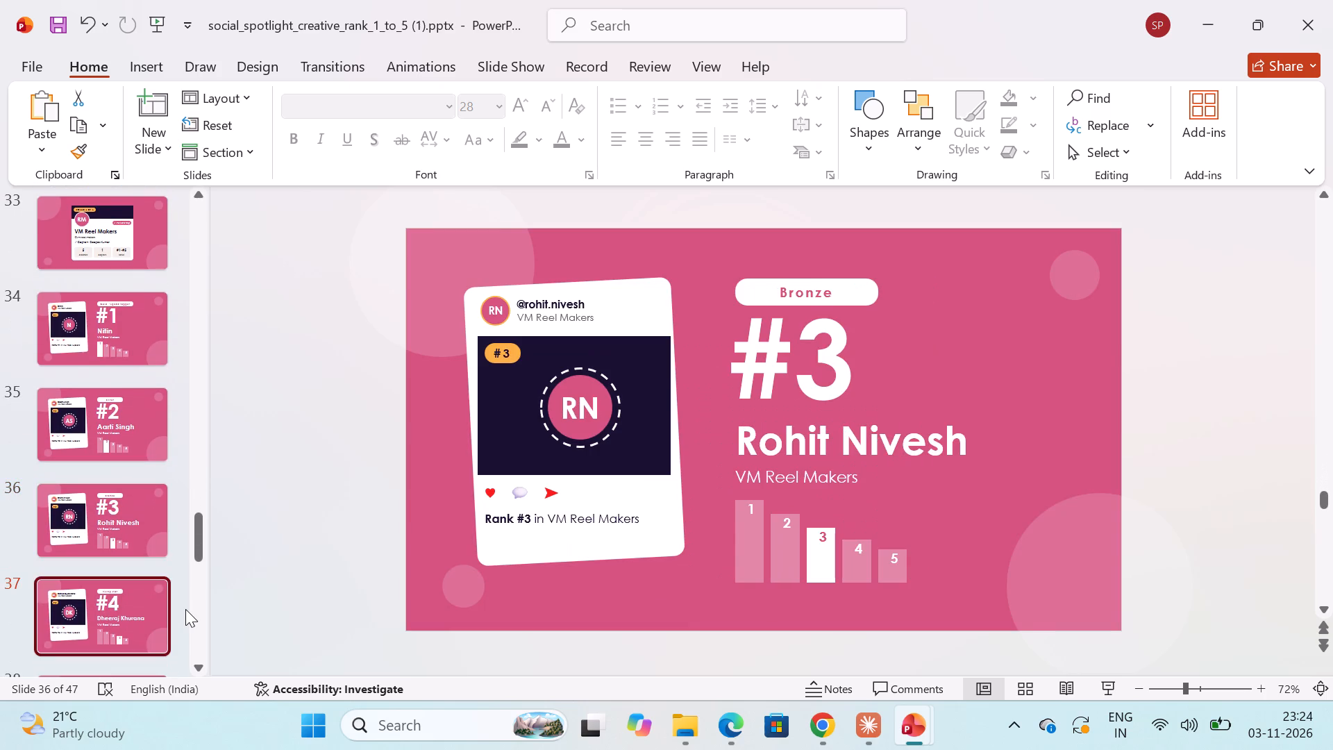
{"action": "key", "text": "Down"}
{"action": "key", "text": "Down"}
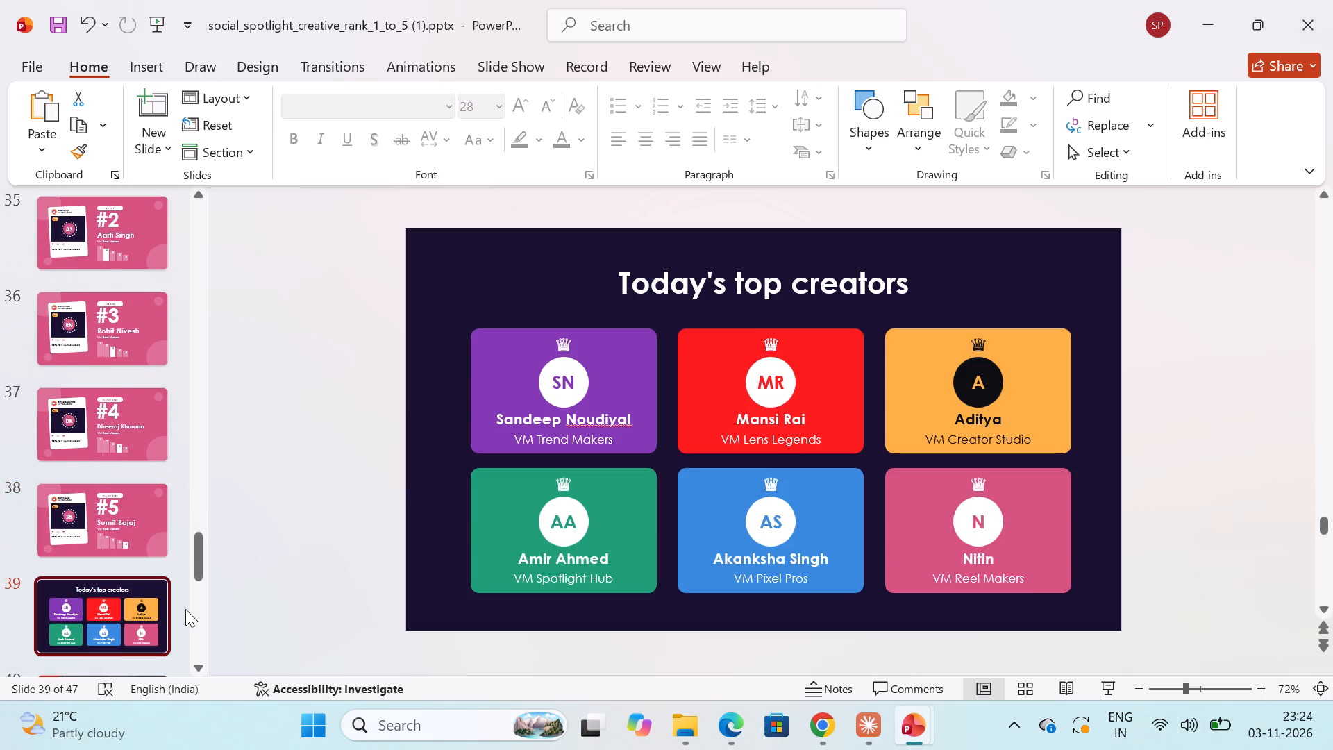
{"action": "key", "text": "Down"}
{"action": "key", "text": "Down"}
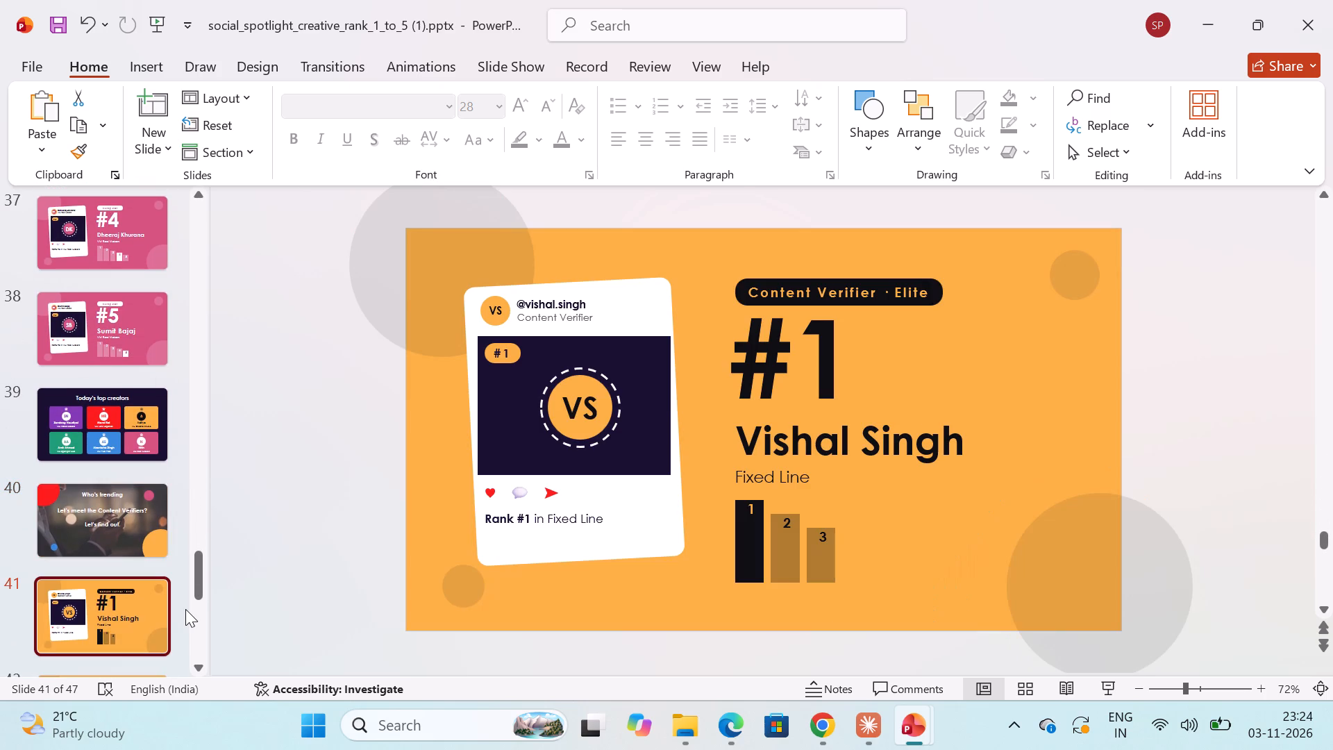
{"action": "key", "text": "Down"}
{"action": "key", "text": "Down"}
{"action": "key", "text": "Down"}
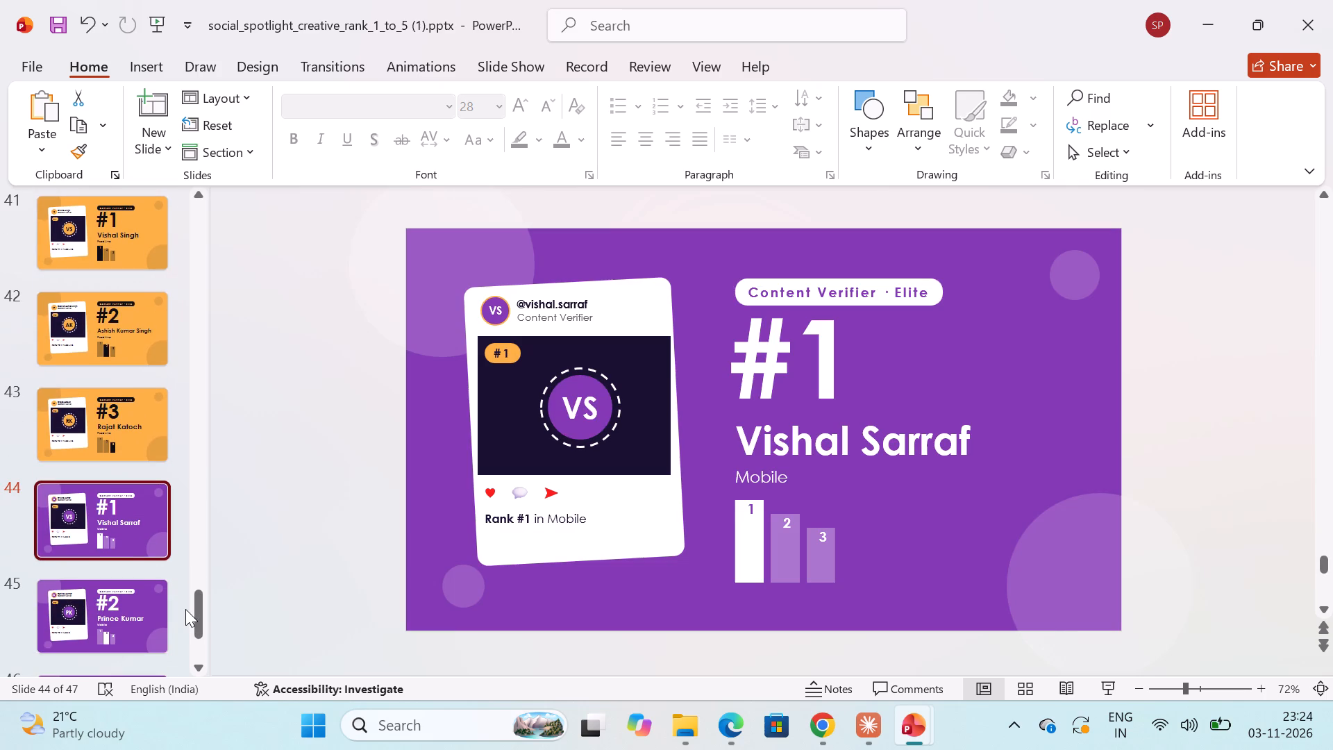
{"action": "key", "text": "Down"}
{"action": "key", "text": "Down"}
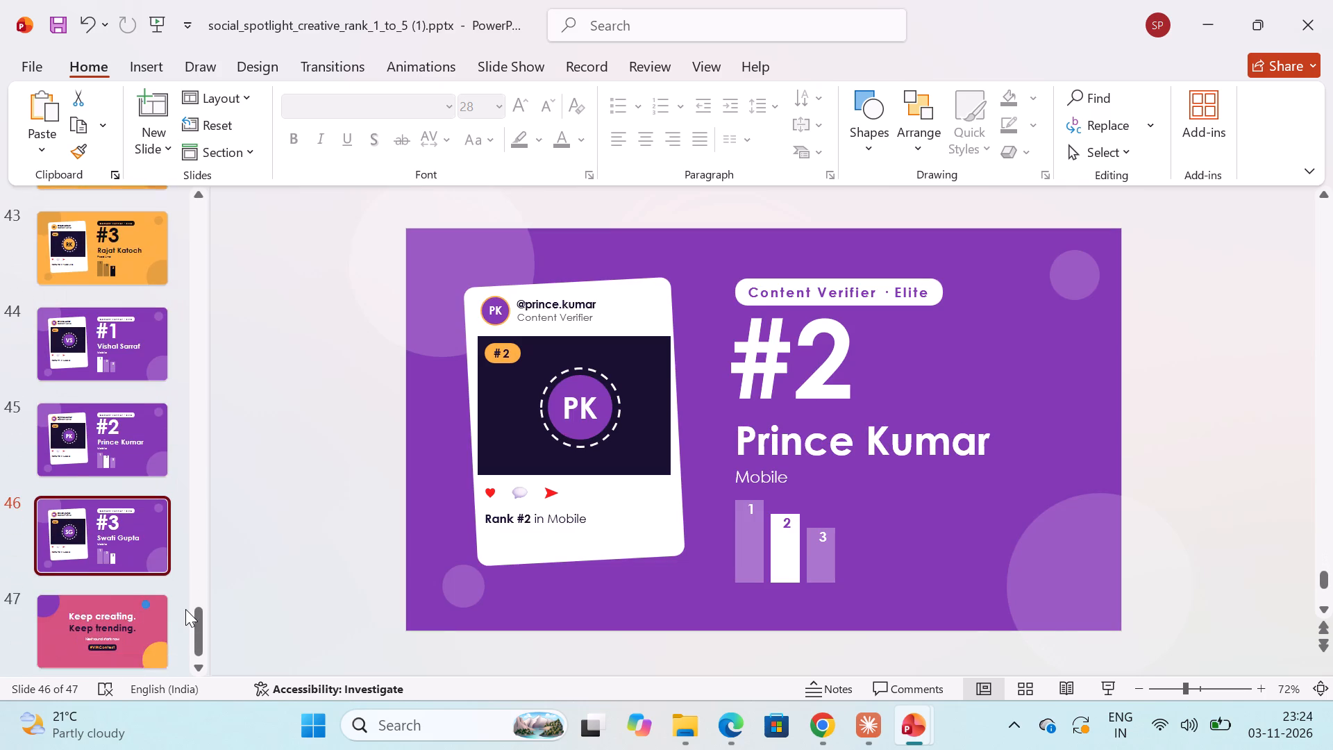
{"action": "key", "text": "Down"}
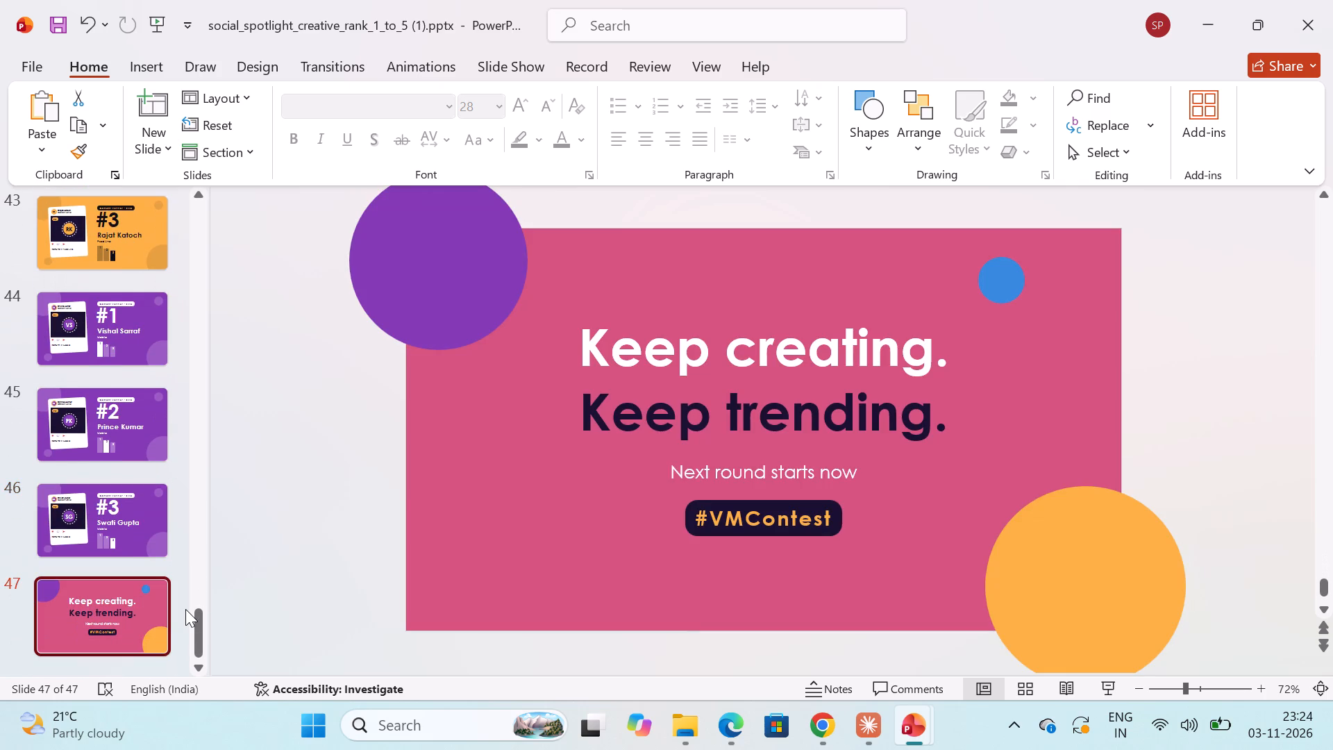
{"action": "key", "text": "Up"}
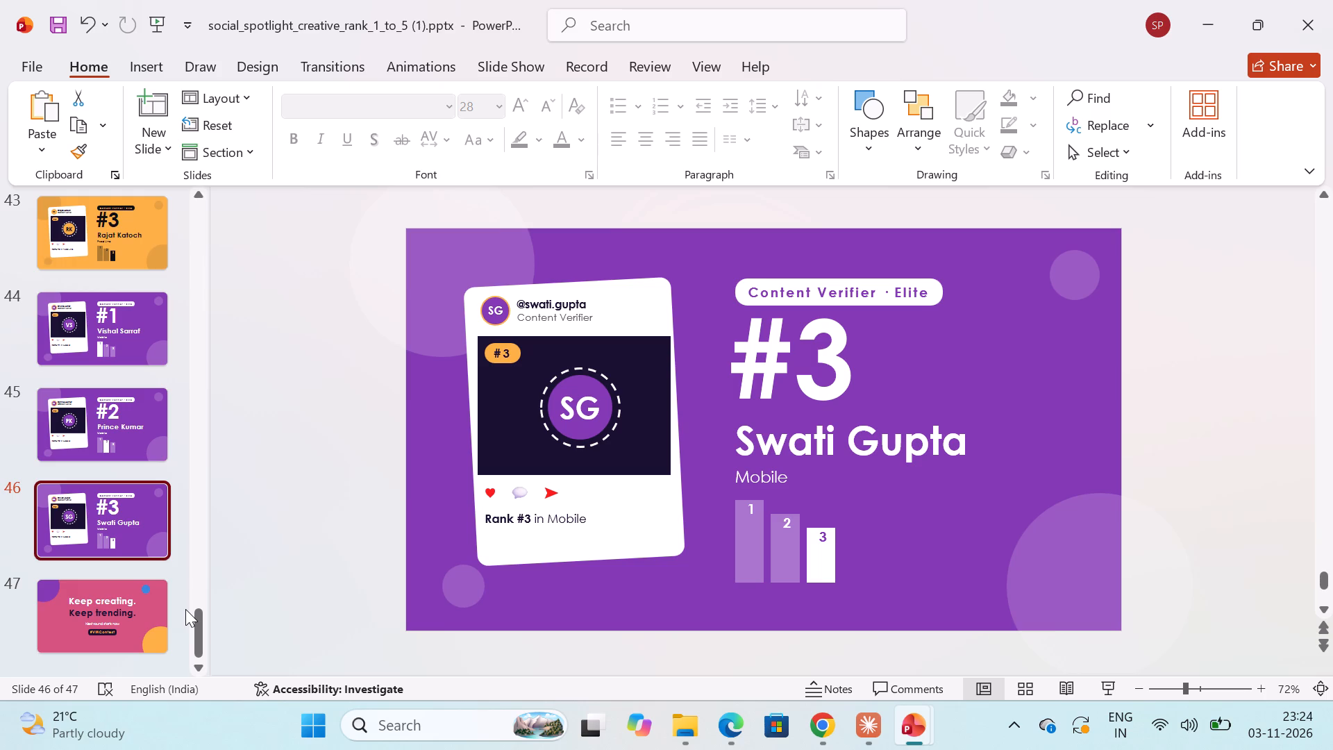
Return to the start of the deck and recheck the opening slides, from the title slide through "Meet the squads".
{"action": "scroll", "coordinate": [223, 268], "scroll_direction": "up", "scroll_amount": 5}
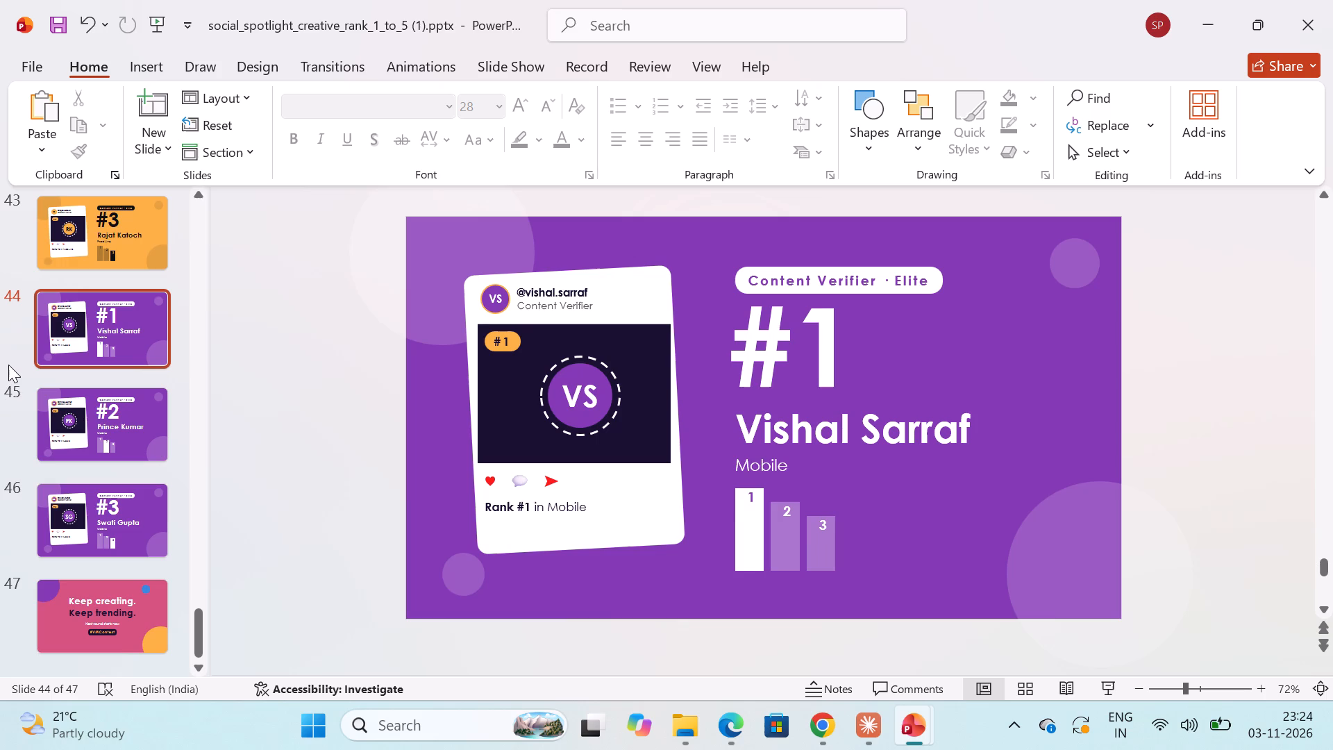
{"action": "left_click", "coordinate": [206, 624]}
{"action": "left_click_drag", "start_coordinate": [194, 627], "coordinate": [209, 401]}
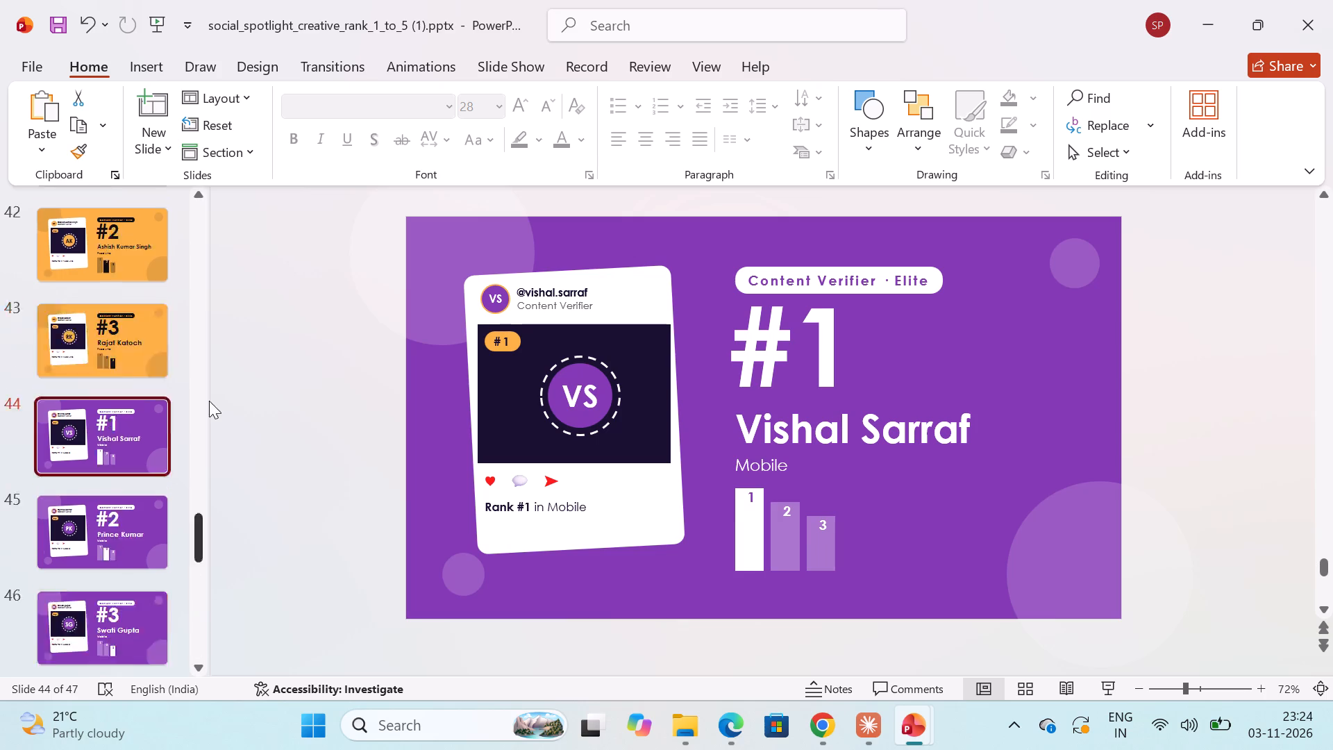
{"action": "left_click_drag", "start_coordinate": [209, 401], "coordinate": [207, 90]}
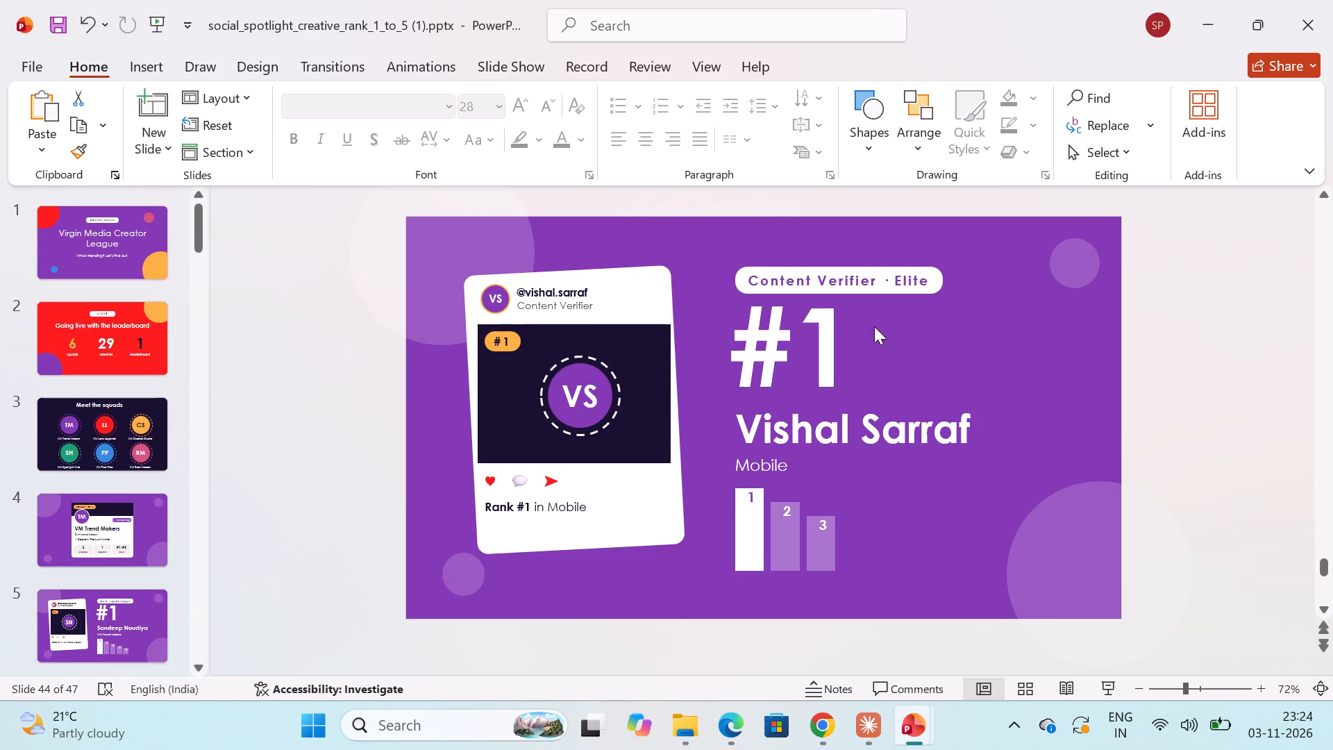
{"action": "left_click", "coordinate": [88, 223]}
{"action": "left_click", "coordinate": [111, 347]}
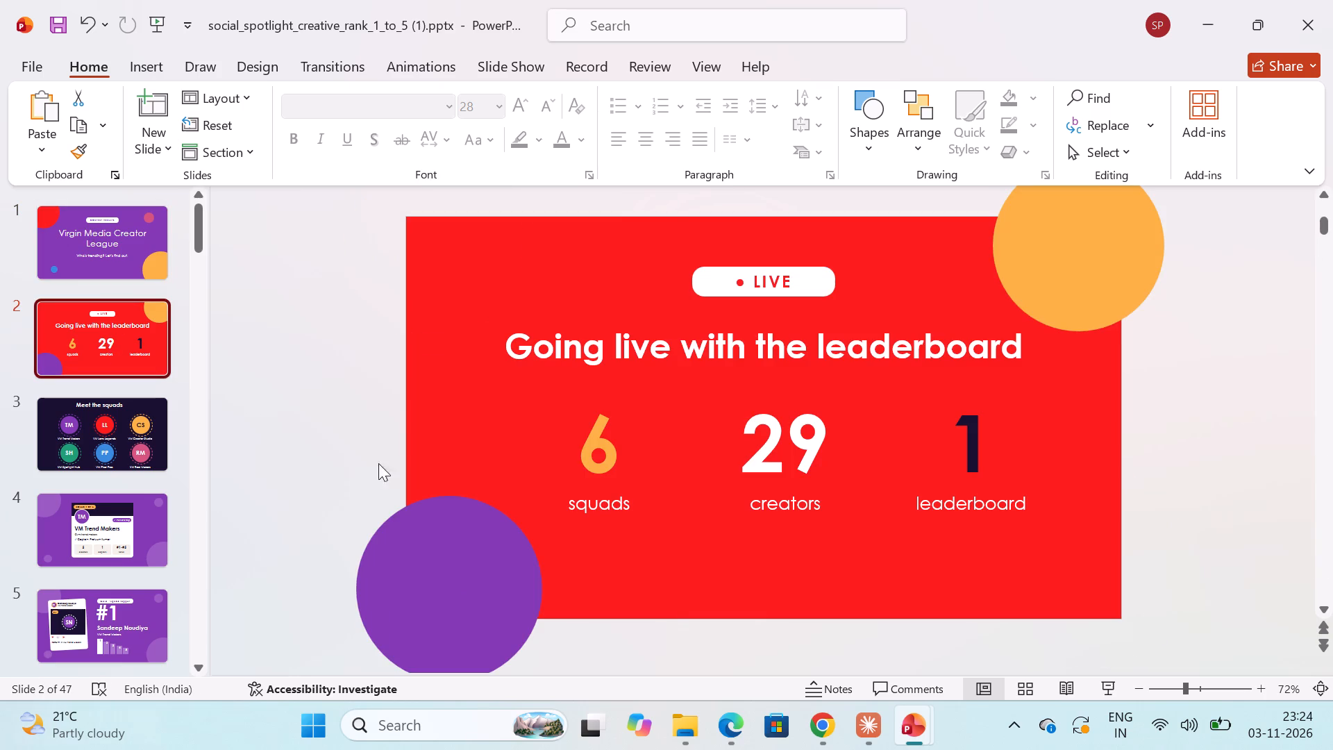
{"action": "left_click", "coordinate": [97, 449]}
{"action": "left_click", "coordinate": [112, 549]}
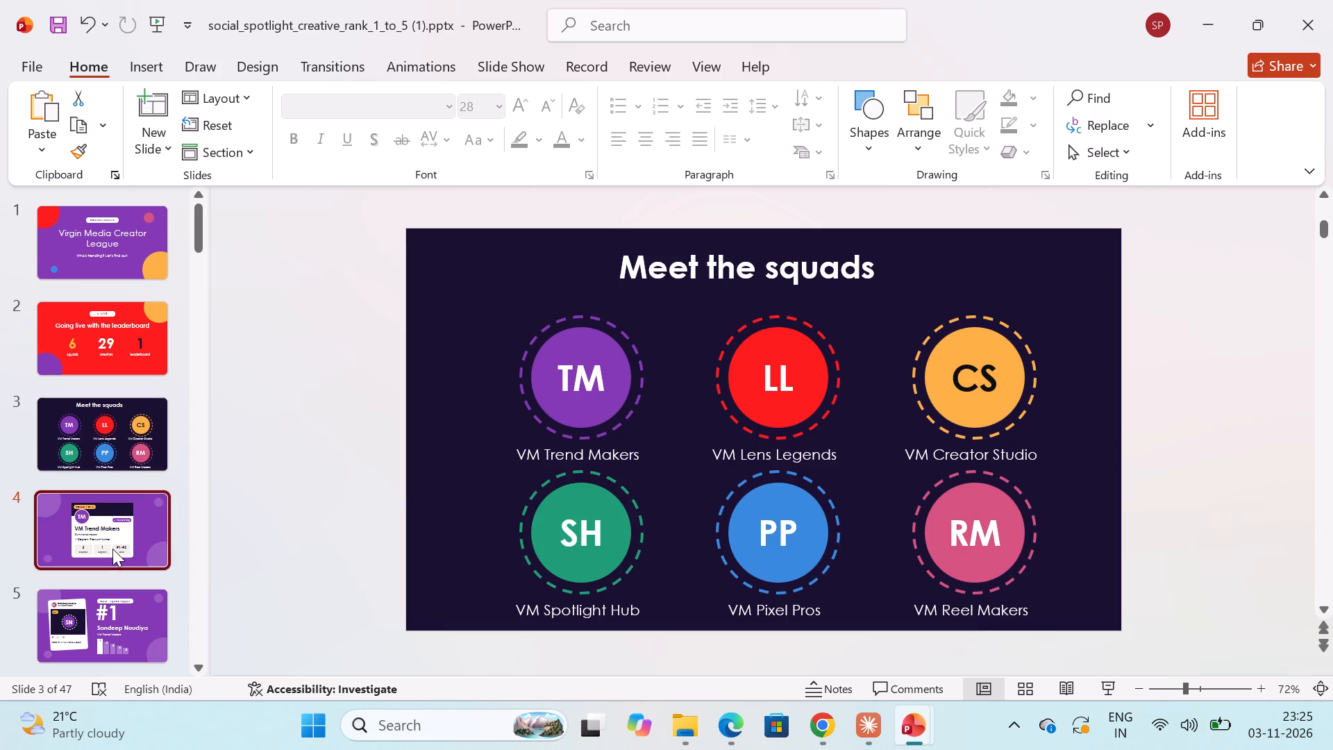
Add the final letter "l" to the surname in the large creator name on slide 5, VM Trend Makers' rank #1.
{"action": "left_click", "coordinate": [102, 622]}
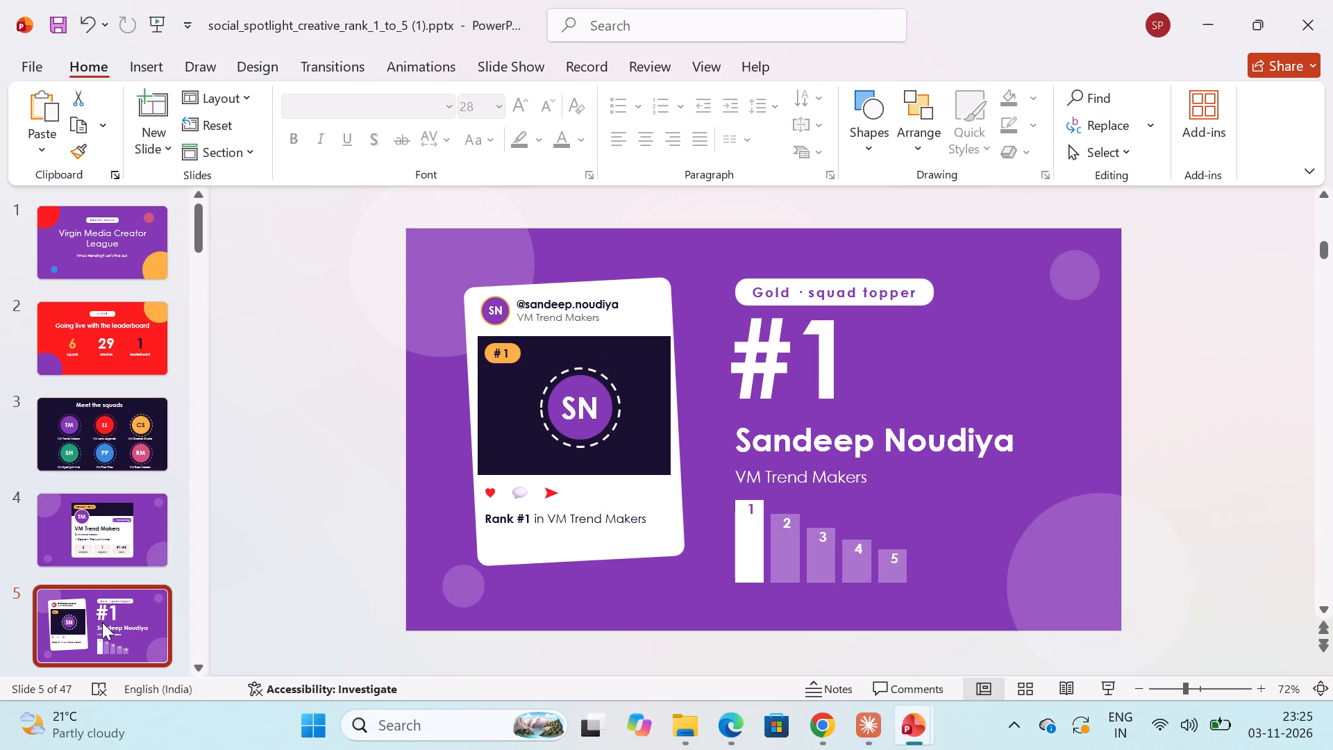
{"action": "left_click", "coordinate": [1014, 440]}
{"action": "key", "text": "l"}
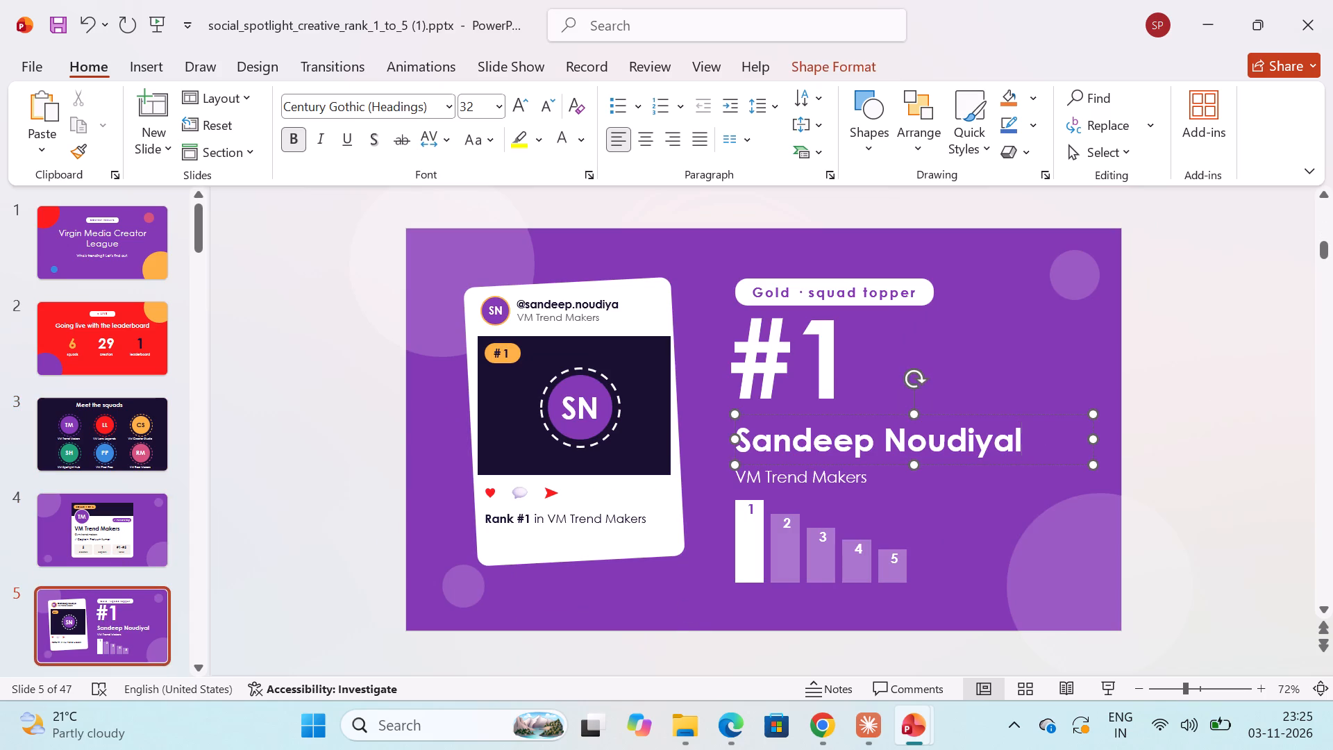
{"action": "left_click", "coordinate": [131, 558]}
Examine slides 5 to 17 one by one, rechecking creator names, handles and squad details, and go back to the VM Creator Studio slide.
{"action": "left_click", "coordinate": [131, 595]}
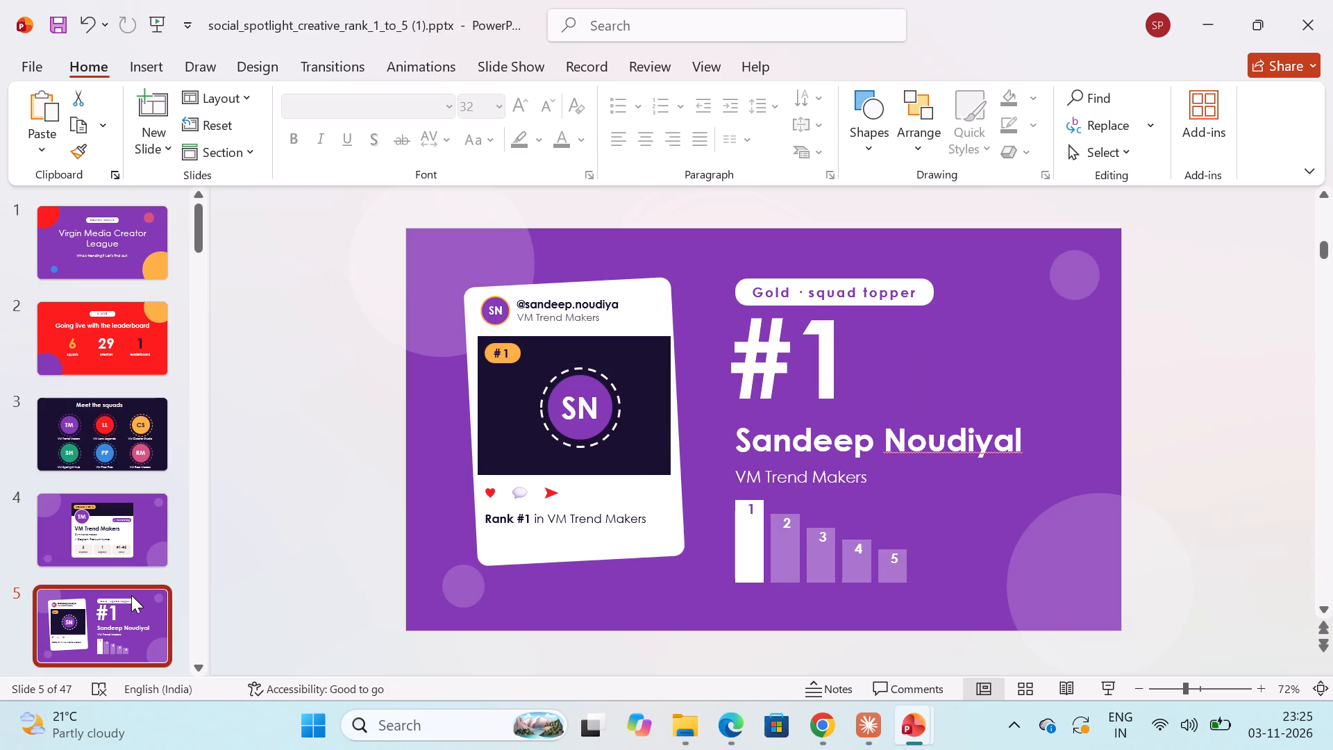
{"action": "key", "text": "Down"}
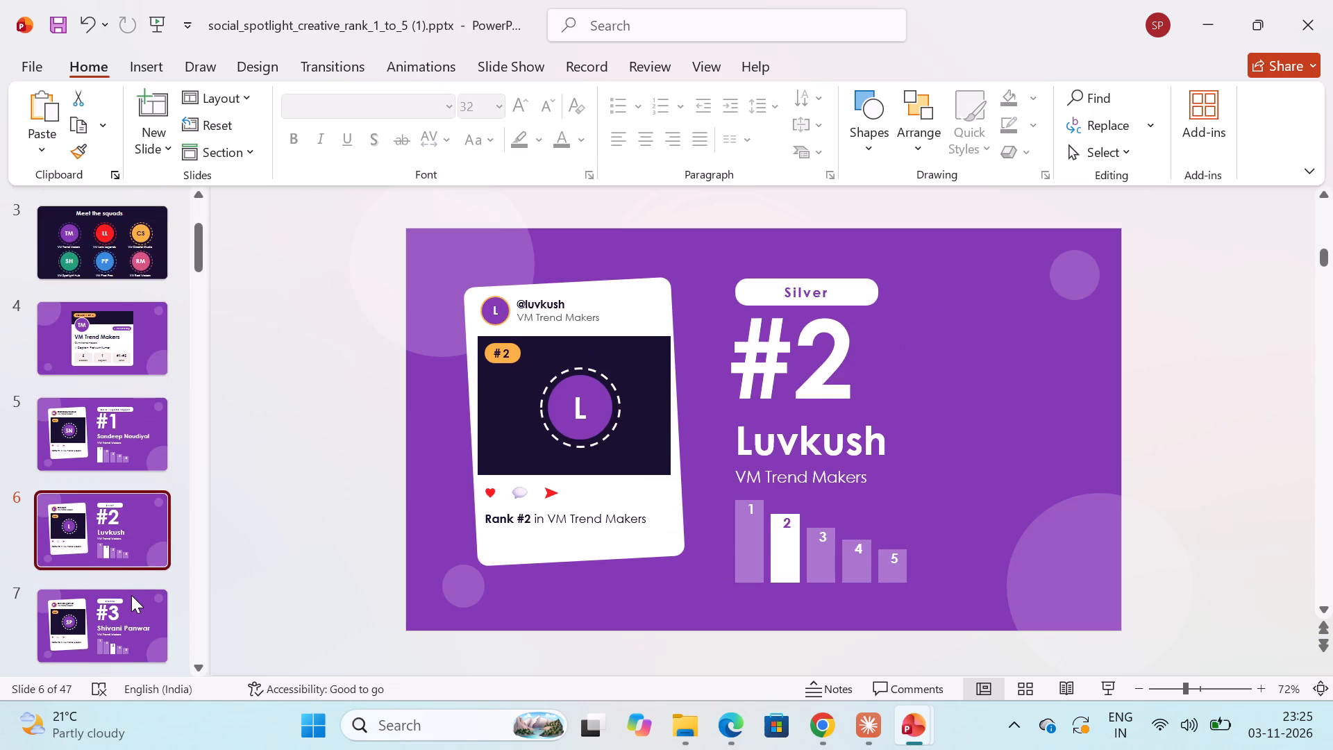
{"action": "key", "text": "Down"}
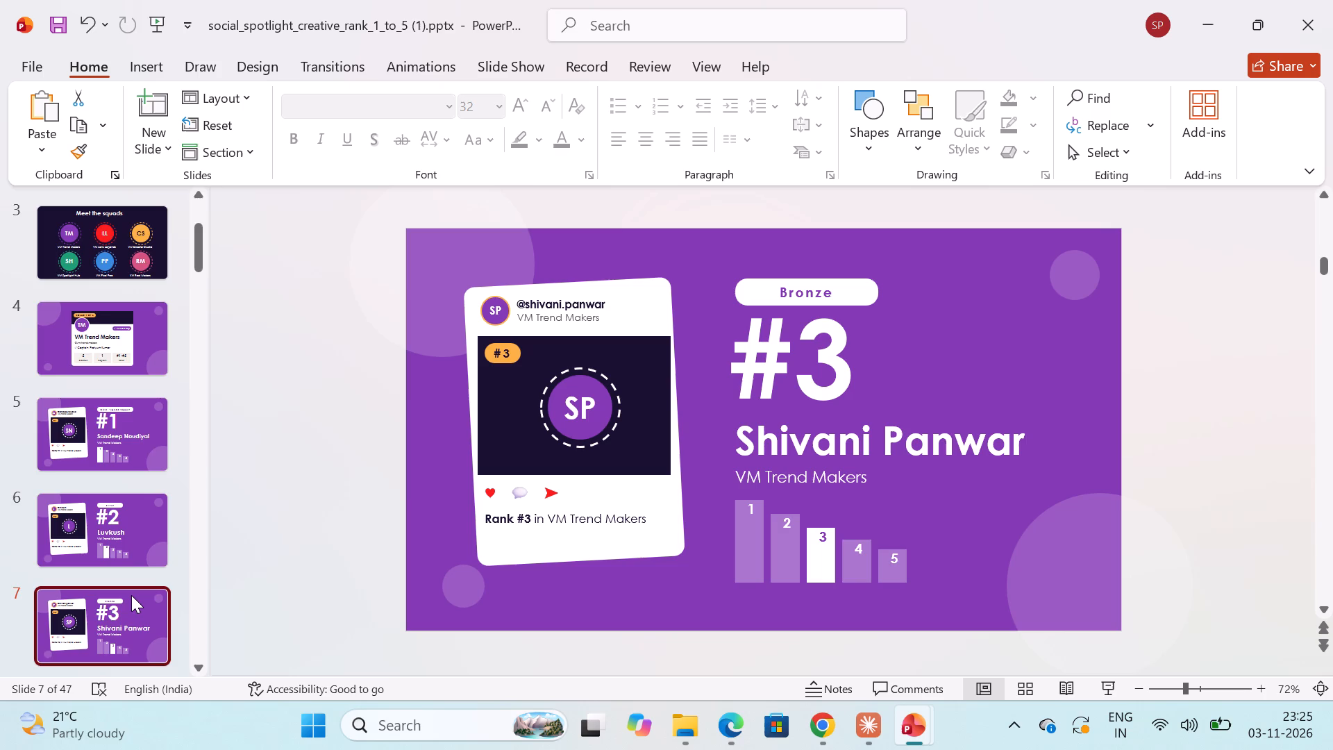
{"action": "key", "text": "Down"}
{"action": "key", "text": "Down"}
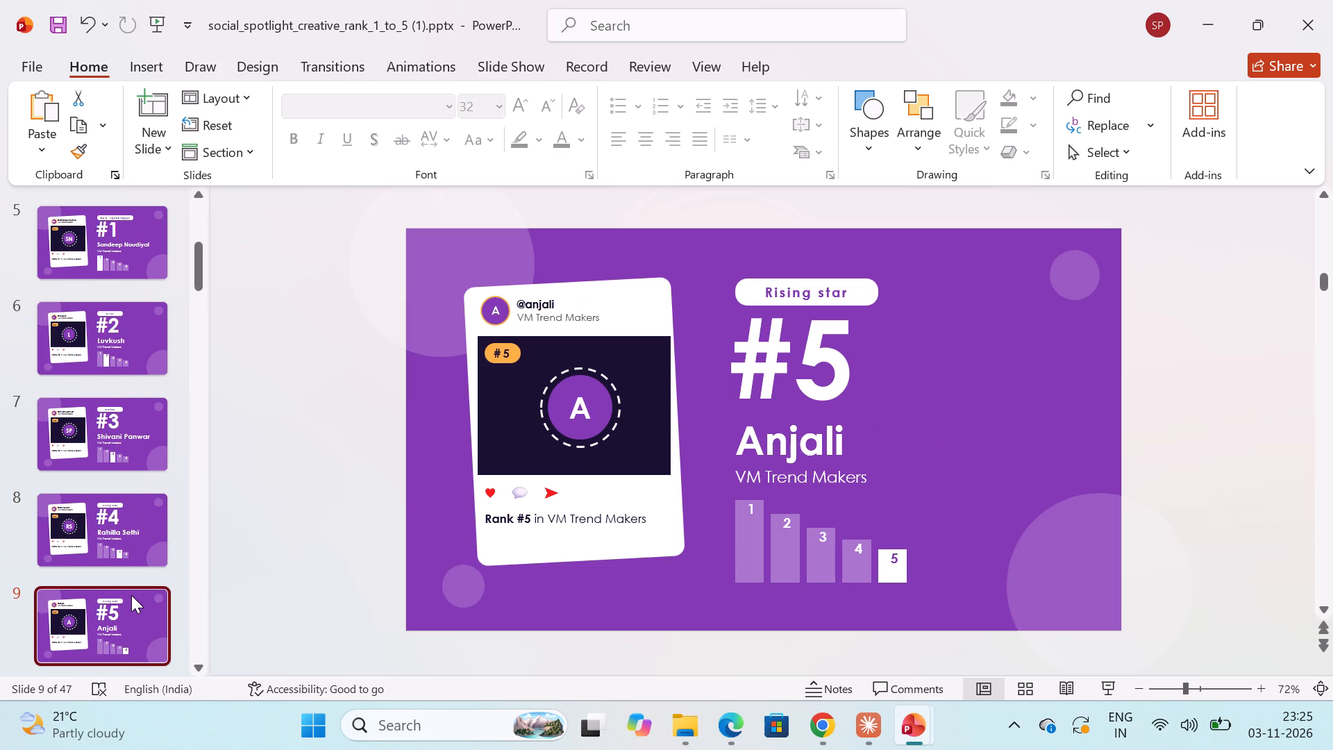
{"action": "key", "text": "Down"}
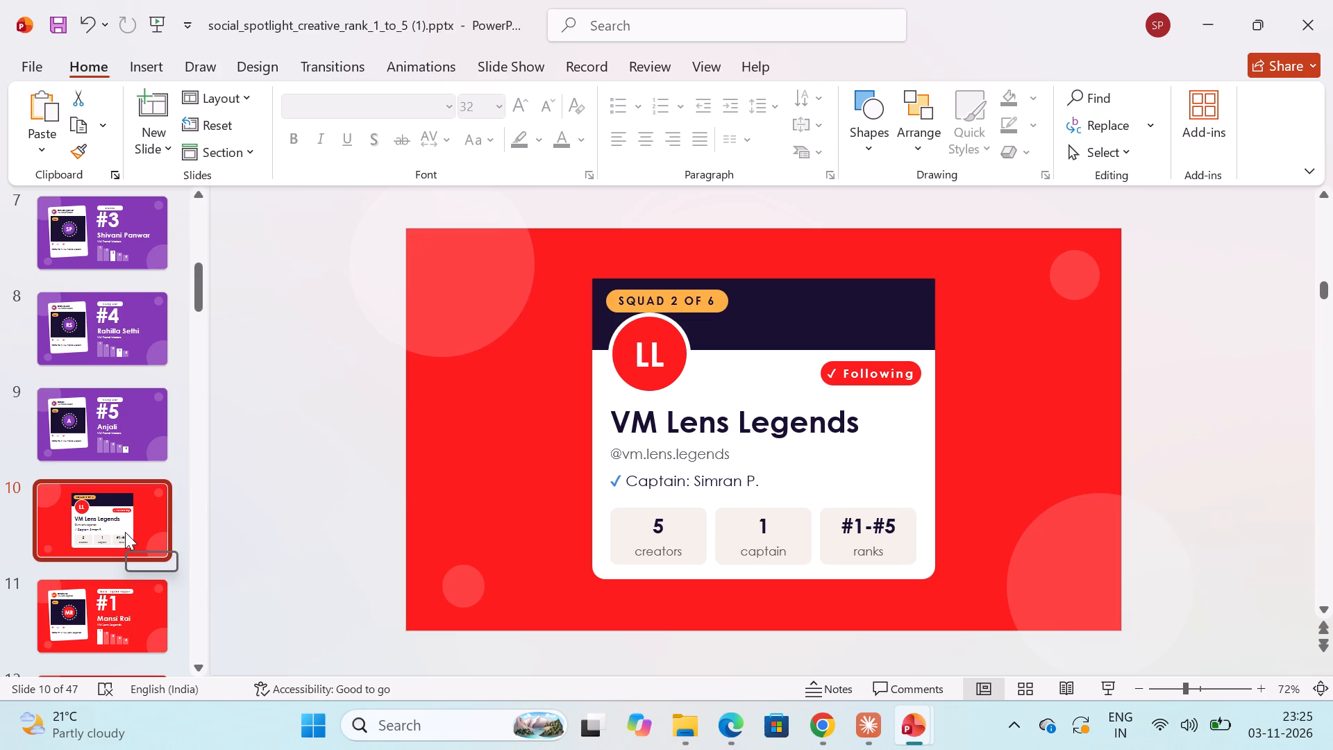
{"action": "key", "text": "Down"}
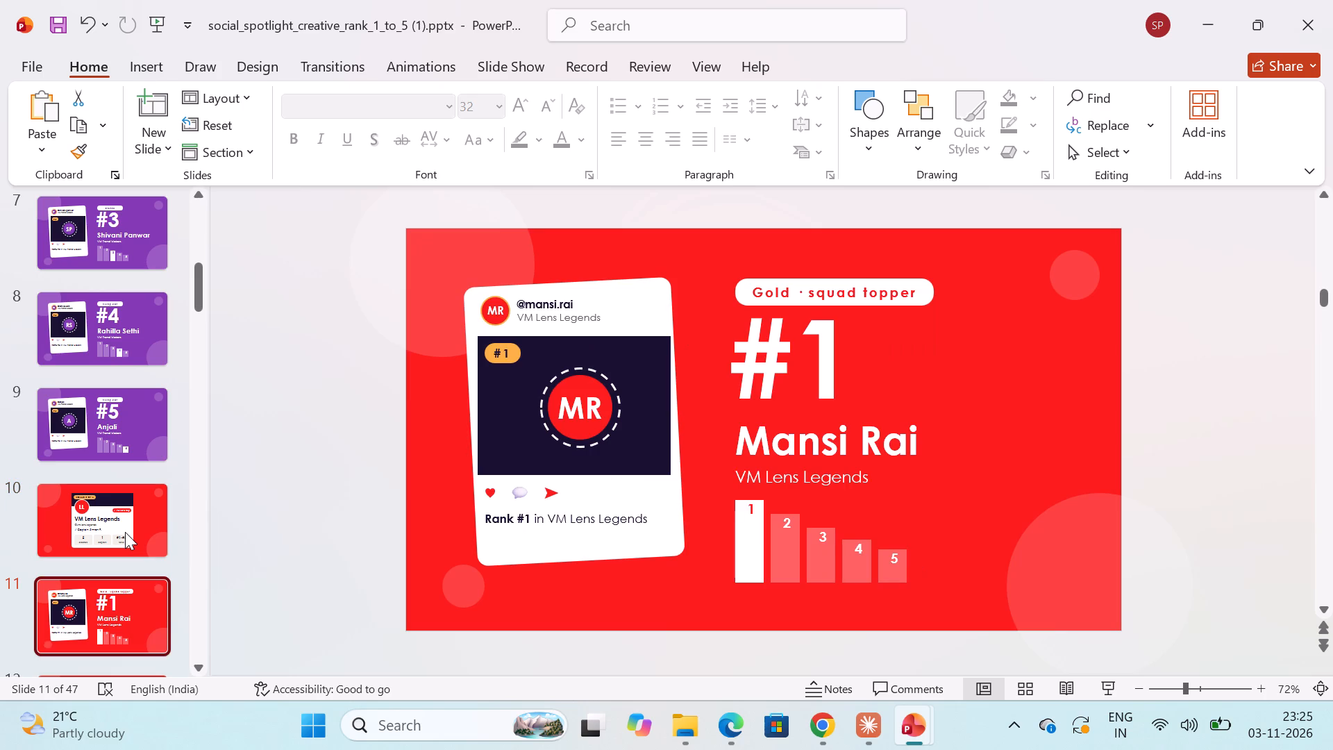
{"action": "key", "text": "Down"}
{"action": "key", "text": "Down"}
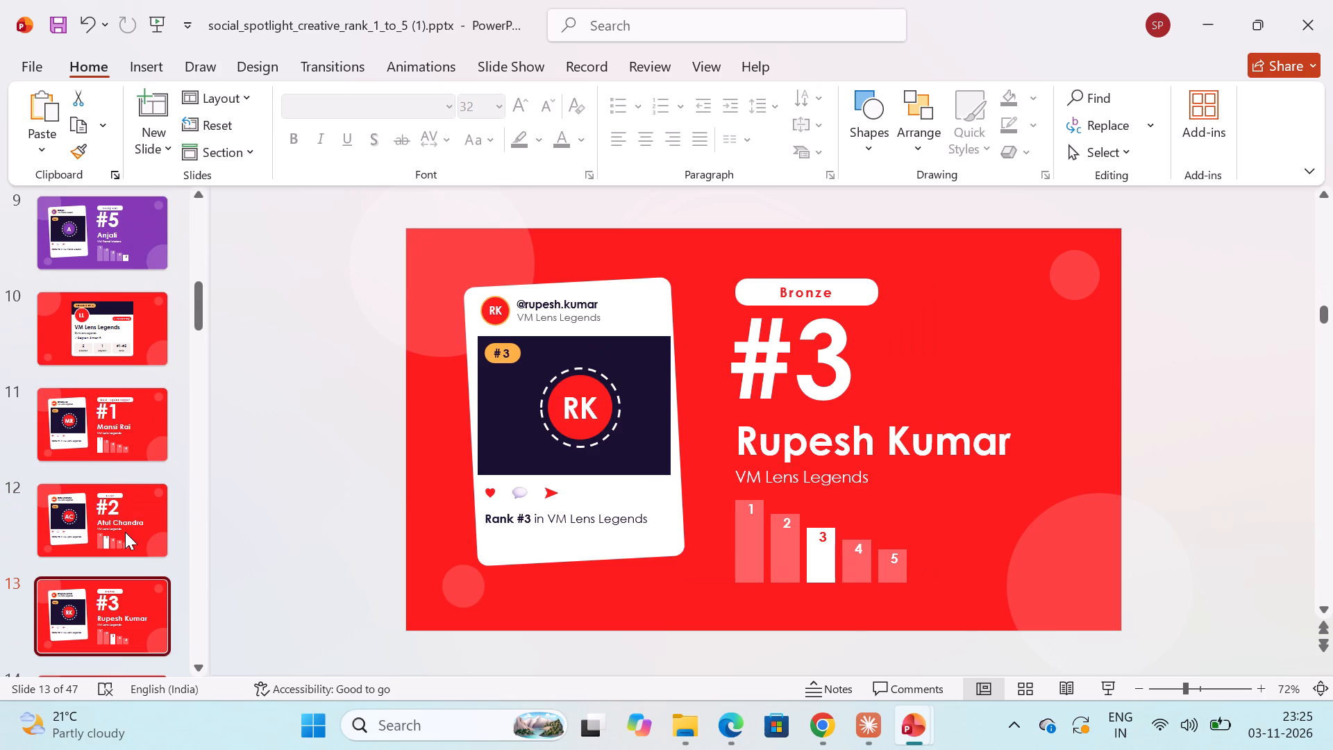
{"action": "key", "text": "Down"}
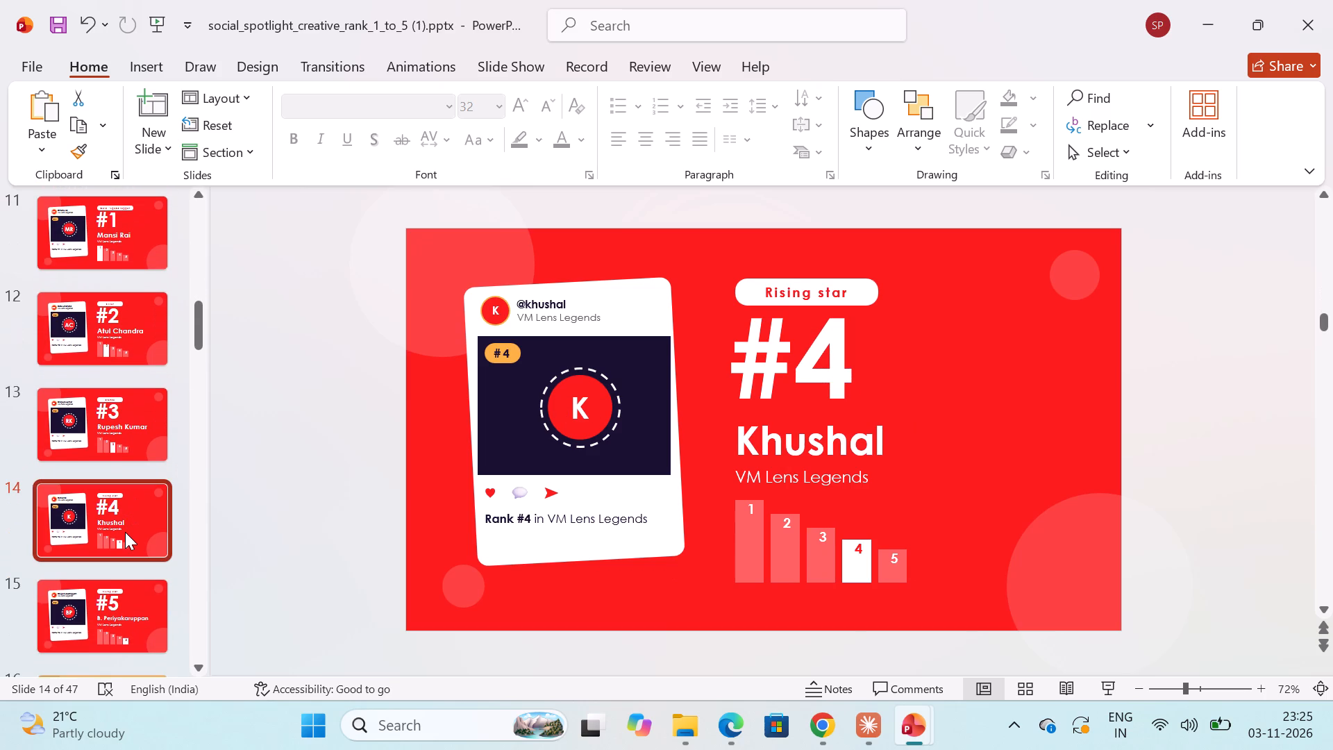
{"action": "key", "text": "Down"}
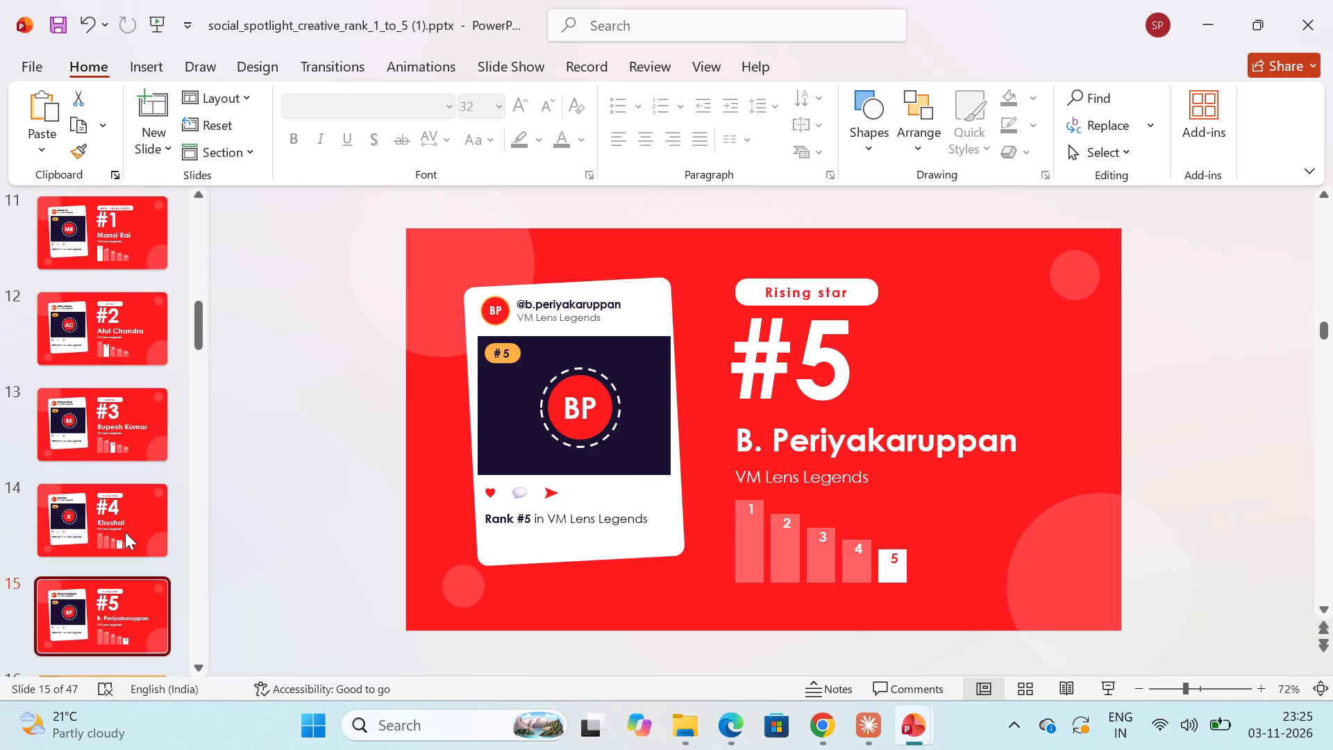
{"action": "key", "text": "Down"}
{"action": "key", "text": "Down"}
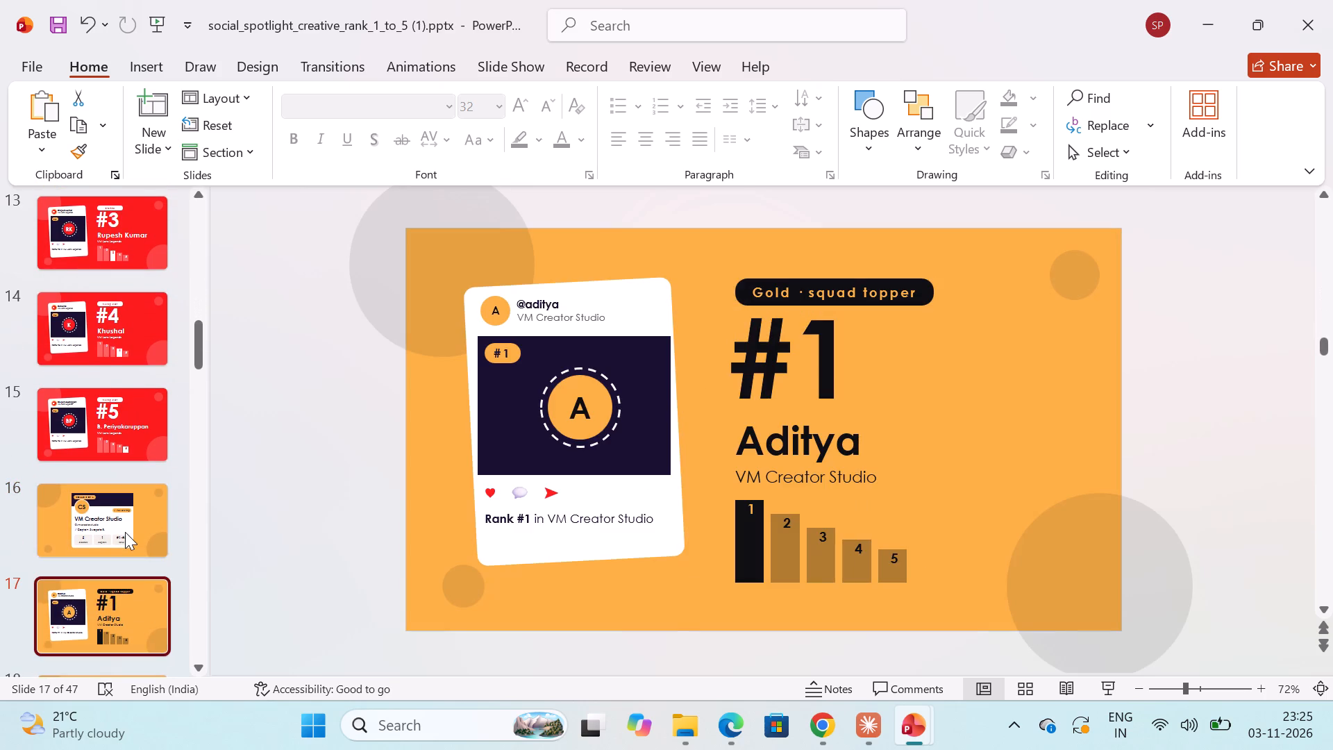
{"action": "key", "text": "Up"}
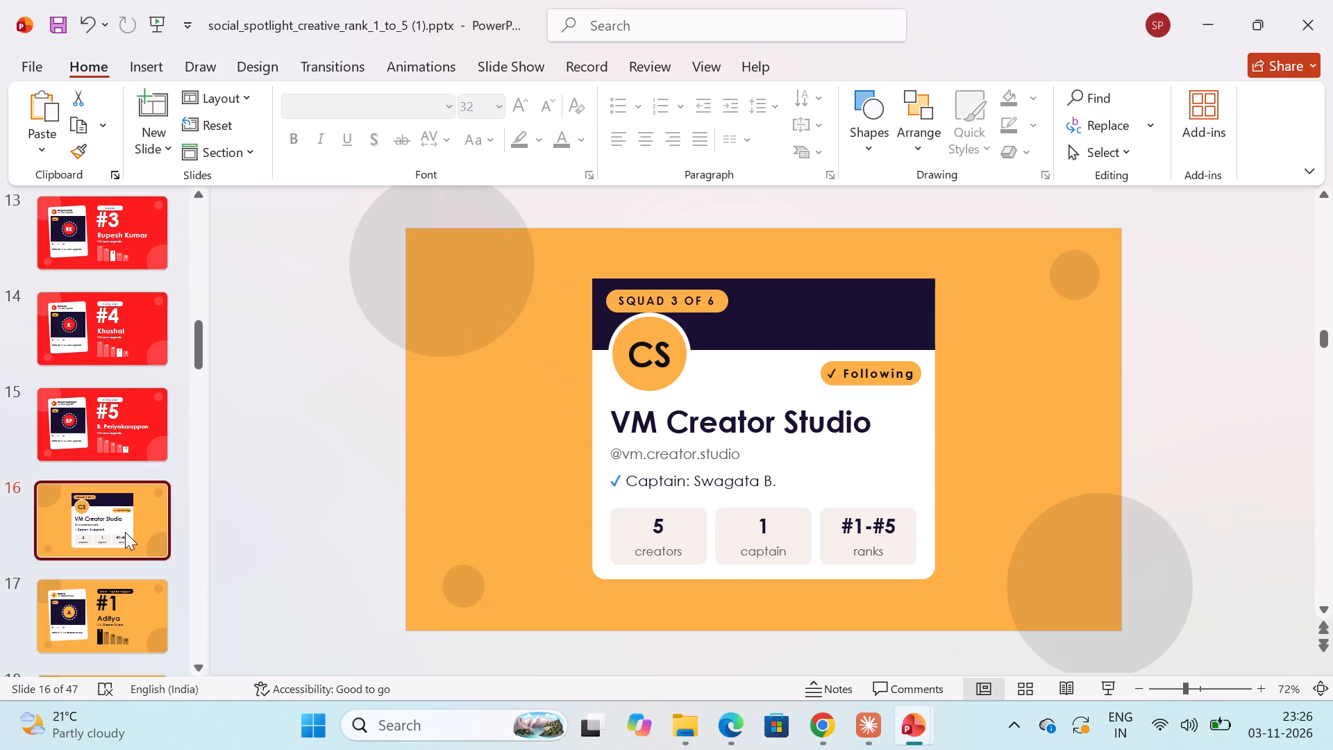
Examine slides 17 to 29 one by one, rechecking creator names, handles and squad details from VM Creator Studio to VM Pixel Pros.
{"action": "key", "text": "Down"}
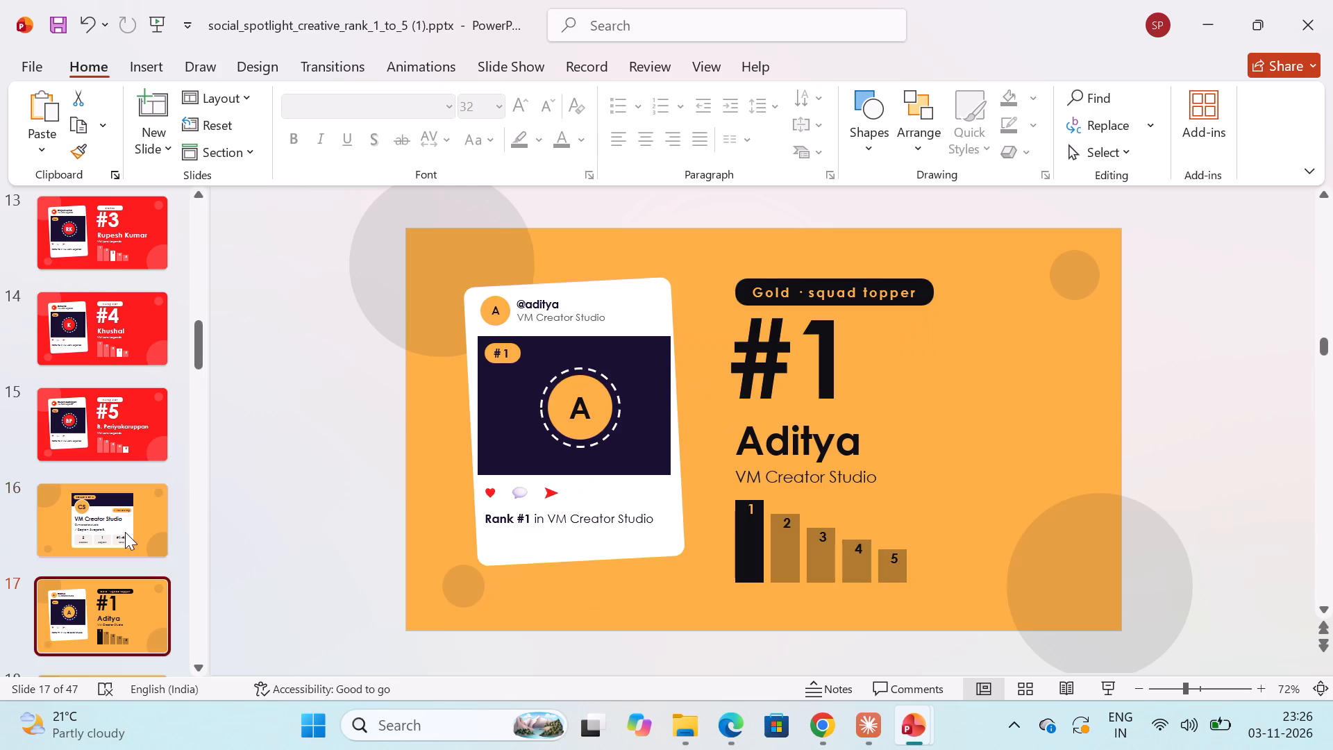
{"action": "key", "text": "Down"}
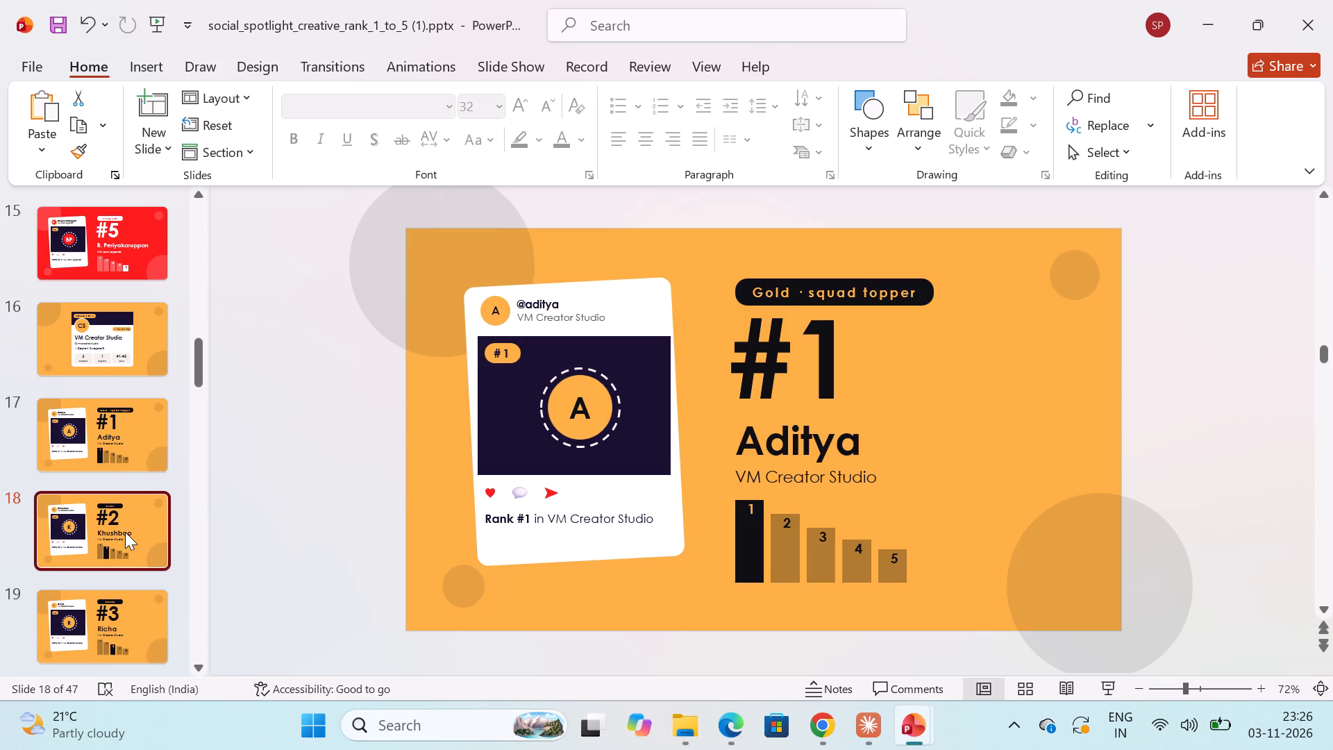
{"action": "key", "text": "Down"}
{"action": "key", "text": "Down"}
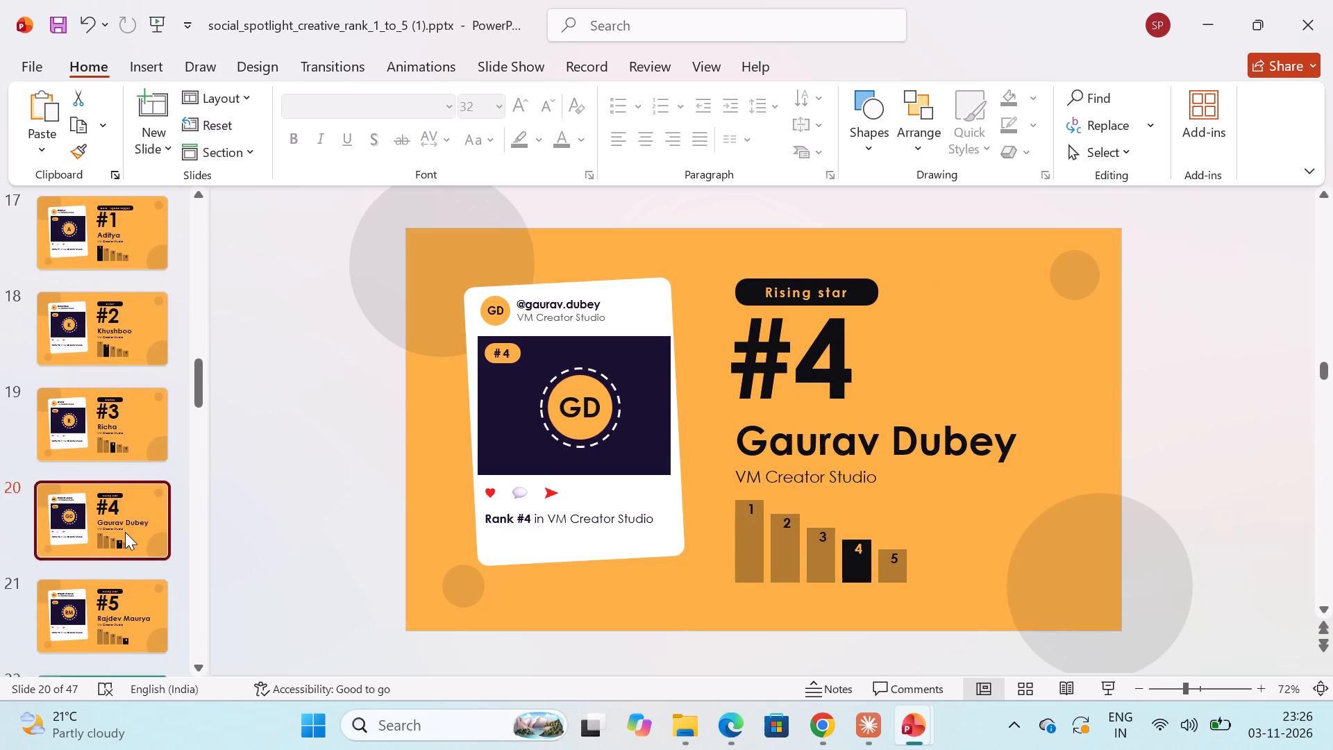
{"action": "key", "text": "Down"}
{"action": "scroll", "coordinate": [125, 532], "scroll_direction": "down", "scroll_amount": 4}
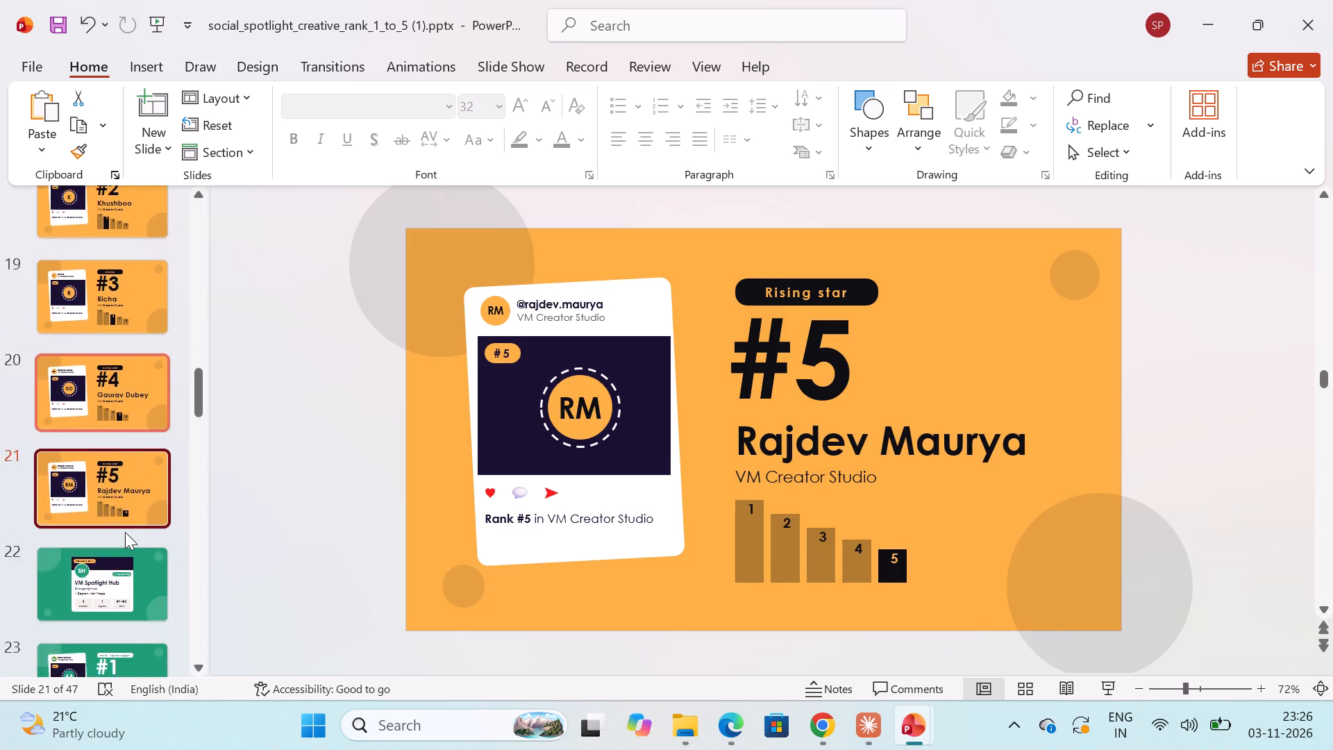
{"action": "scroll", "coordinate": [125, 532], "scroll_direction": "down", "scroll_amount": 2}
{"action": "left_click", "coordinate": [118, 476]}
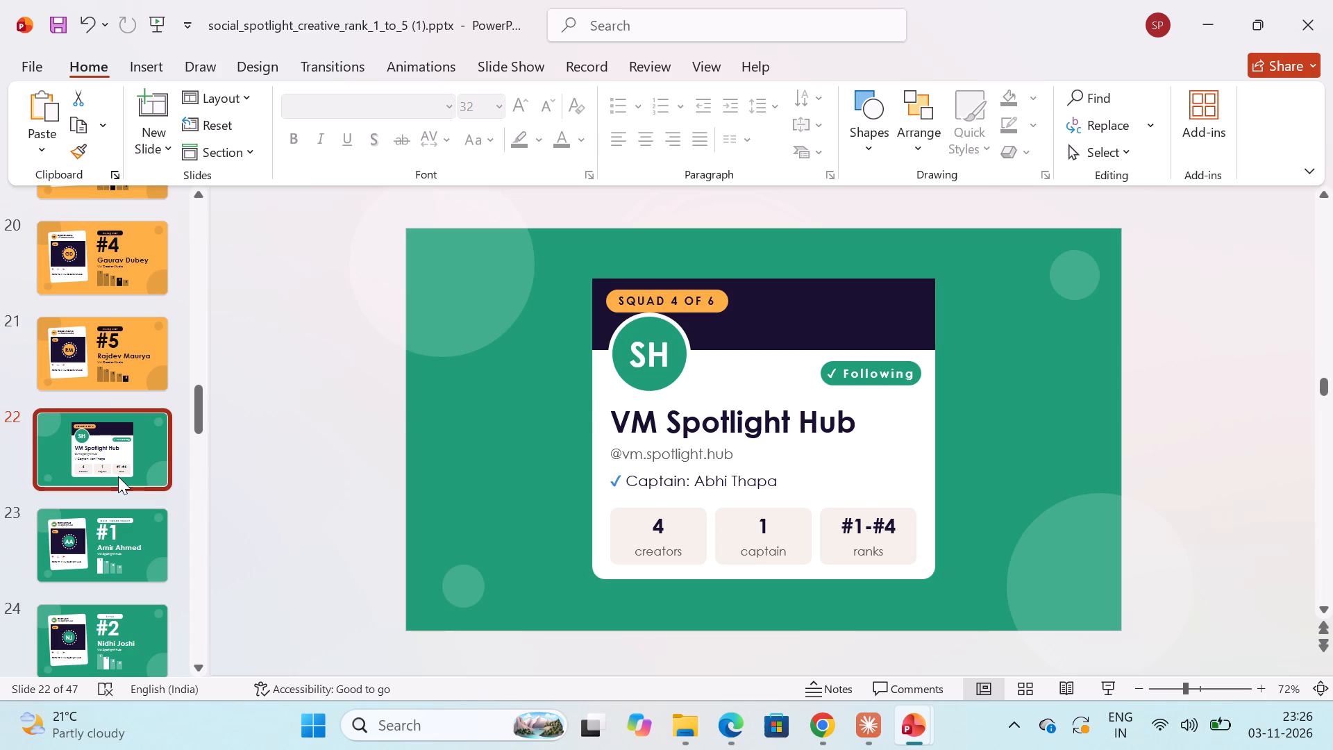
{"action": "left_click", "coordinate": [117, 534]}
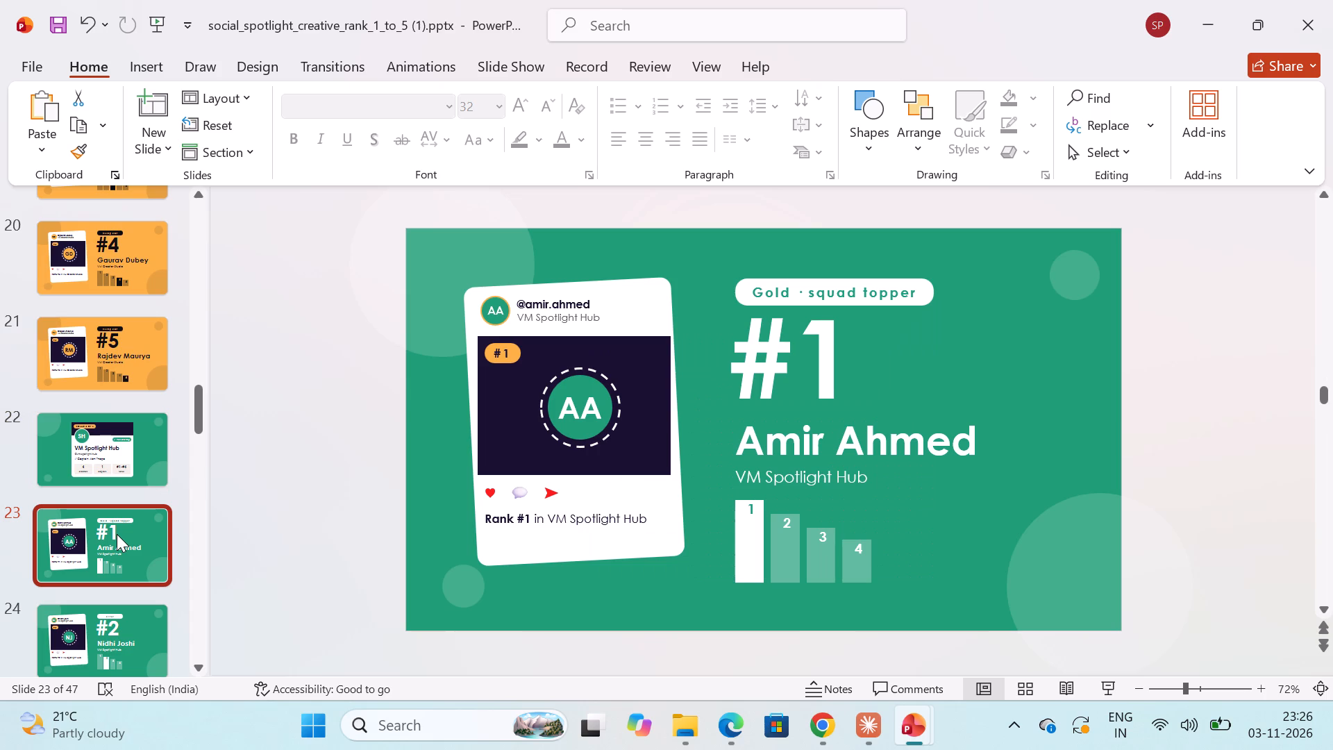
{"action": "key", "text": "Down"}
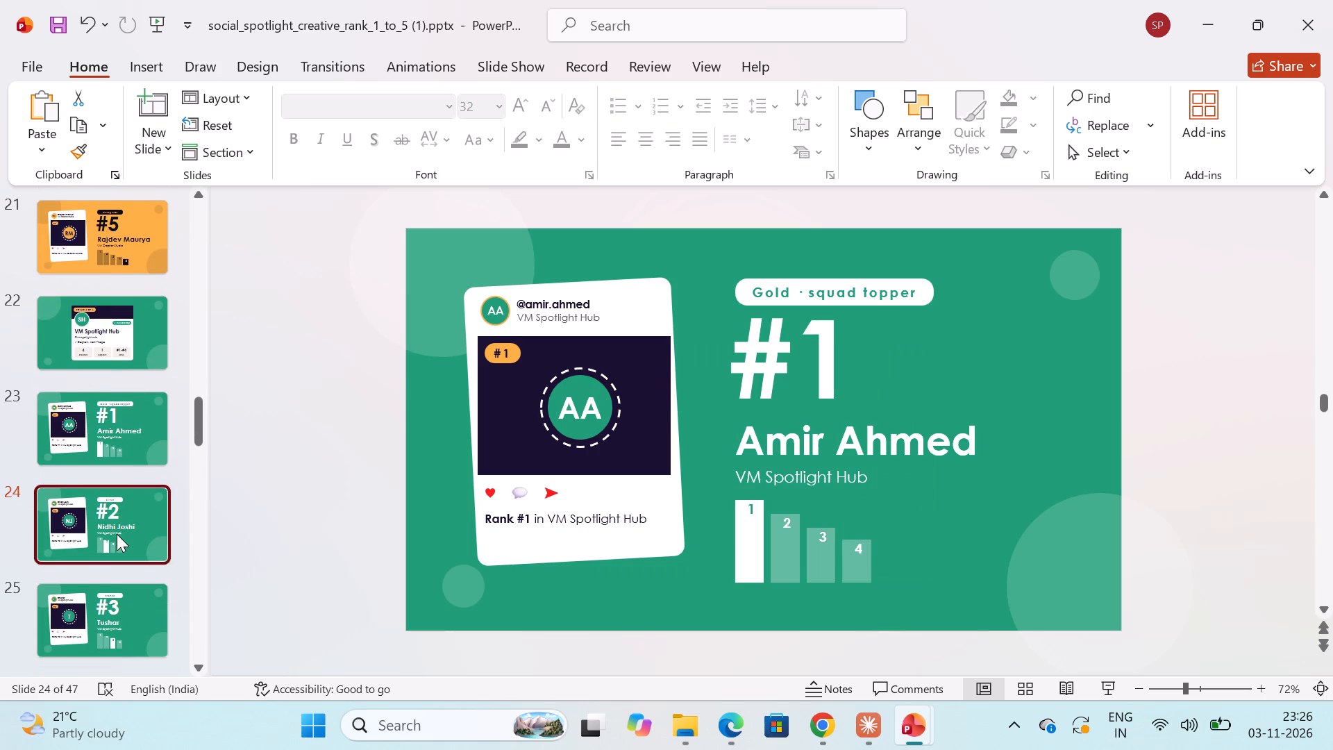
{"action": "key", "text": "Down"}
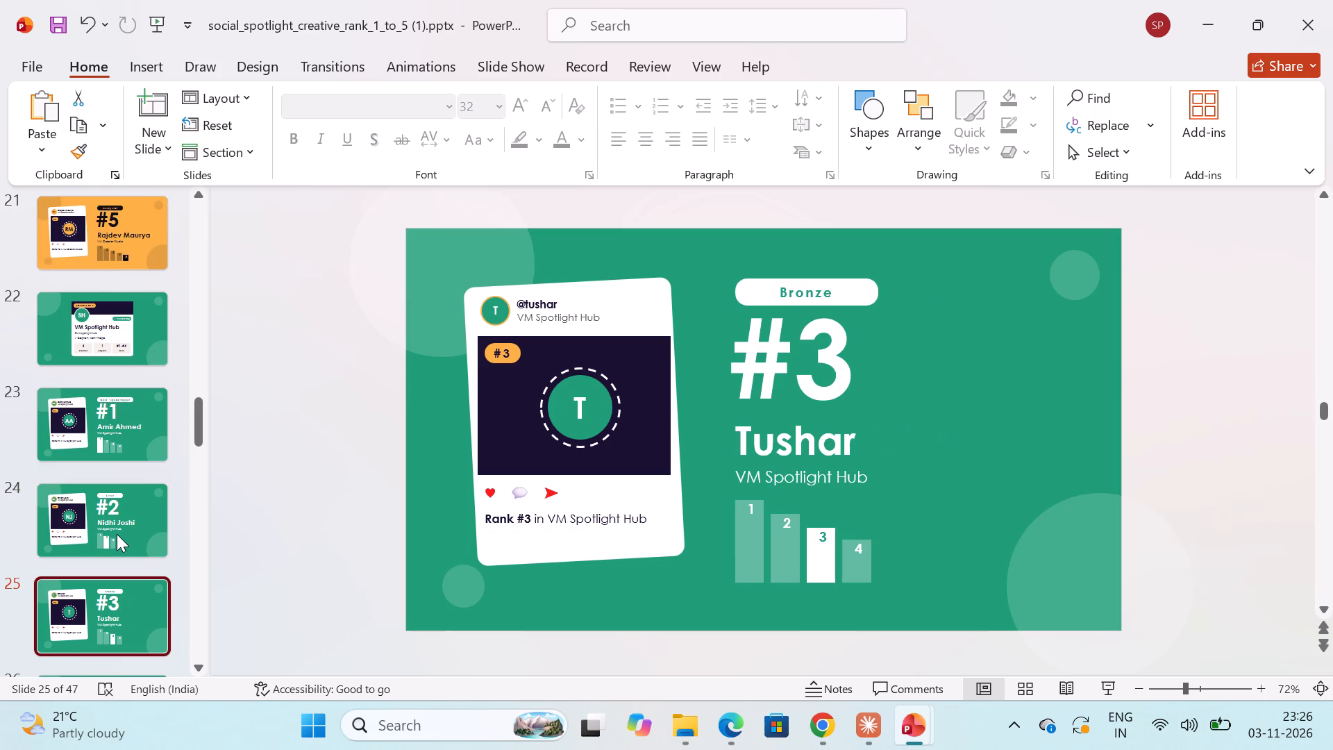
{"action": "key", "text": "Down"}
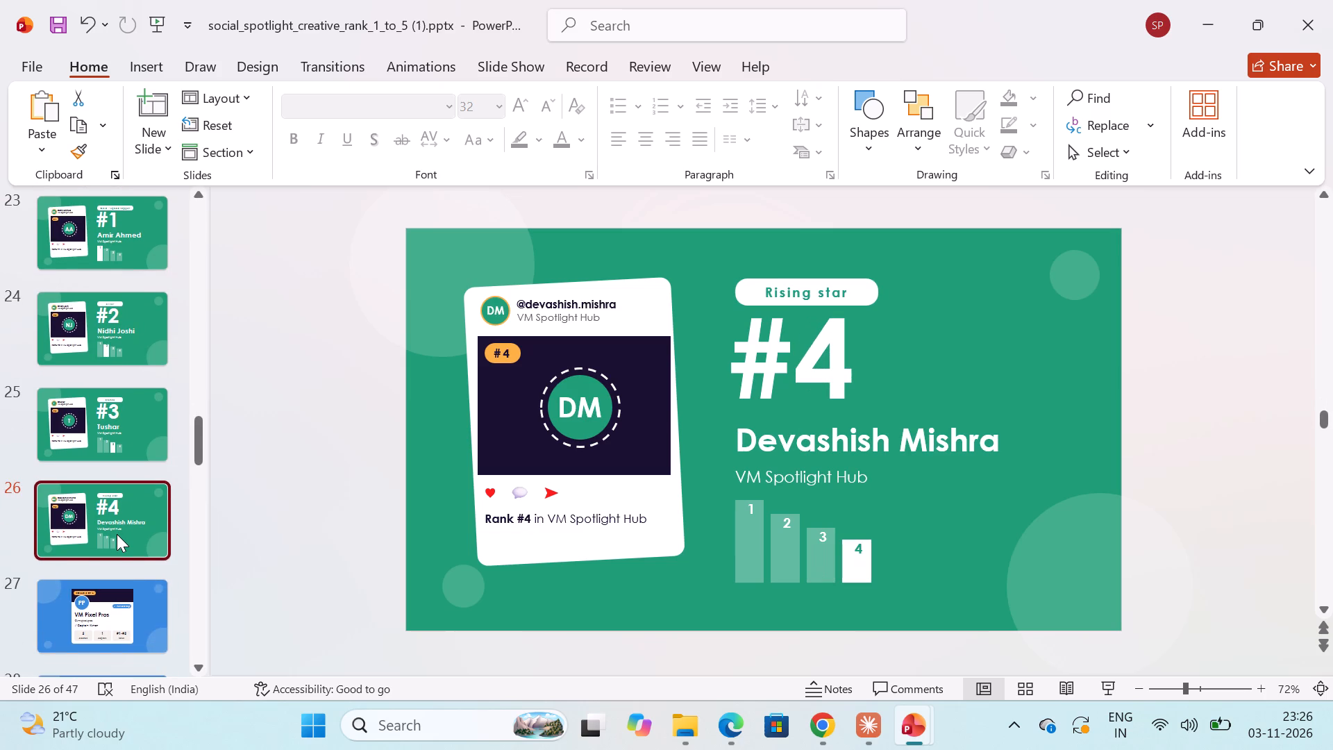
{"action": "key", "text": "Down"}
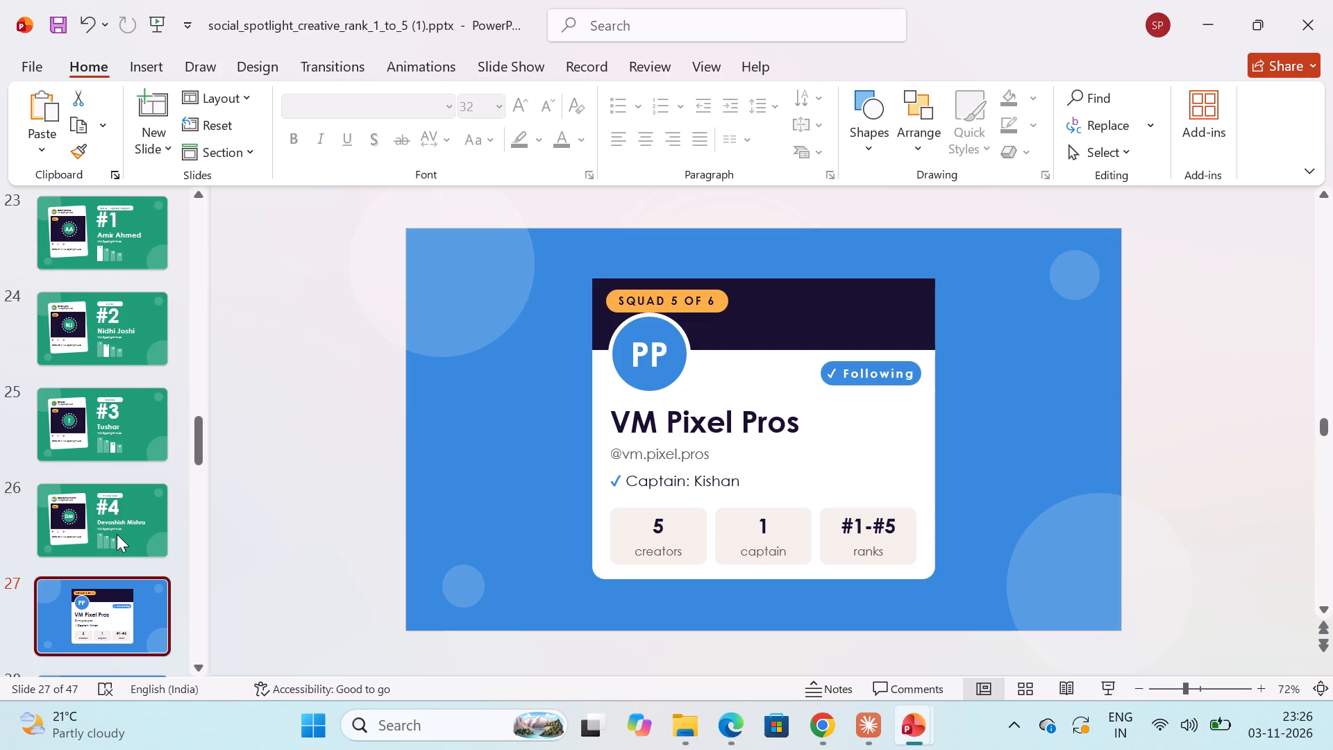
{"action": "key", "text": "Down"}
{"action": "key", "text": "Down"}
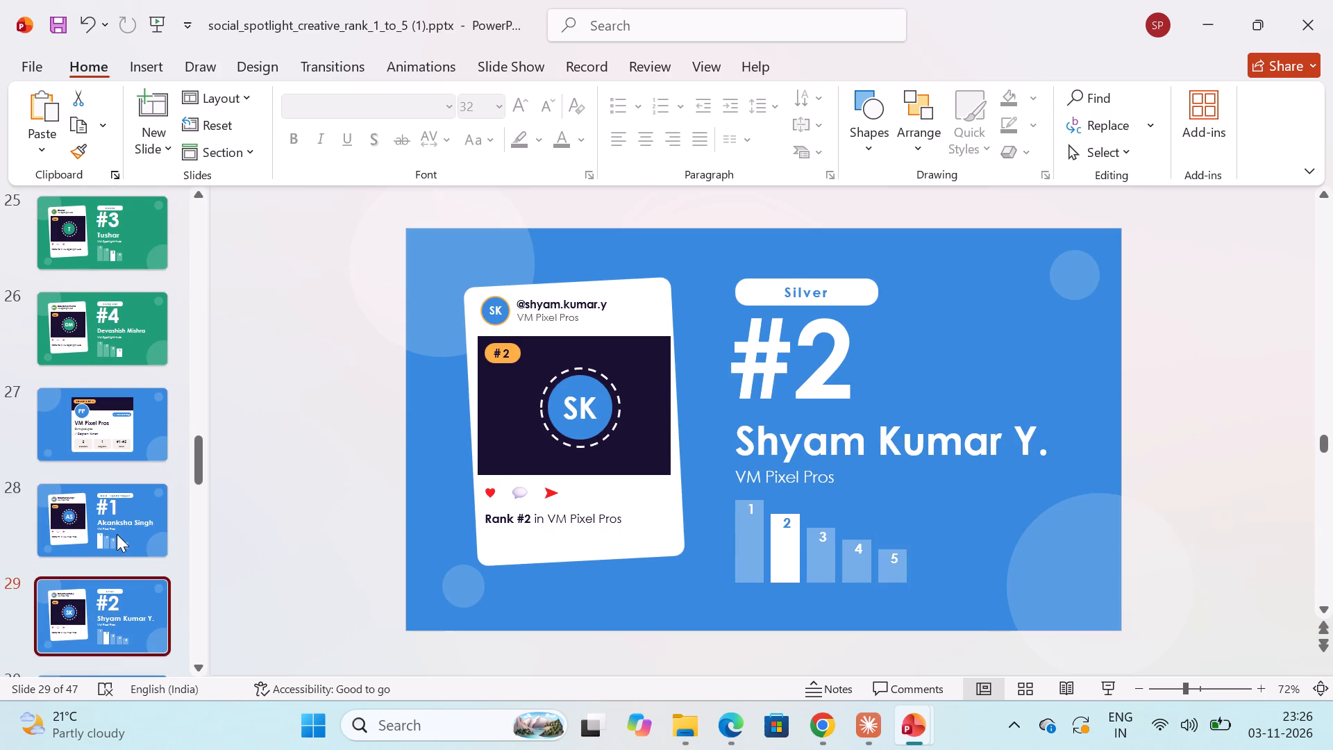
On slide 29, expand the initial "Y." to "Yadav" in the large creator name and reduce the name's font size to 32.
{"action": "left_click", "coordinate": [1033, 440]}
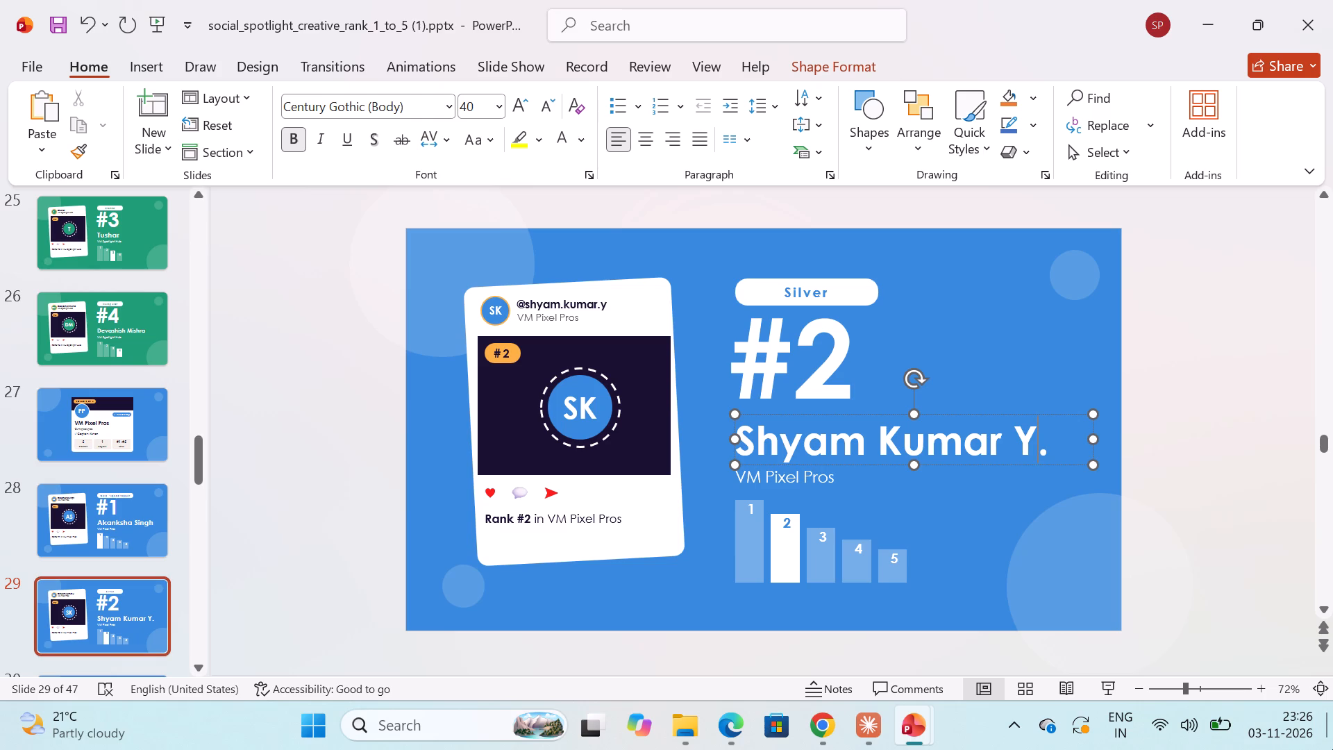
{"action": "key", "text": "Delete"}
{"action": "key", "text": "BackSpace"}
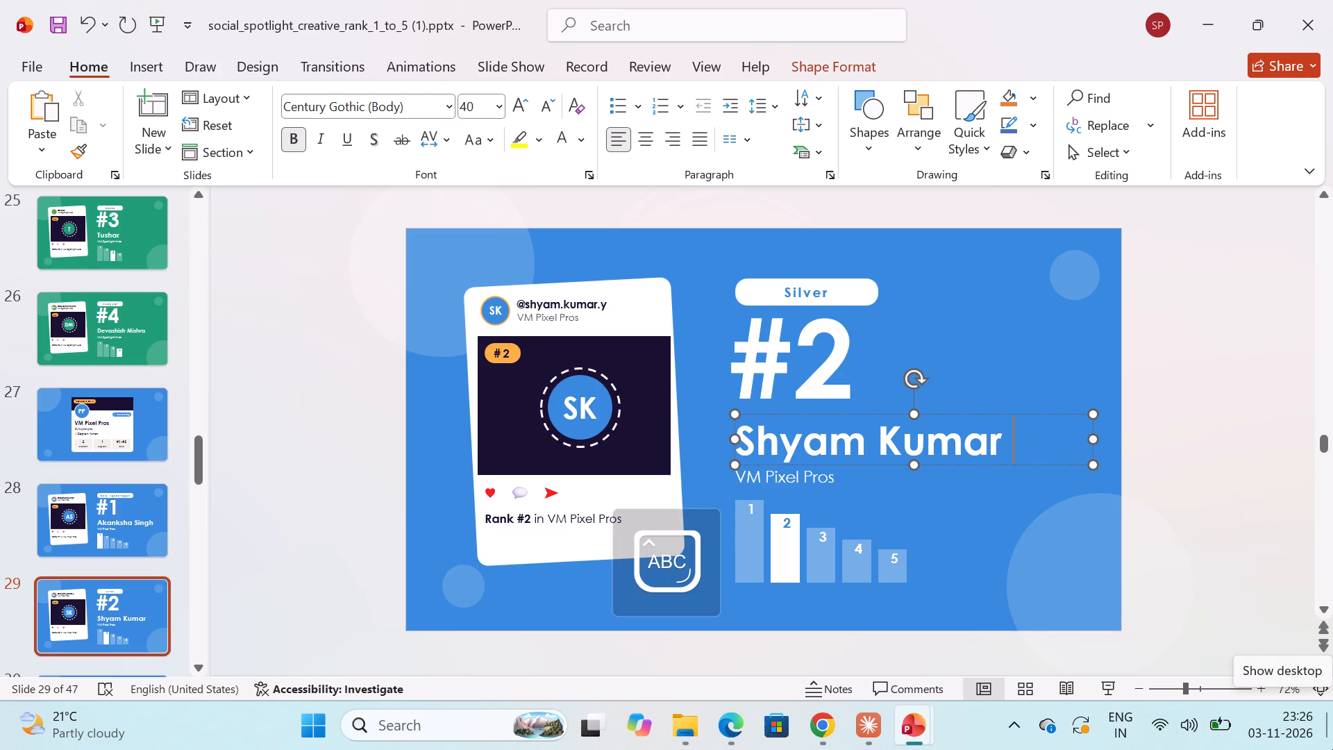
{"action": "type", "text": "adav"}
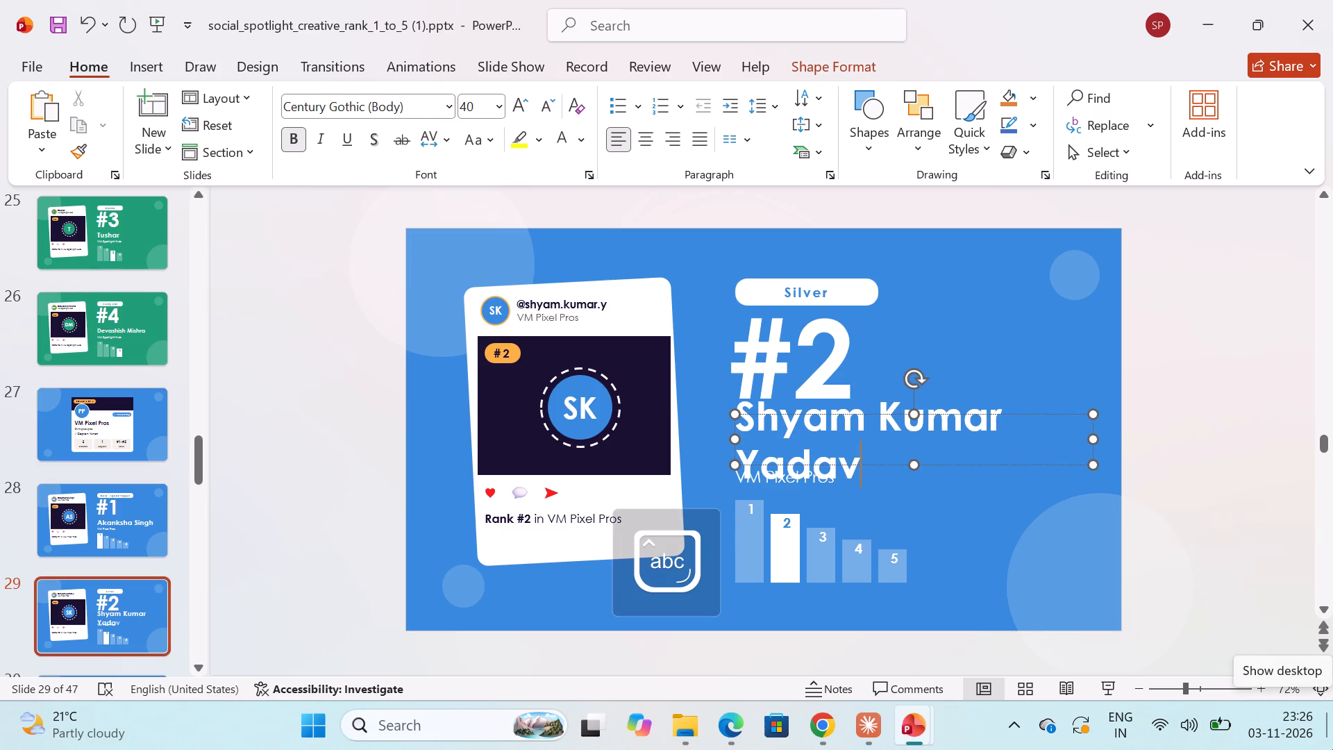
{"action": "left_click", "coordinate": [991, 467]}
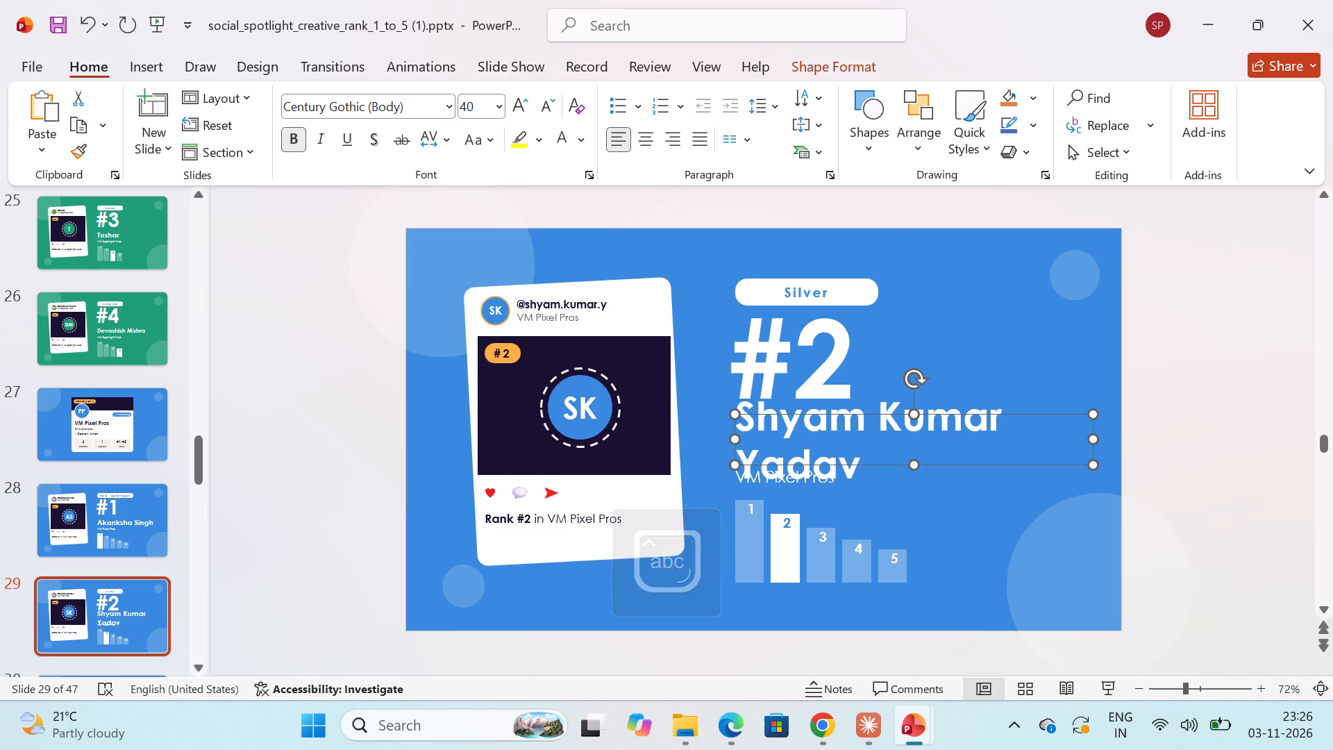
{"action": "left_click", "coordinate": [546, 118]}
{"action": "left_click", "coordinate": [548, 111]}
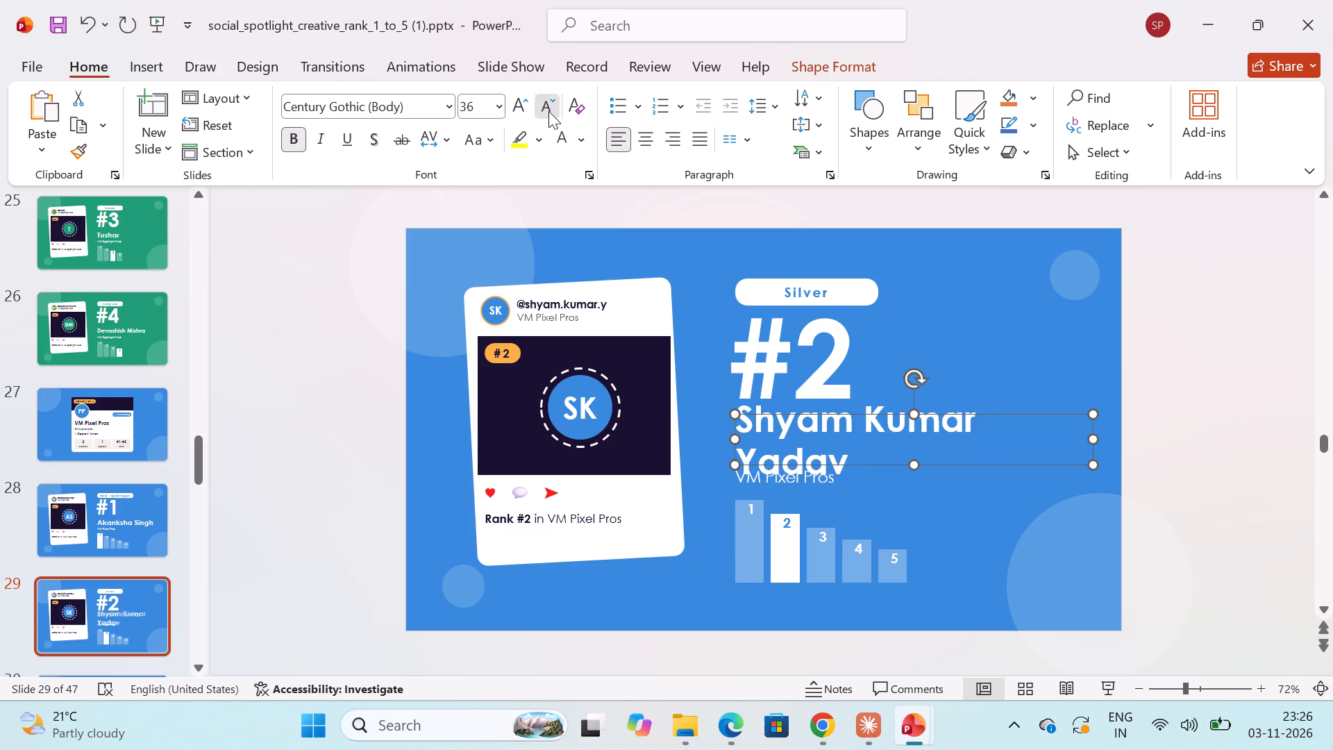
Correct the surname's "e" to "o", spelling it "Shrotriya", in the large creator name and in the card handle on slide 30.
{"action": "scroll", "coordinate": [154, 578], "scroll_direction": "down", "scroll_amount": 3}
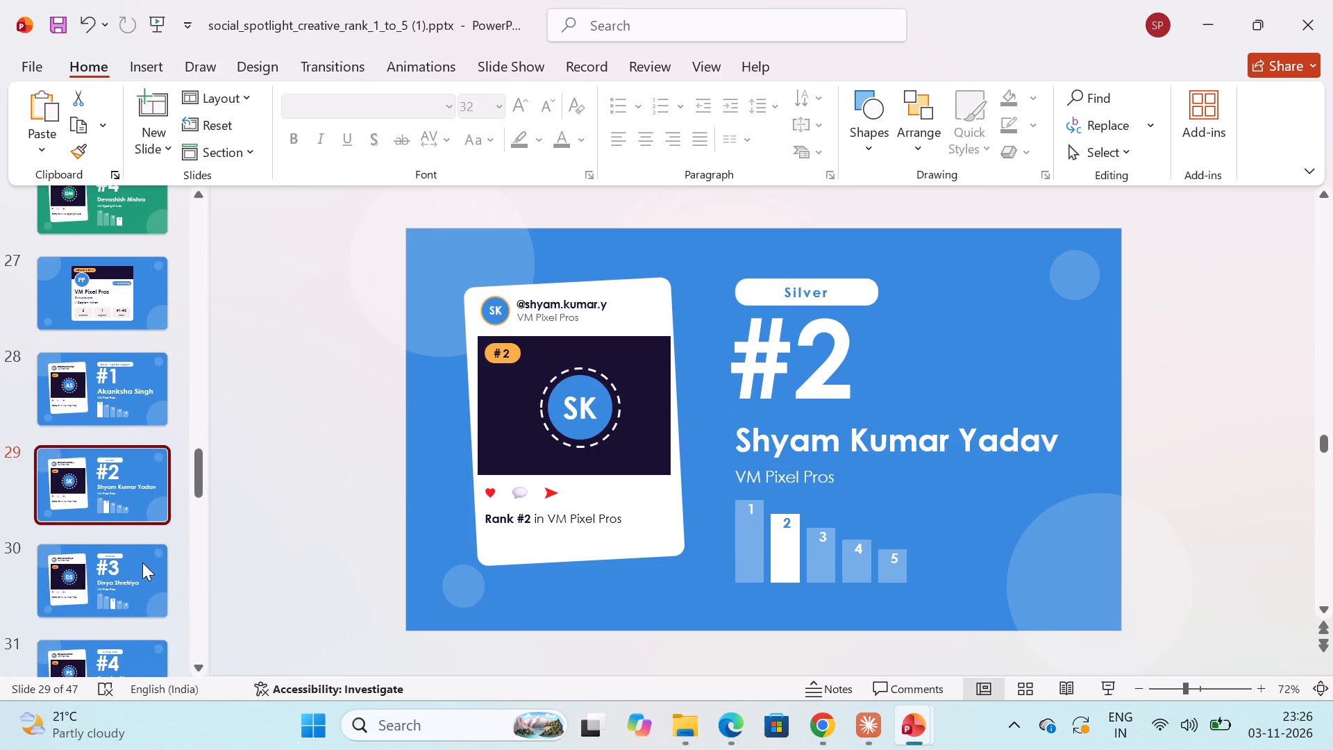
{"action": "left_click", "coordinate": [139, 563]}
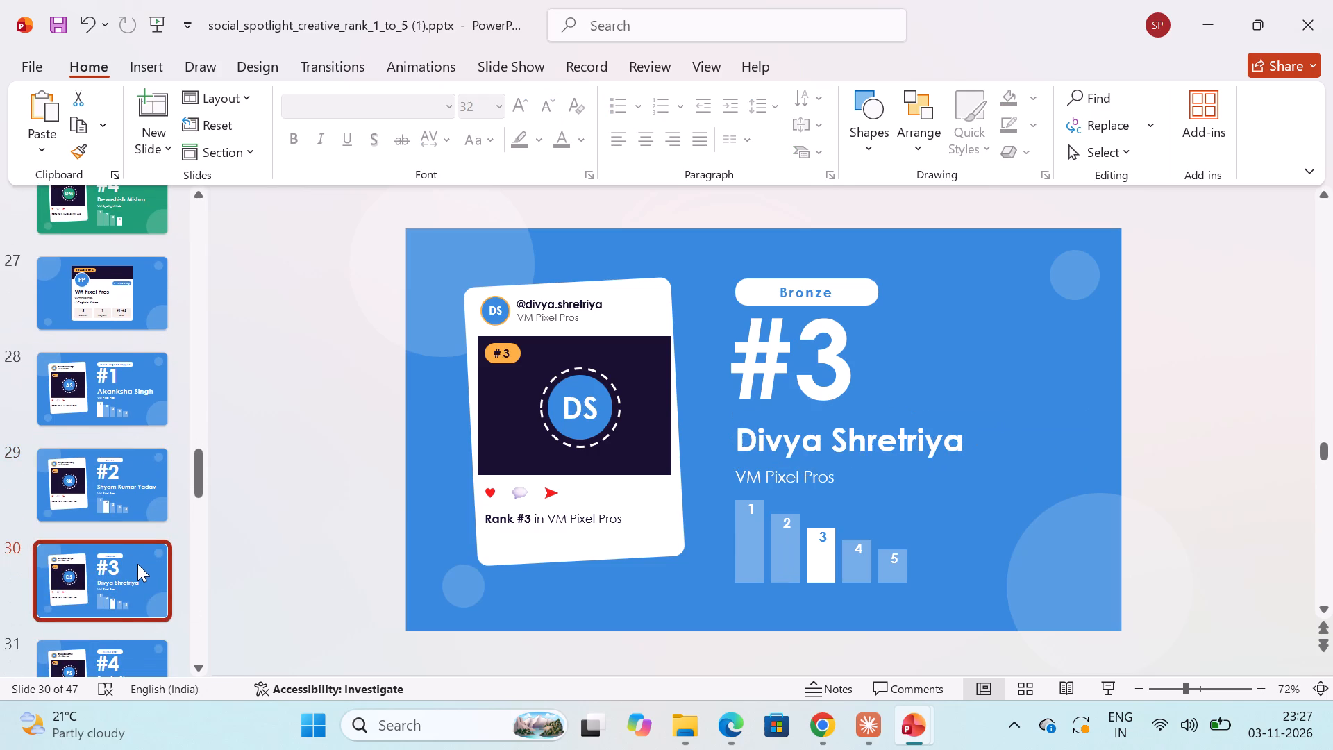
{"action": "left_click", "coordinate": [891, 438]}
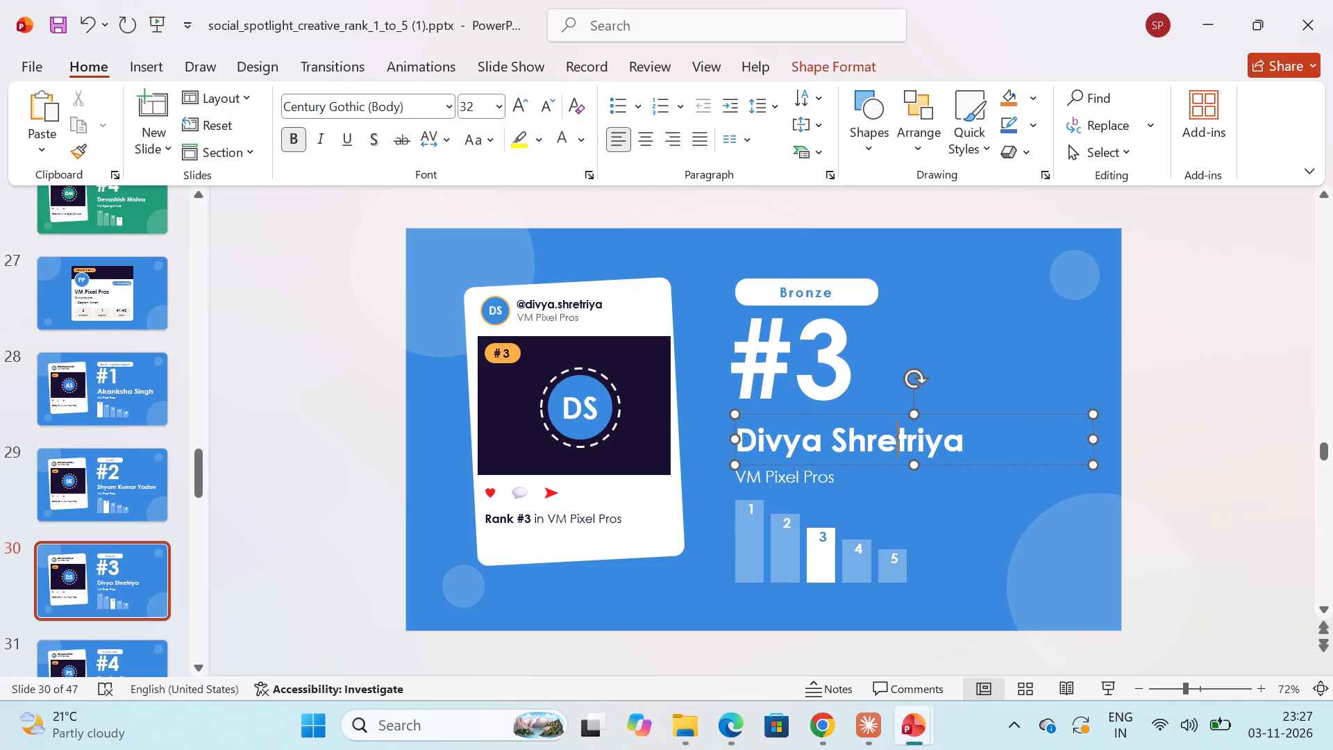
{"action": "key", "text": "BackSpace"}
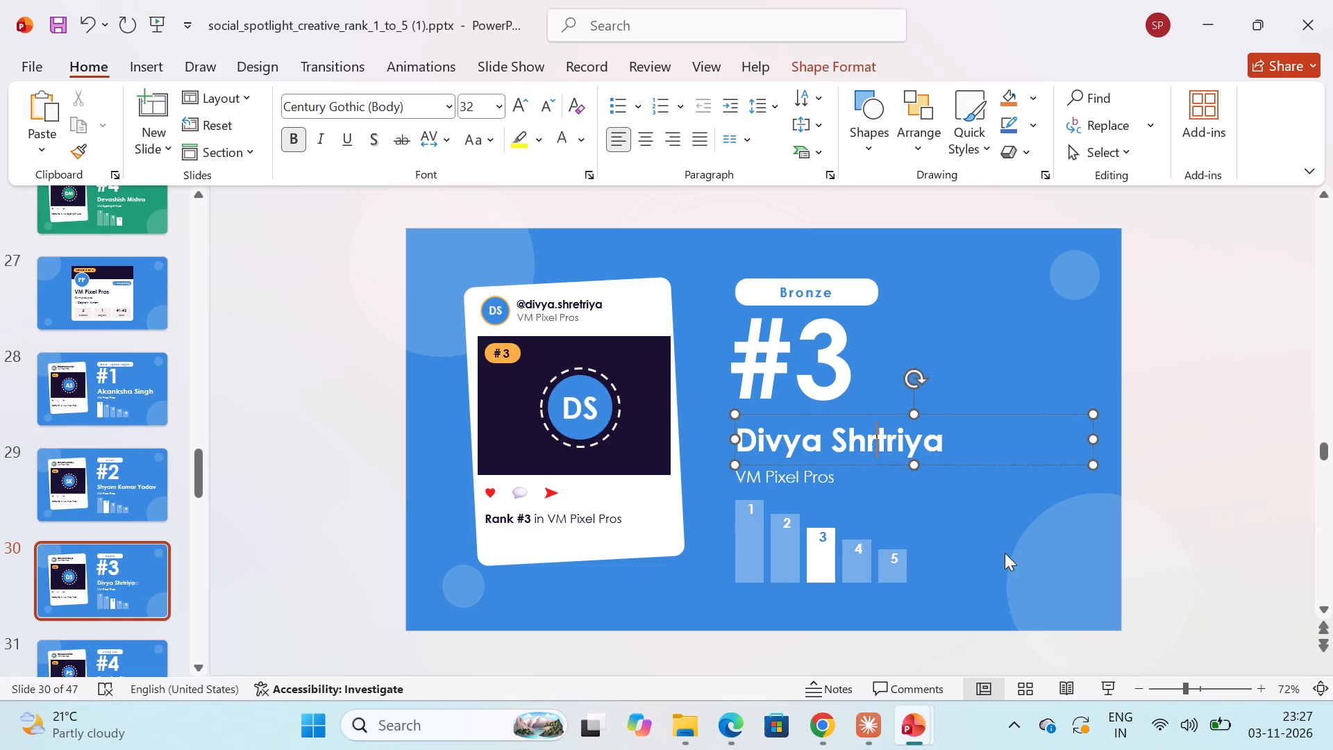
{"action": "key", "text": "o"}
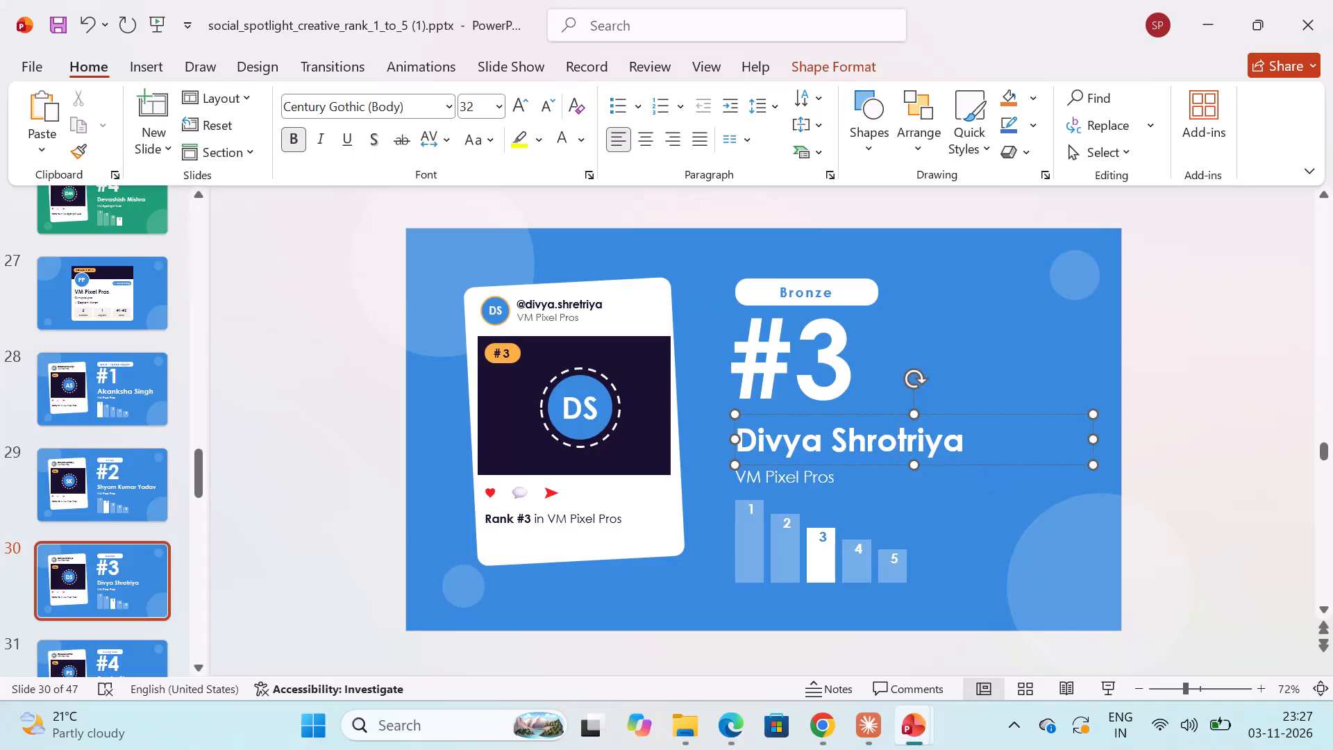
{"action": "left_click", "coordinate": [578, 300]}
{"action": "key", "text": "BackSpace"}
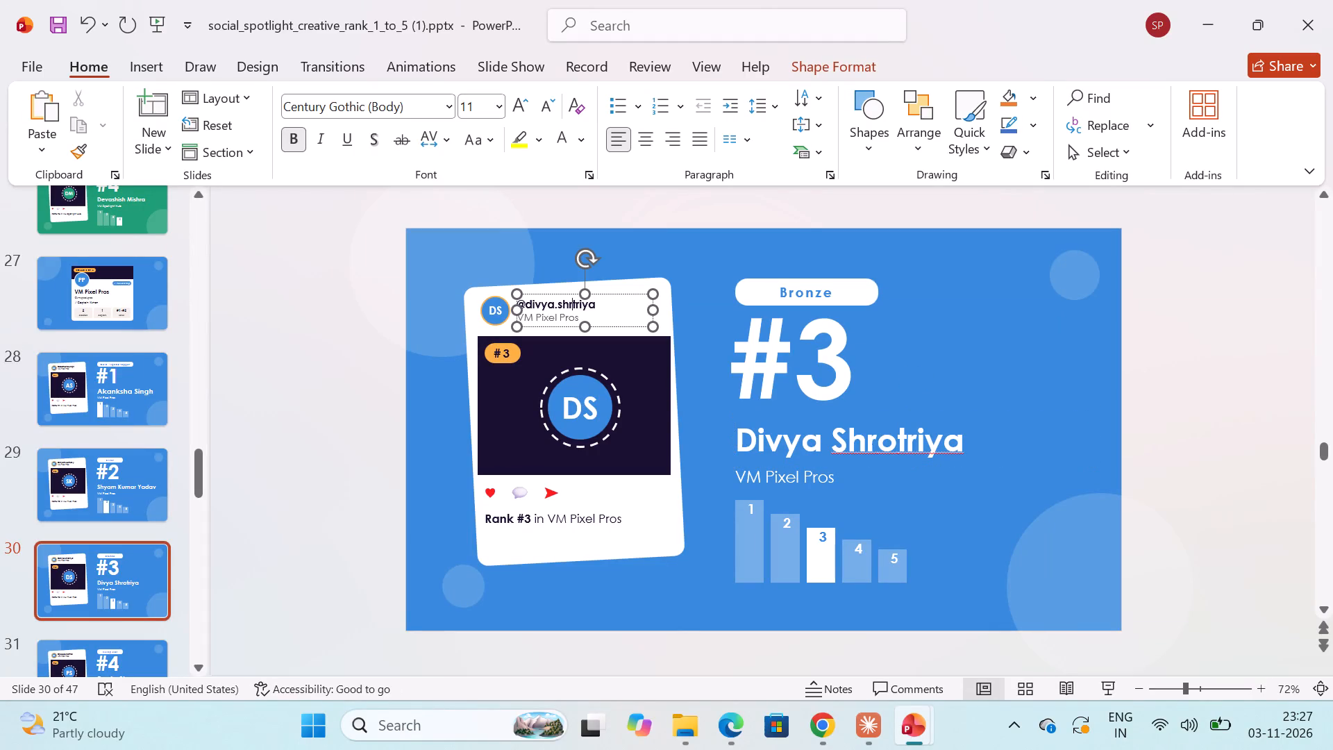
{"action": "key", "text": "o"}
Examine slides 31 to 39 one by one, rechecking the remaining VM Pixel Pros and VM Reel Makers creators through "Today's top creators".
{"action": "scroll", "coordinate": [137, 592], "scroll_direction": "down", "scroll_amount": 5}
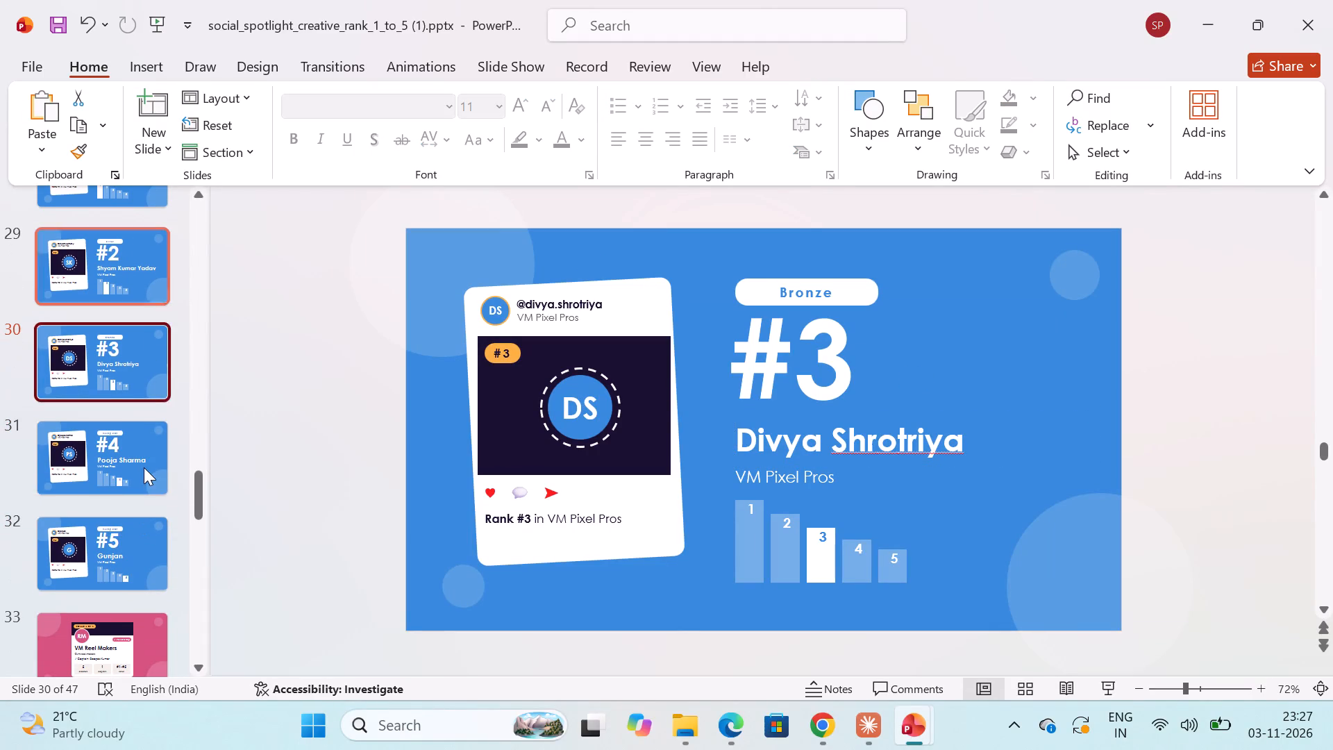
{"action": "left_click", "coordinate": [144, 460]}
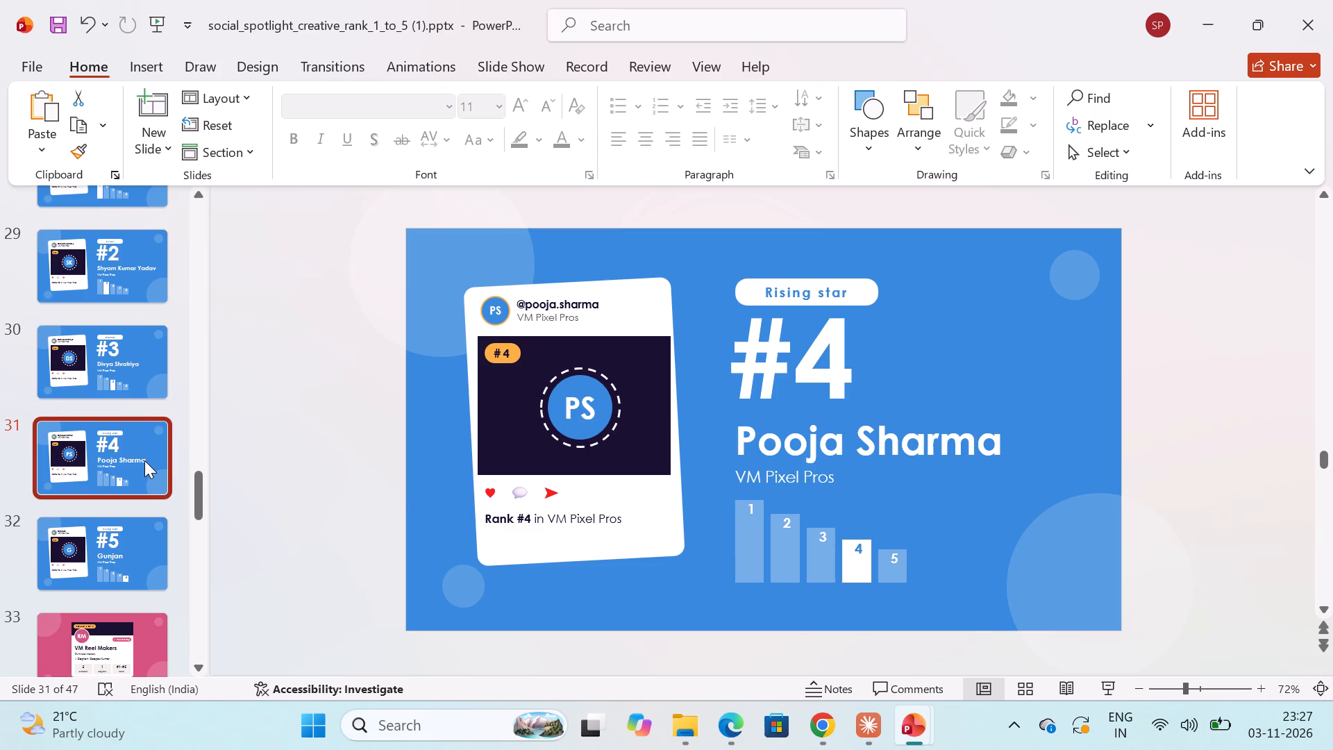
{"action": "scroll", "coordinate": [144, 460], "scroll_direction": "down", "scroll_amount": 1}
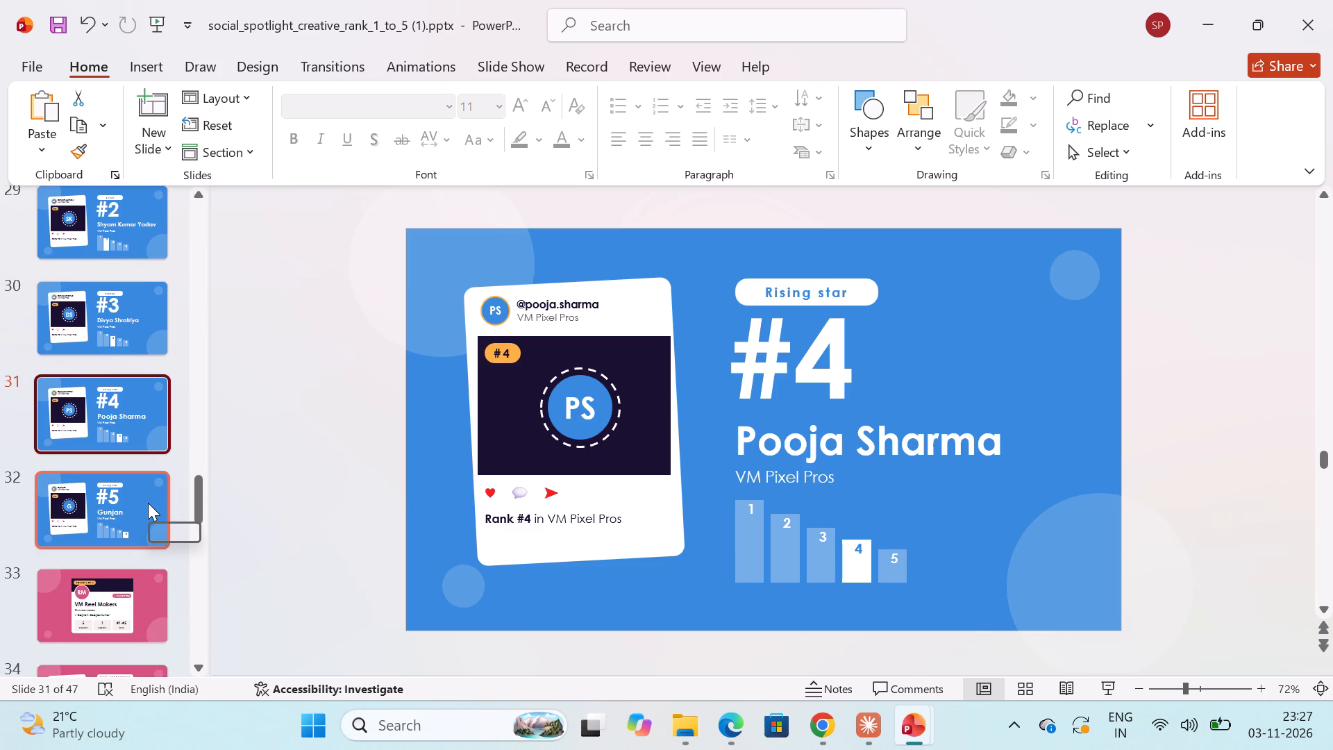
{"action": "left_click", "coordinate": [148, 503]}
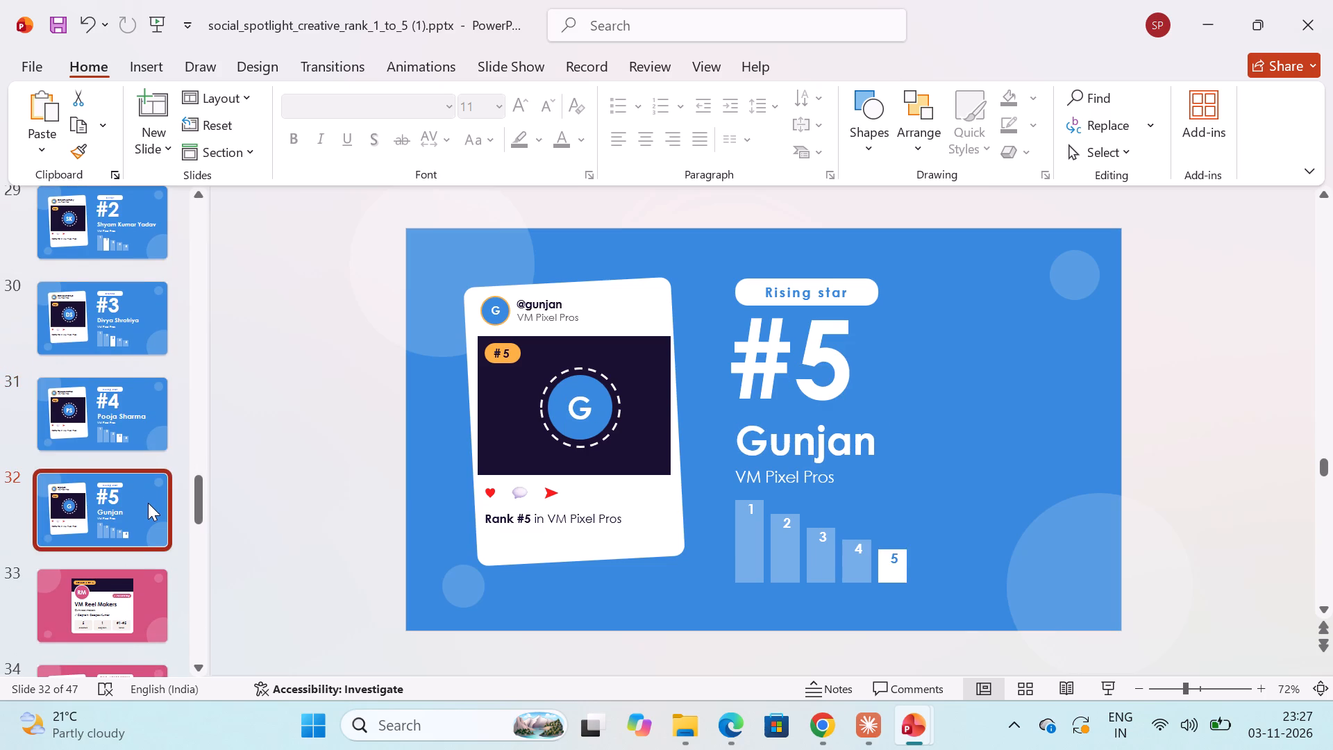
{"action": "scroll", "coordinate": [148, 503], "scroll_direction": "down", "scroll_amount": 2}
{"action": "left_click", "coordinate": [148, 503]}
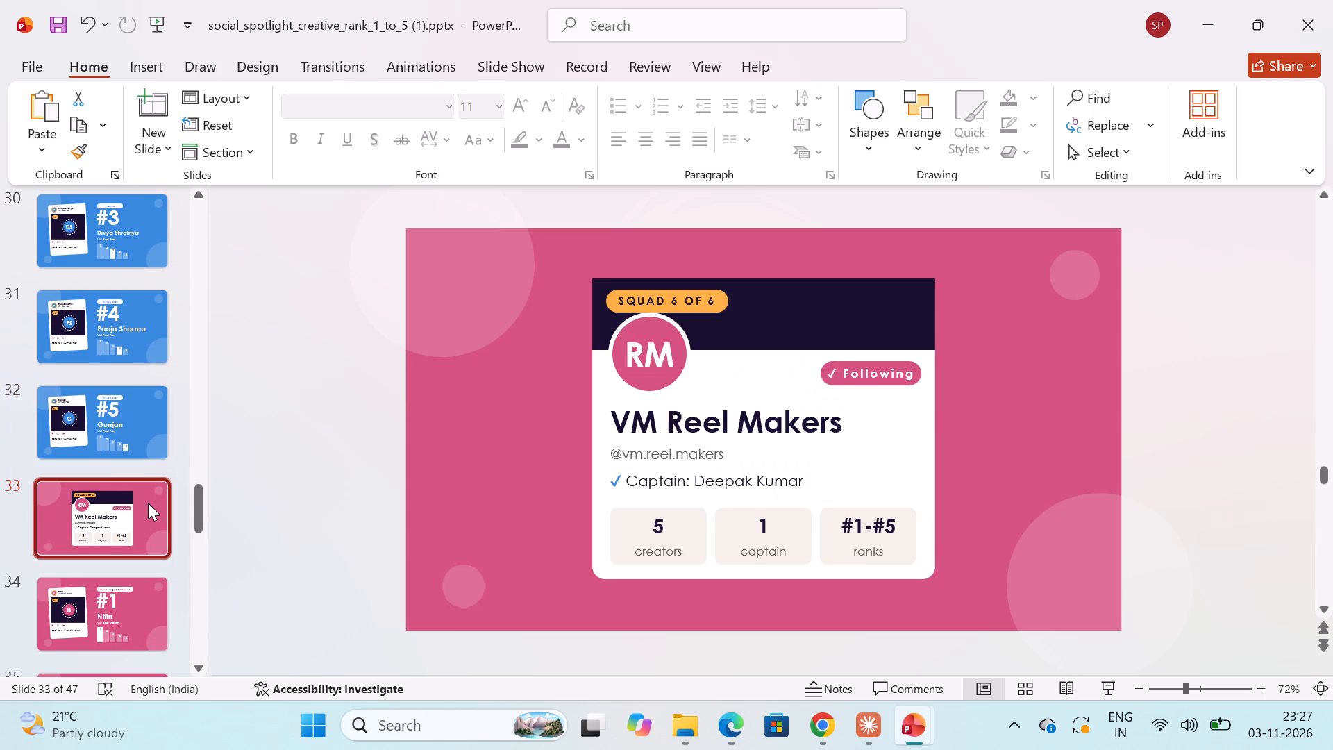
{"action": "scroll", "coordinate": [158, 501], "scroll_direction": "down", "scroll_amount": 3}
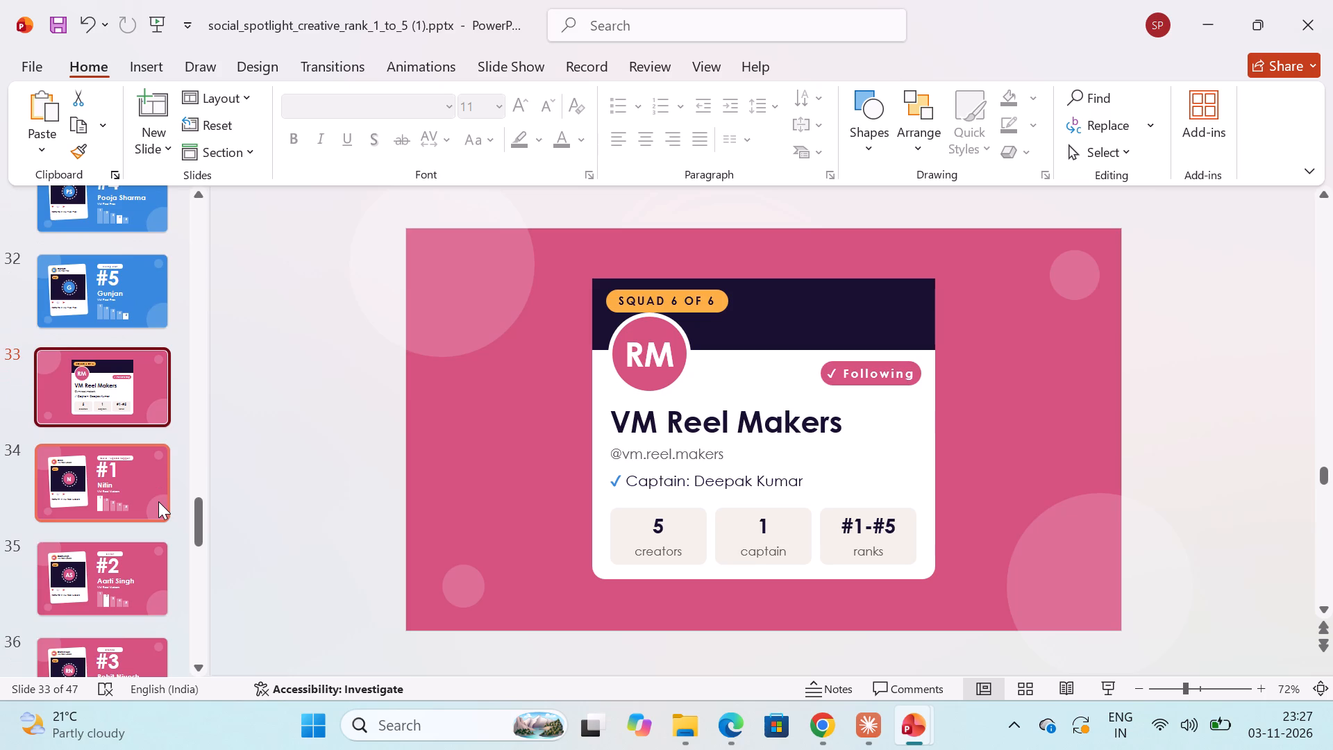
{"action": "left_click", "coordinate": [158, 501]}
{"action": "left_click", "coordinate": [134, 569]}
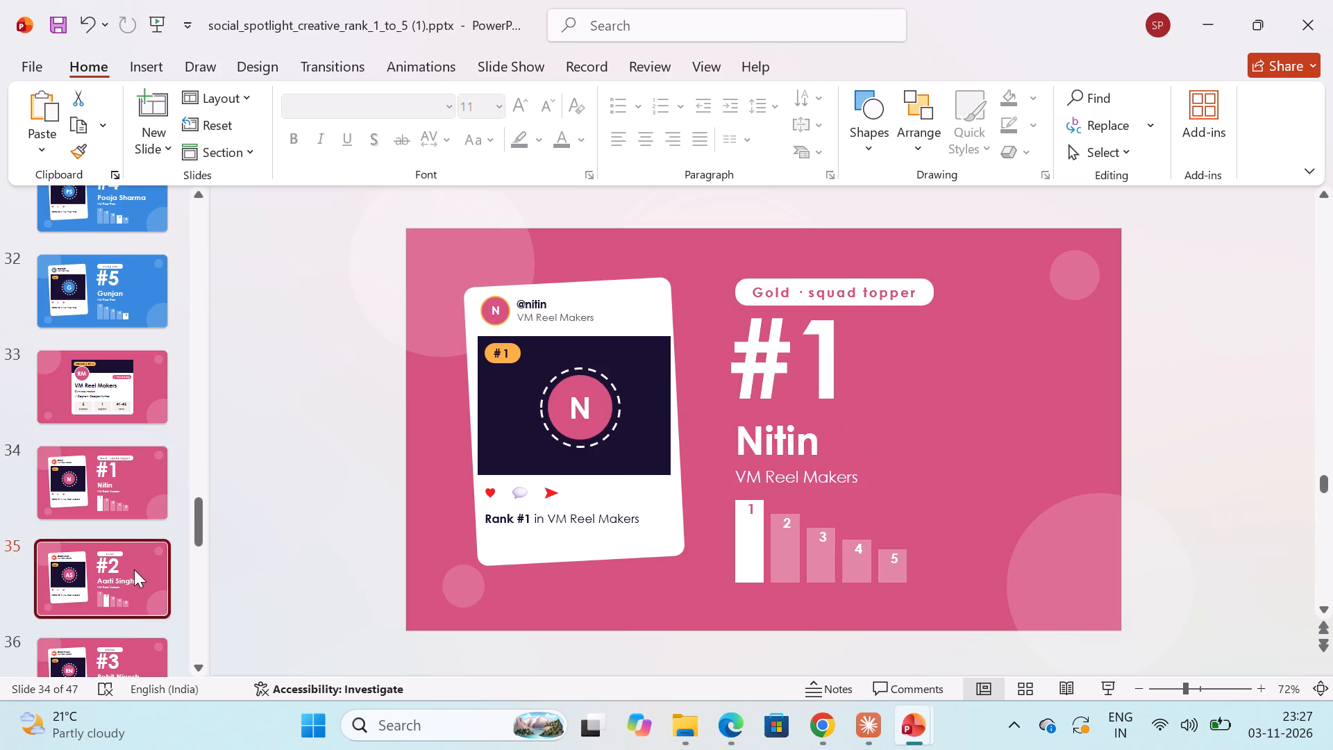
{"action": "scroll", "coordinate": [131, 563], "scroll_direction": "down", "scroll_amount": 3}
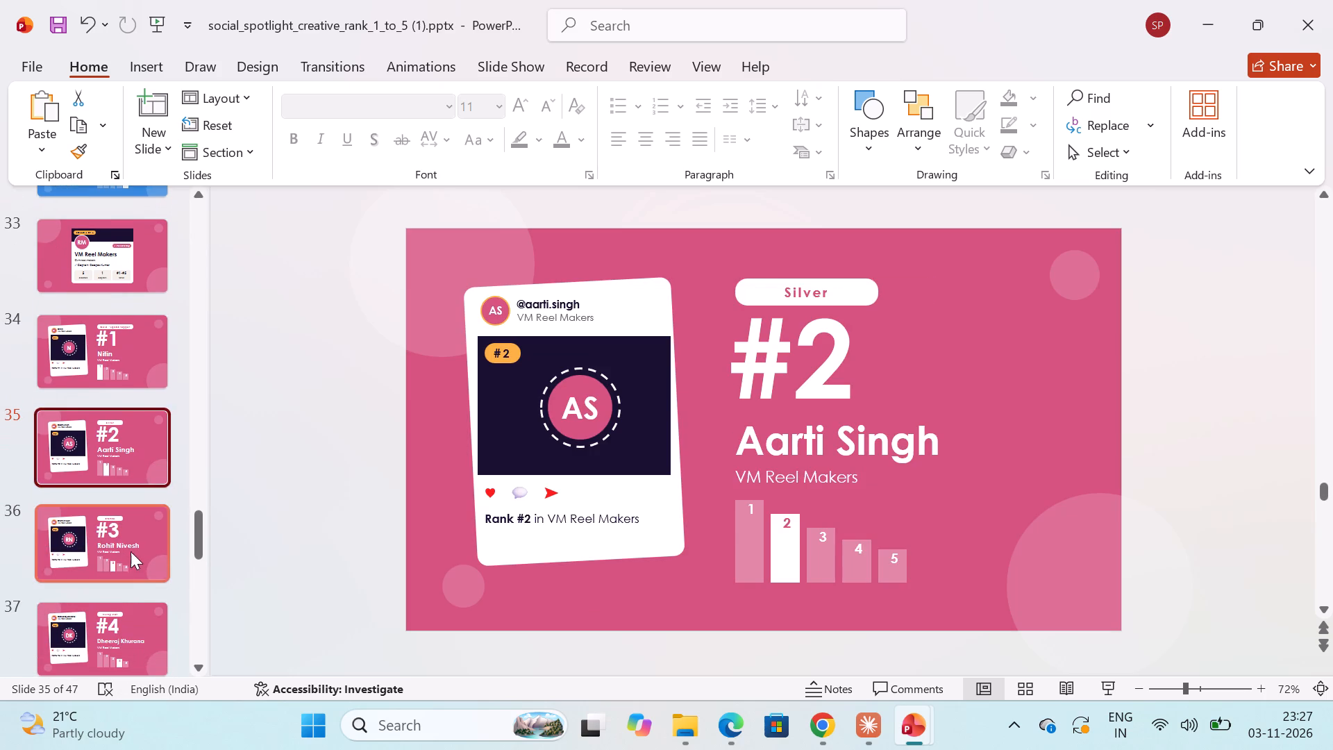
{"action": "left_click", "coordinate": [131, 539]}
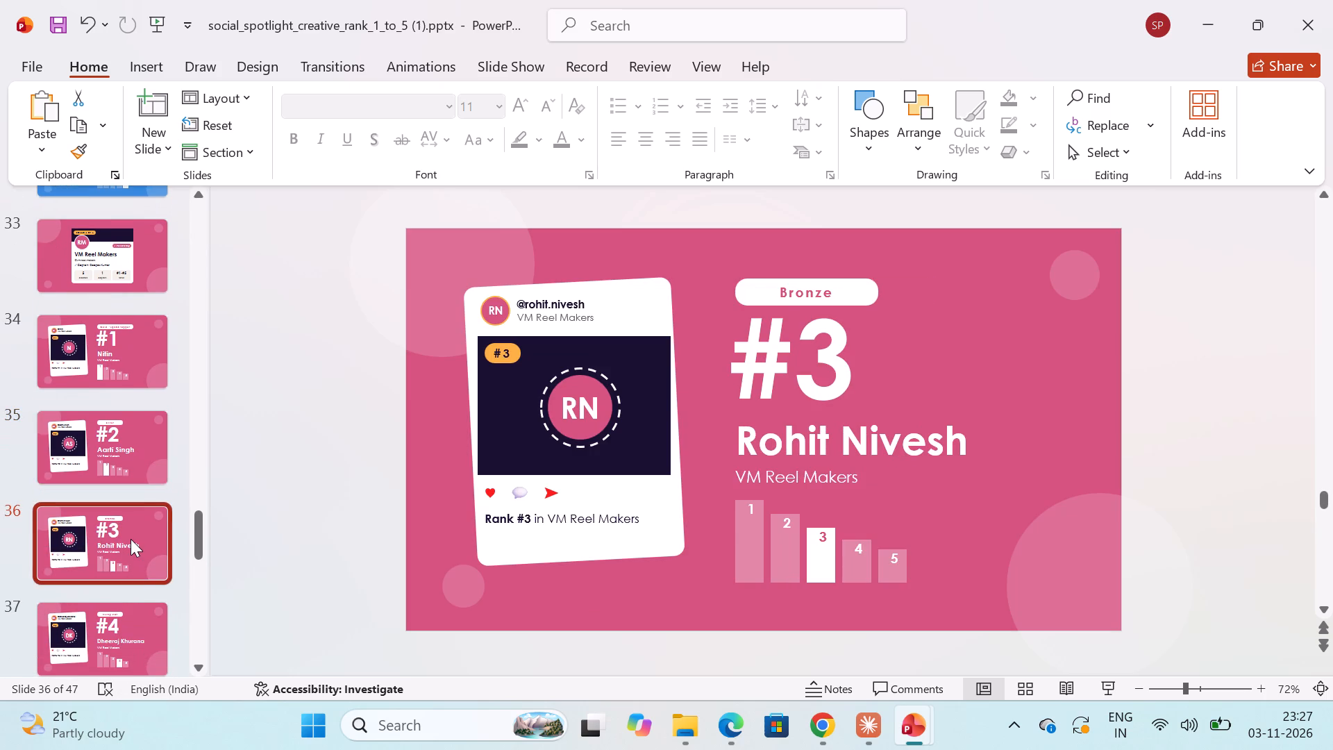
{"action": "scroll", "coordinate": [131, 539], "scroll_direction": "down", "scroll_amount": 1}
{"action": "left_click", "coordinate": [131, 574]}
{"action": "scroll", "coordinate": [131, 583], "scroll_direction": "down", "scroll_amount": 3}
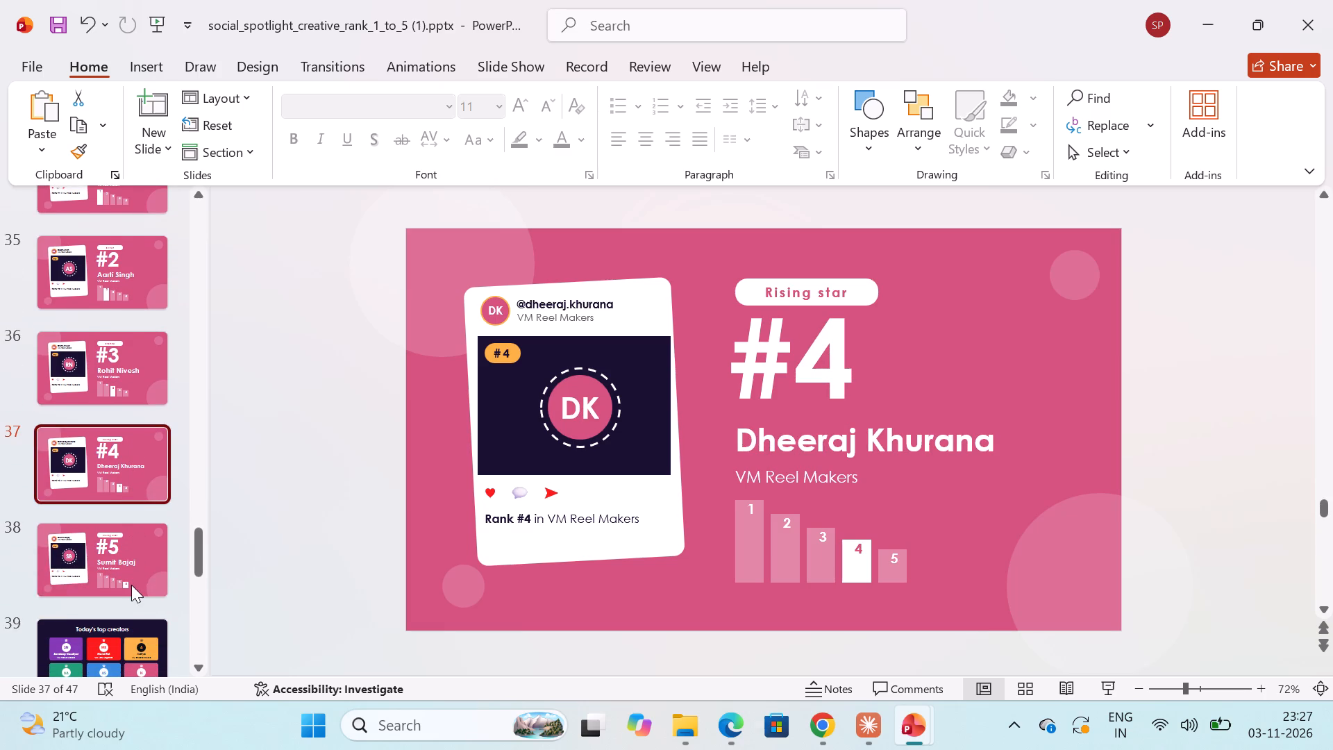
{"action": "left_click", "coordinate": [131, 595]}
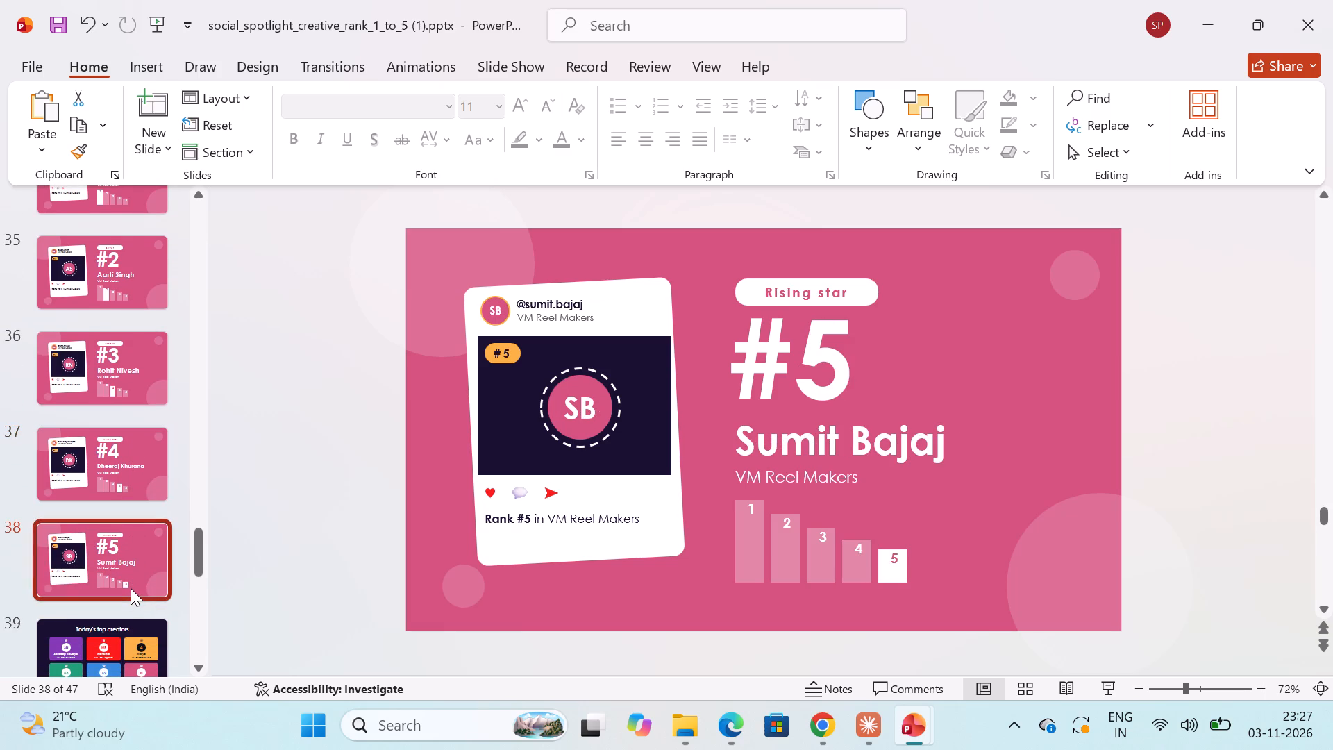
{"action": "scroll", "coordinate": [135, 578], "scroll_direction": "down", "scroll_amount": 2}
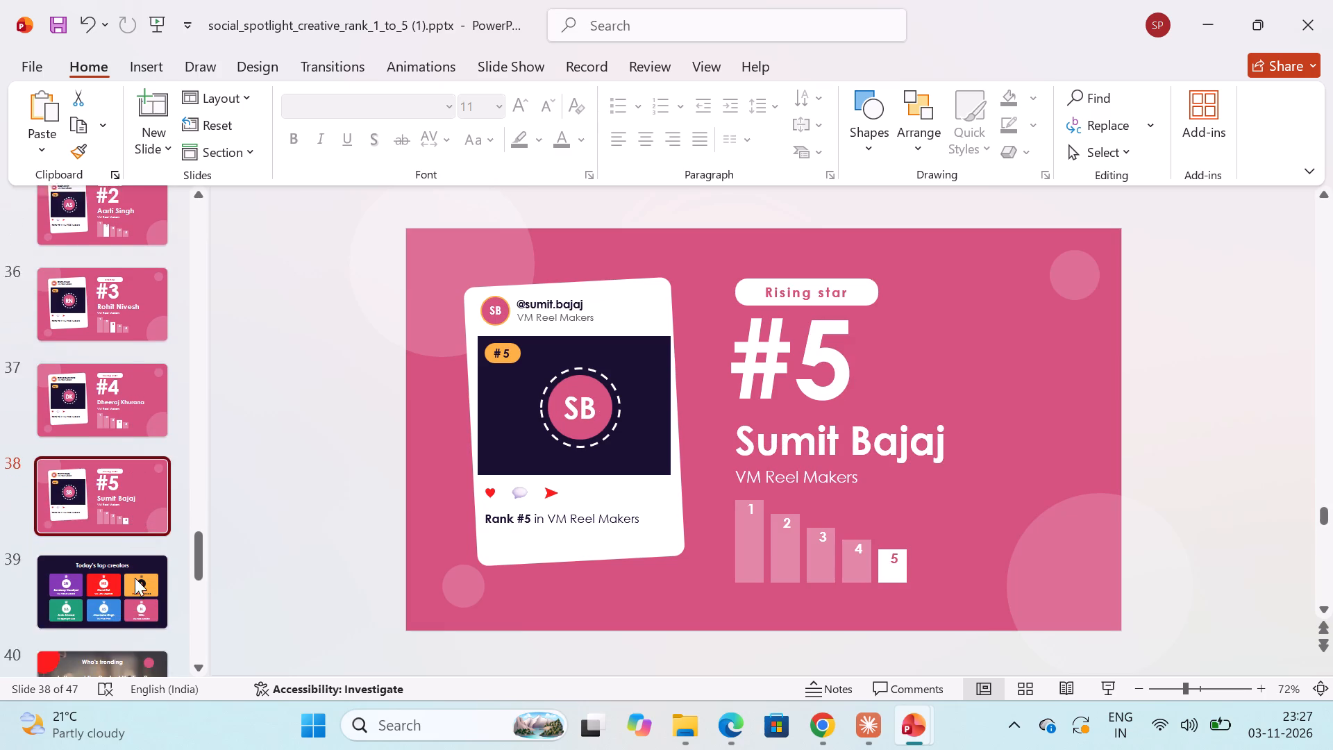
{"action": "scroll", "coordinate": [135, 578], "scroll_direction": "down", "scroll_amount": 1}
{"action": "left_click", "coordinate": [141, 515]}
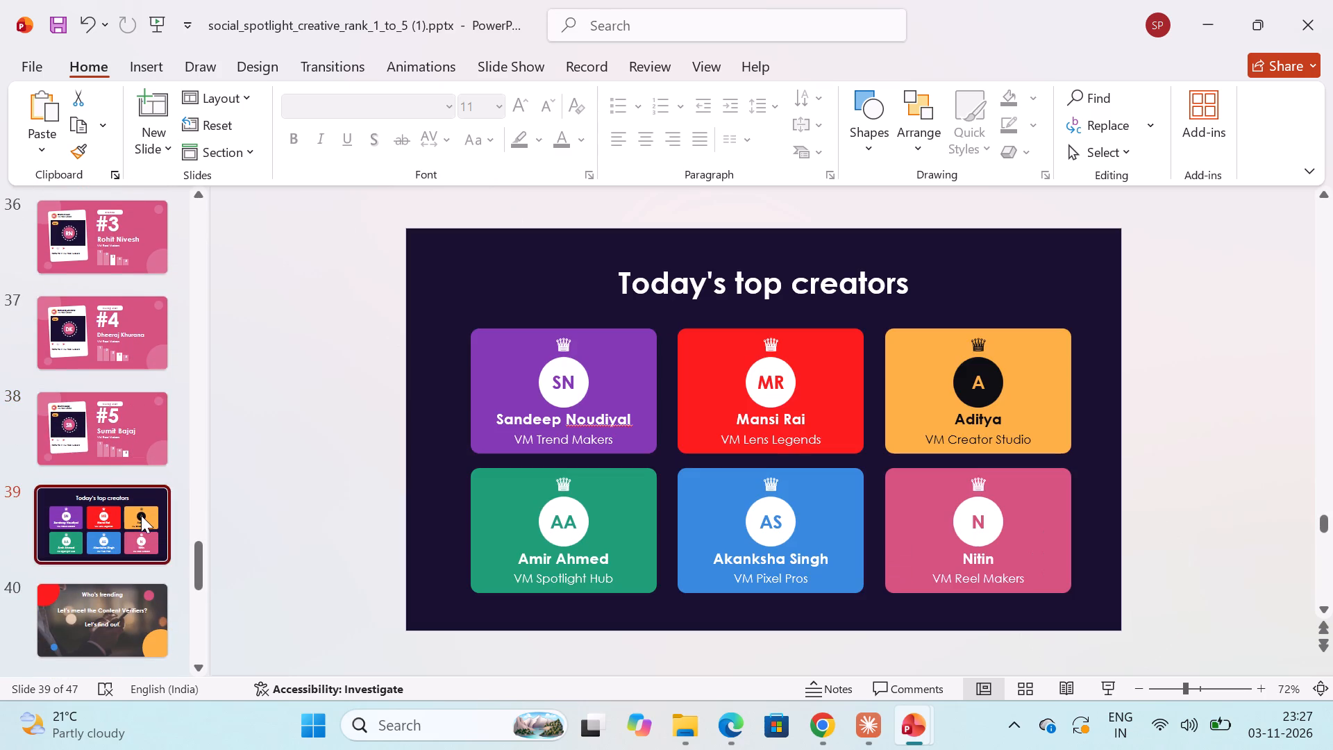
Examine slides 40 to 47 one by one, rechecking the Content Verifier names, handles and ranks through the "Keep creating. Keep trending." closing slide.
{"action": "left_click", "coordinate": [116, 603]}
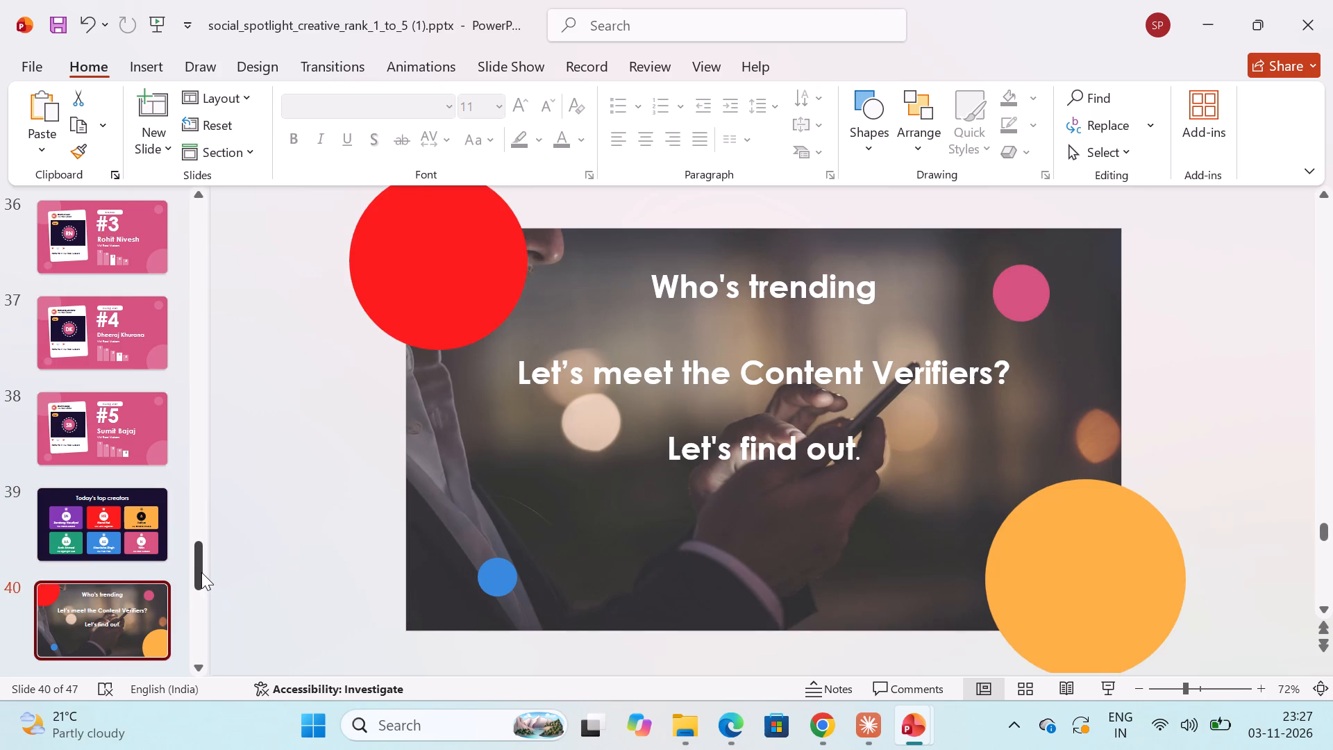
{"action": "left_click_drag", "start_coordinate": [201, 572], "coordinate": [201, 593]}
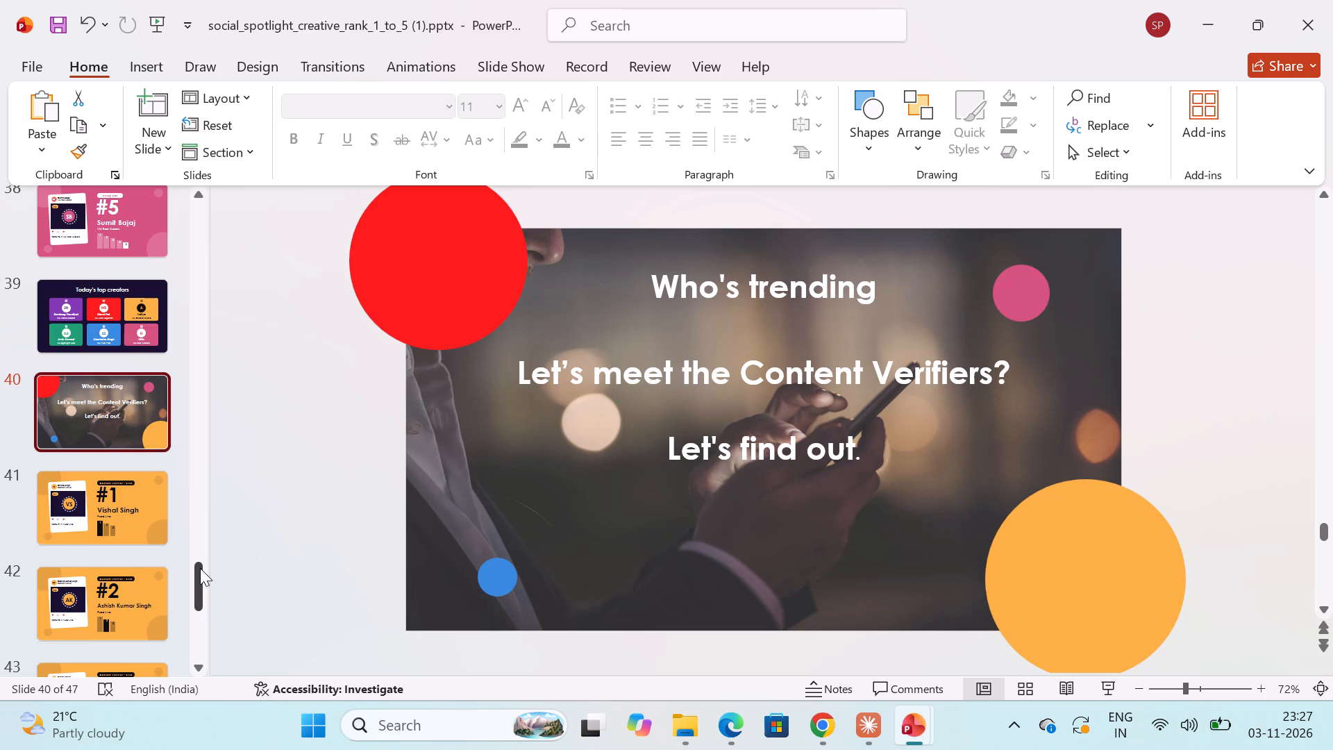
{"action": "left_click", "coordinate": [138, 519]}
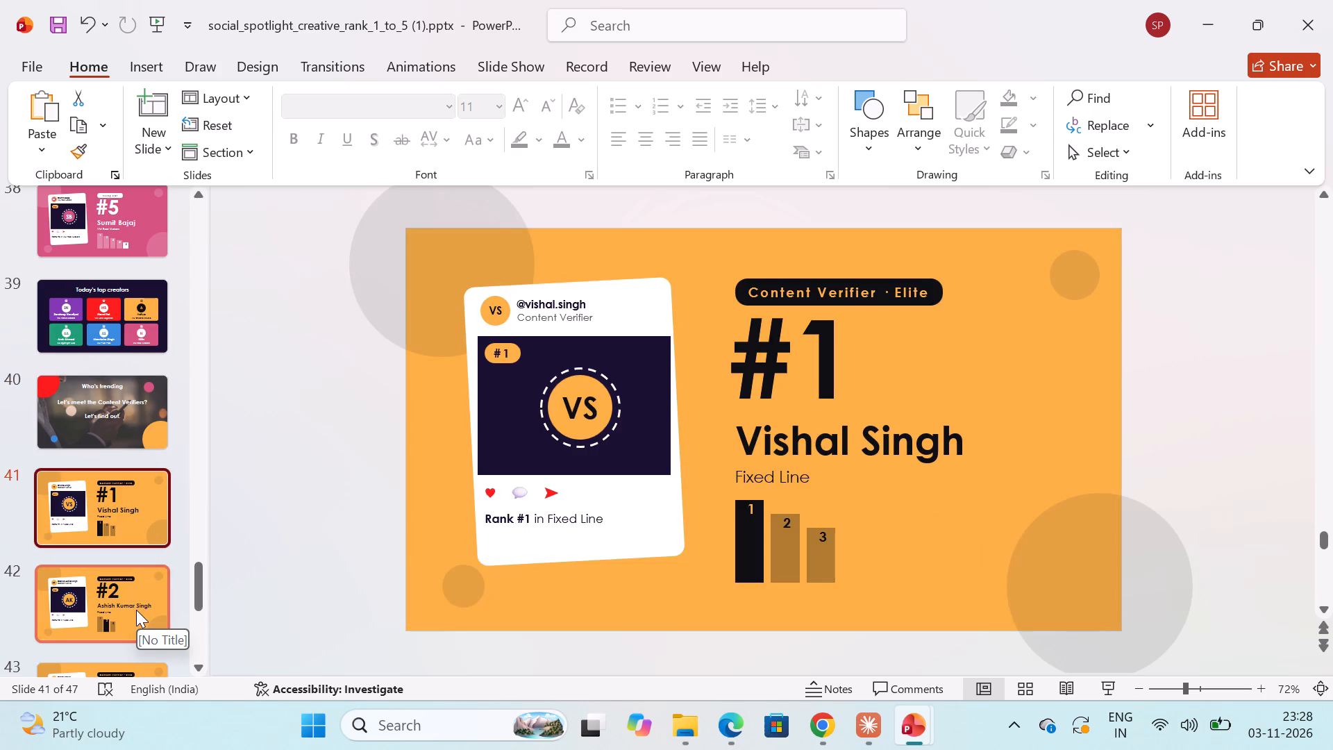
{"action": "left_click", "coordinate": [136, 610]}
{"action": "scroll", "coordinate": [136, 610], "scroll_direction": "down", "scroll_amount": 2}
{"action": "left_click", "coordinate": [136, 598]}
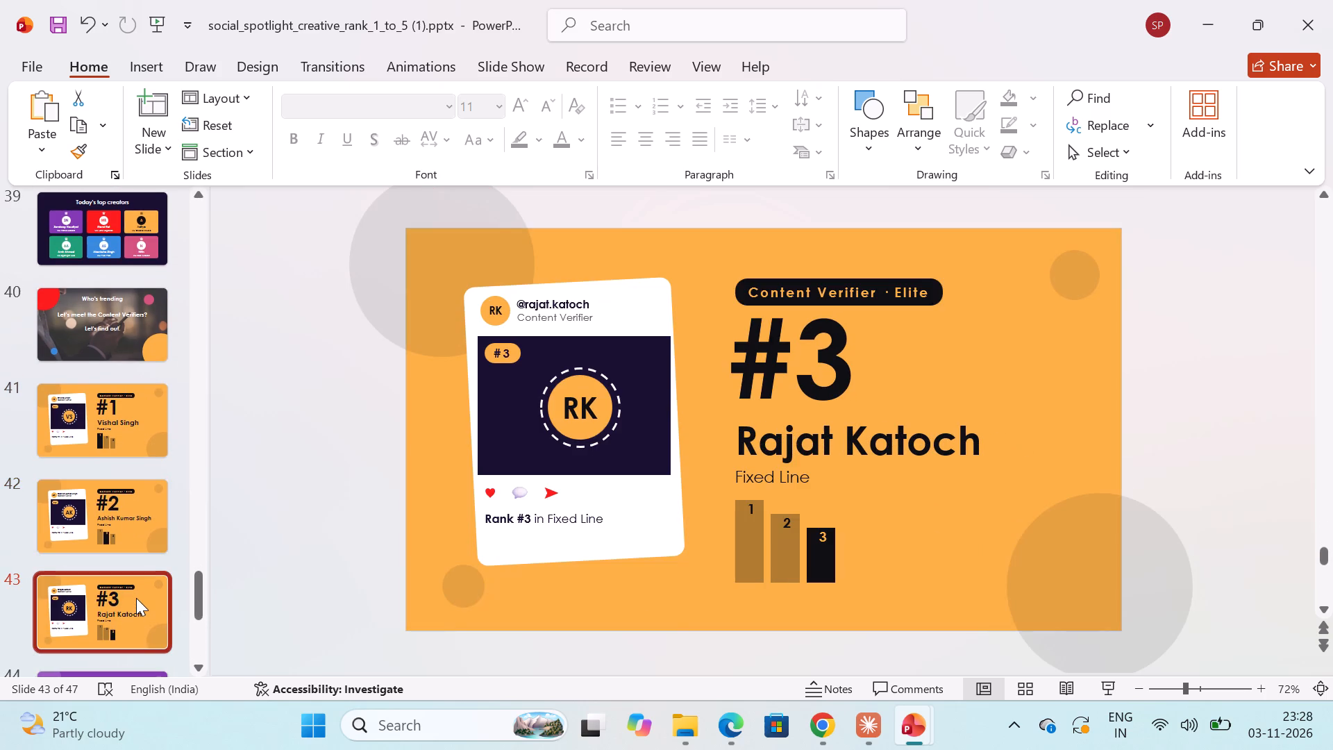
{"action": "scroll", "coordinate": [136, 598], "scroll_direction": "down", "scroll_amount": 3}
{"action": "left_click", "coordinate": [136, 598]}
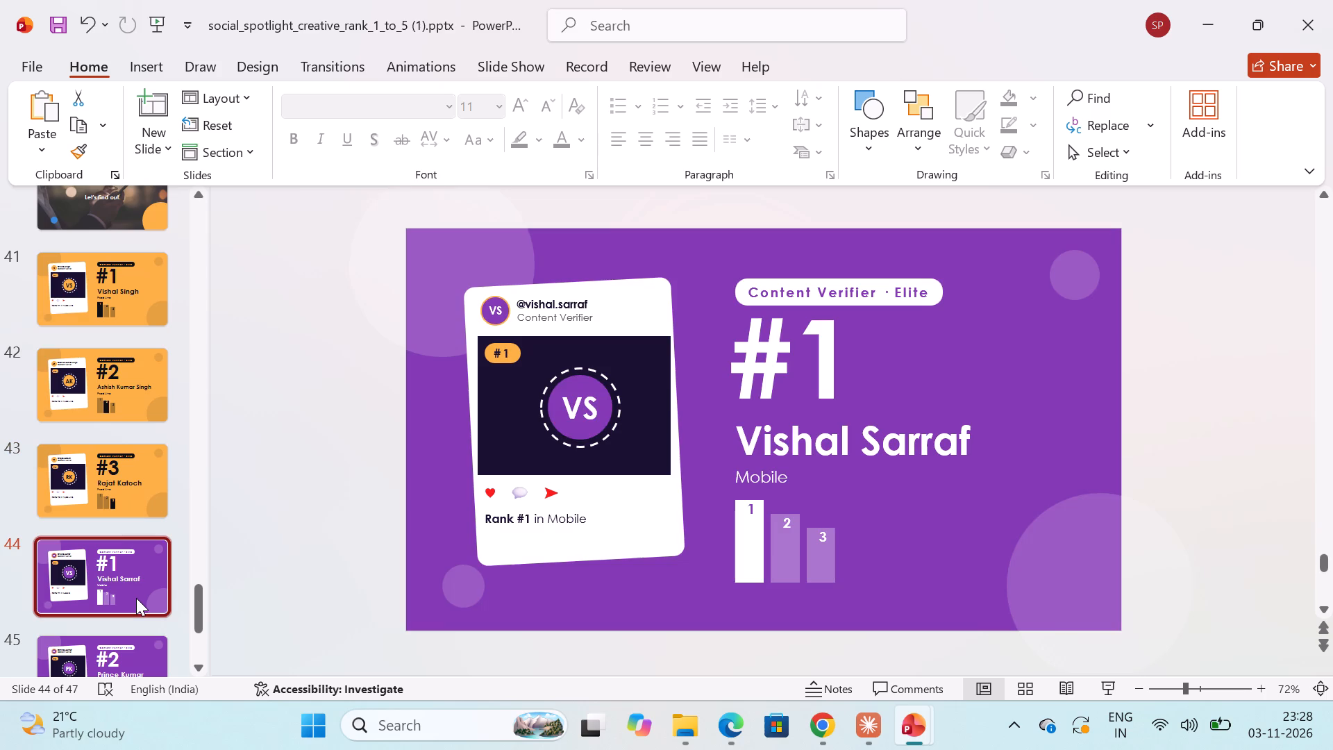
{"action": "scroll", "coordinate": [136, 598], "scroll_direction": "down", "scroll_amount": 2}
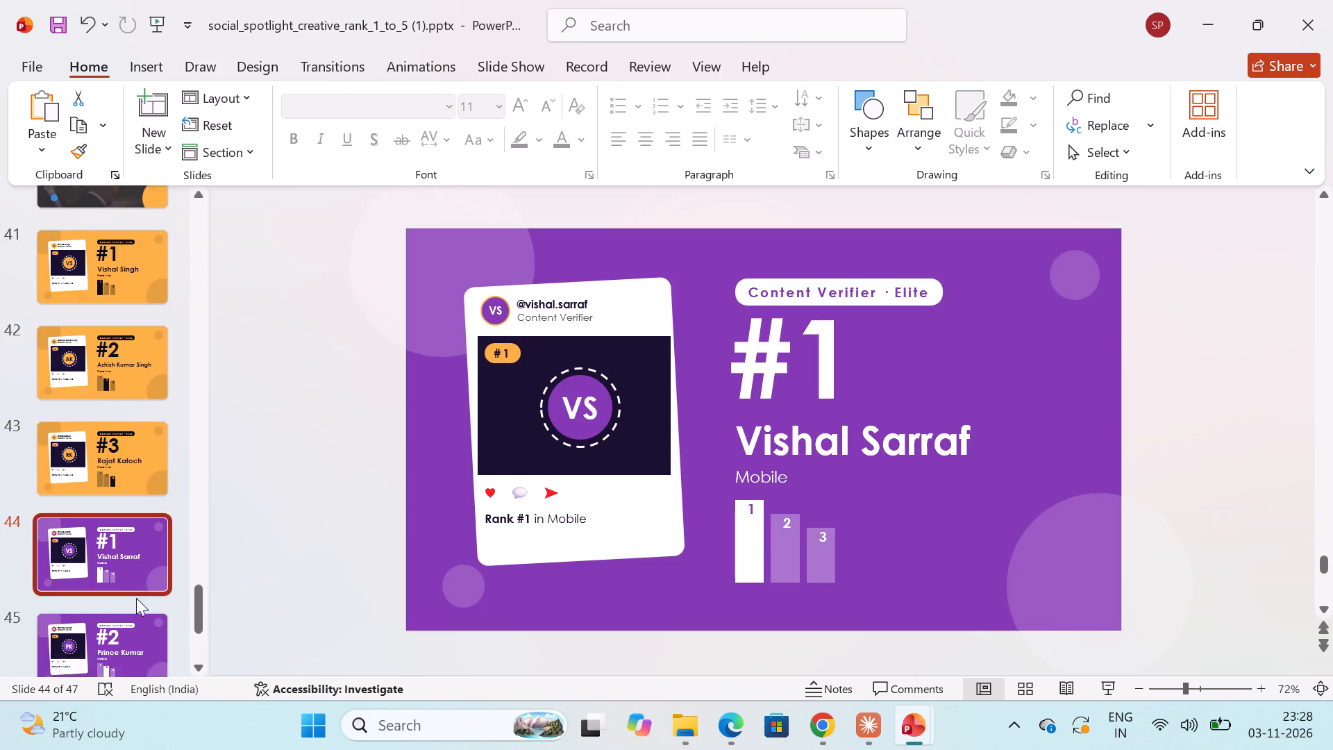
{"action": "left_click", "coordinate": [136, 598]}
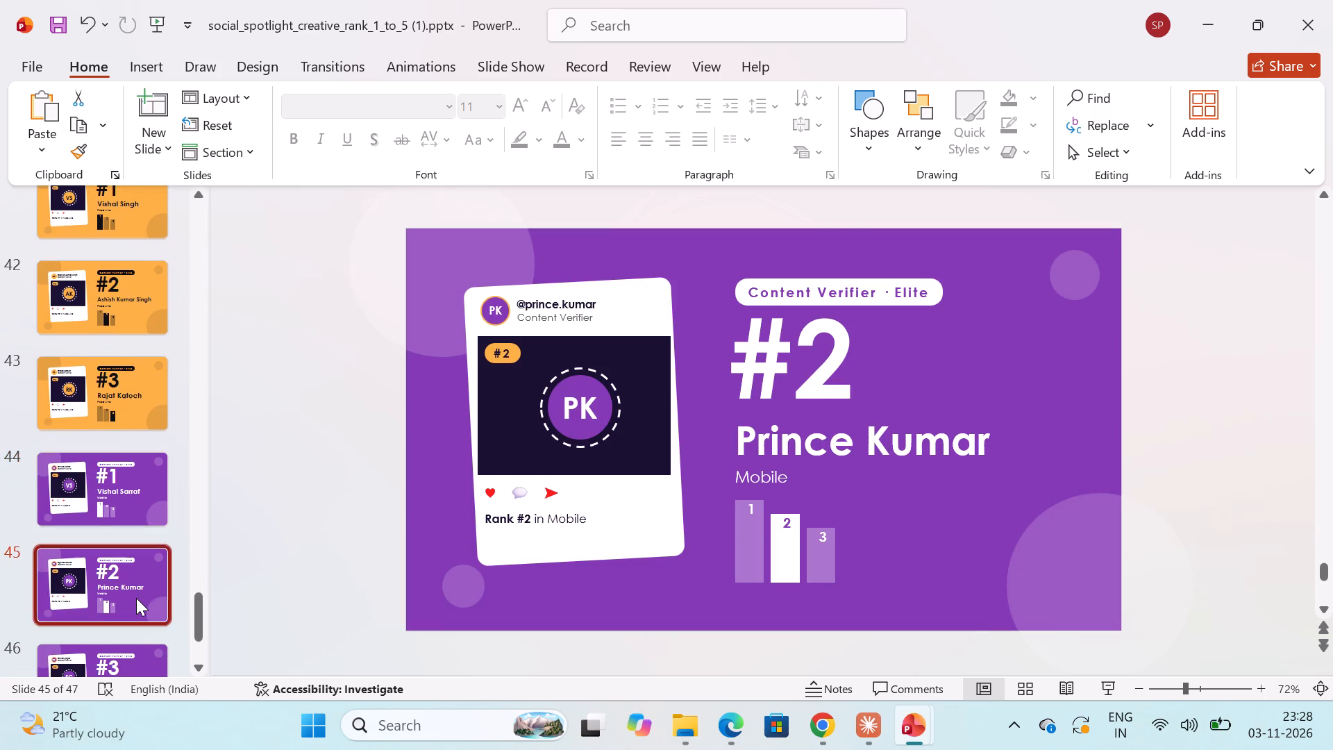
{"action": "scroll", "coordinate": [136, 598], "scroll_direction": "down", "scroll_amount": 2}
{"action": "left_click", "coordinate": [140, 581]}
{"action": "scroll", "coordinate": [140, 581], "scroll_direction": "down", "scroll_amount": 2}
{"action": "left_click", "coordinate": [140, 576]}
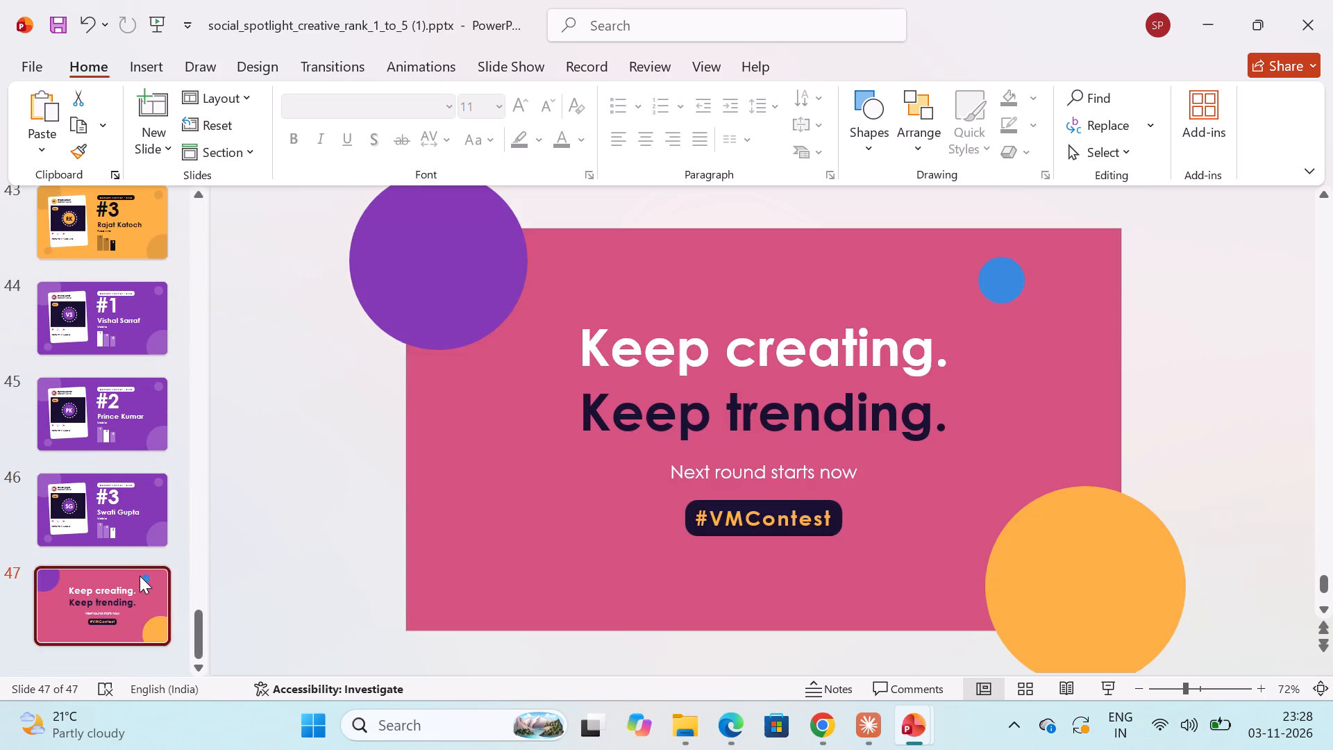
Return to the deck's opening and recheck slides 1 to 4, comparing the font settings of the "CONTEST RESULTS" and "LIVE" badges.
{"action": "left_click_drag", "start_coordinate": [201, 647], "coordinate": [255, 210]}
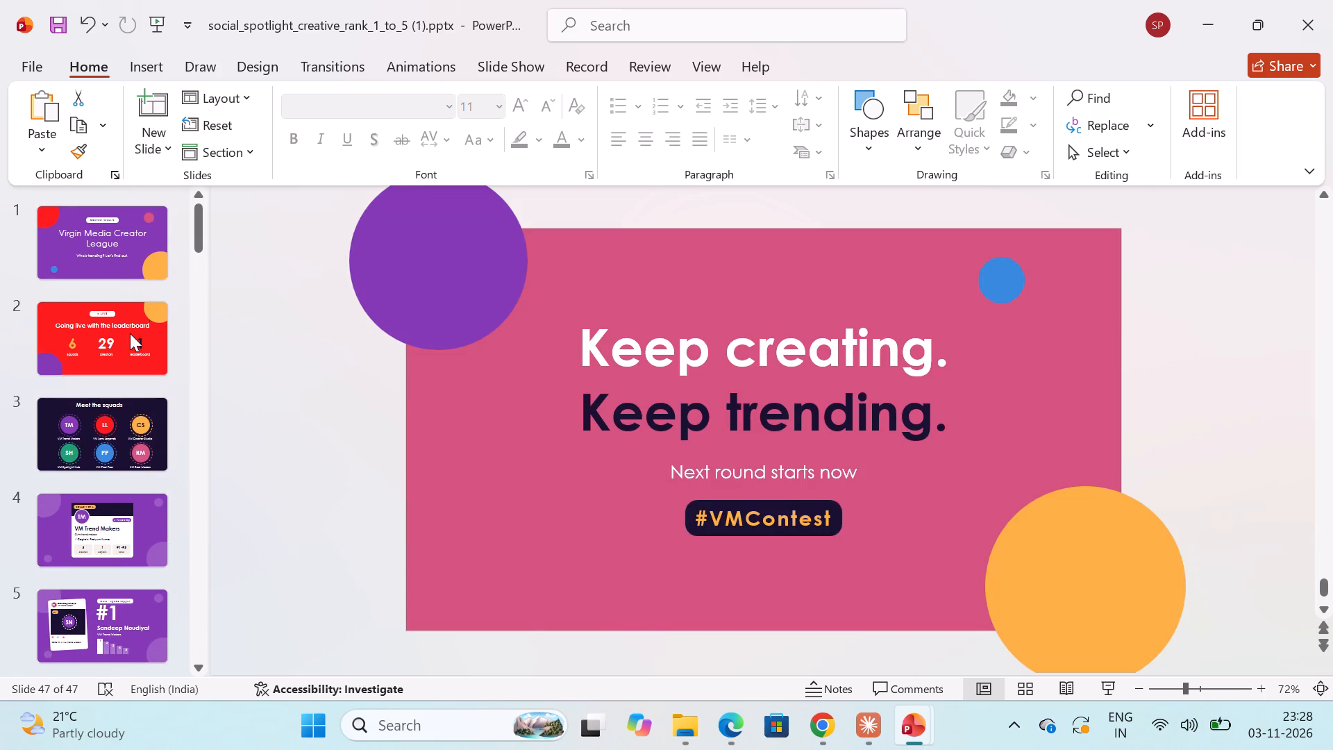
{"action": "left_click", "coordinate": [125, 336]}
{"action": "left_click", "coordinate": [132, 238]}
{"action": "scroll", "coordinate": [138, 333], "scroll_direction": "up", "scroll_amount": 2}
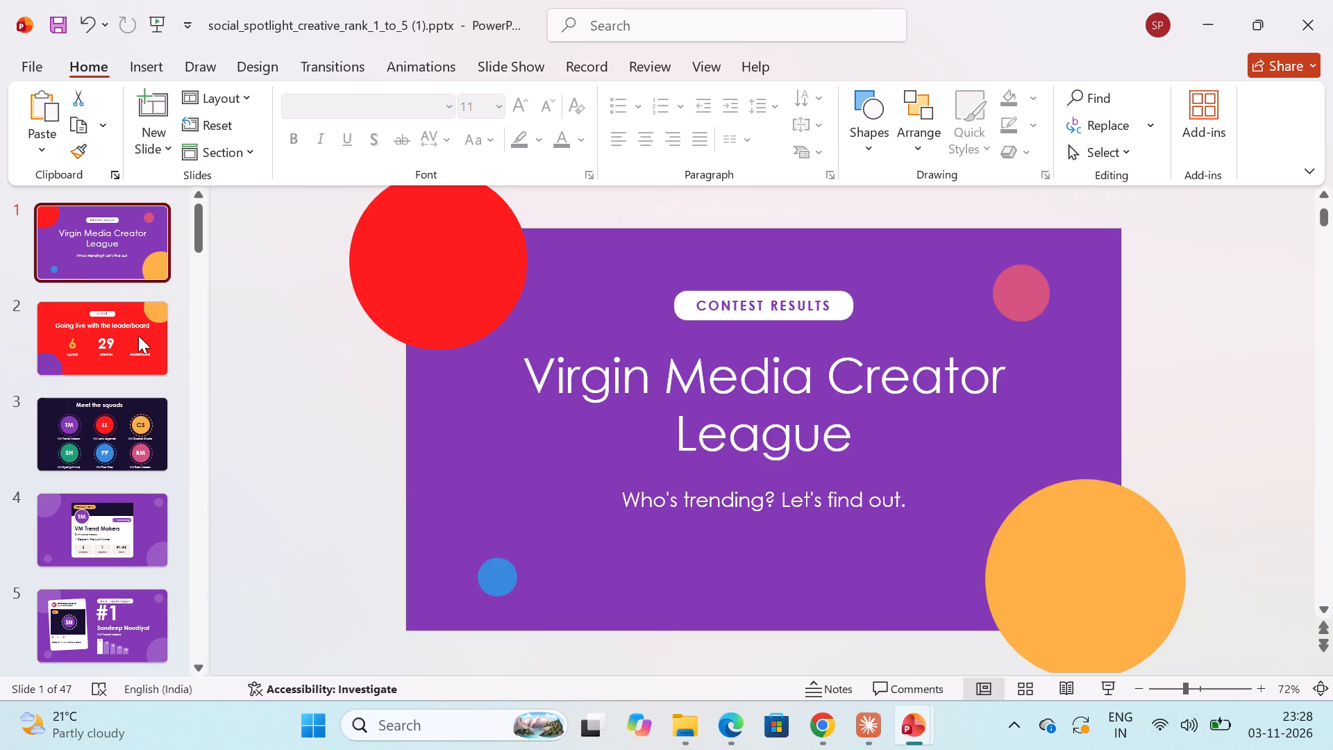
{"action": "scroll", "coordinate": [138, 335], "scroll_direction": "up", "scroll_amount": 3}
{"action": "left_click", "coordinate": [141, 302]}
{"action": "left_click", "coordinate": [149, 222]}
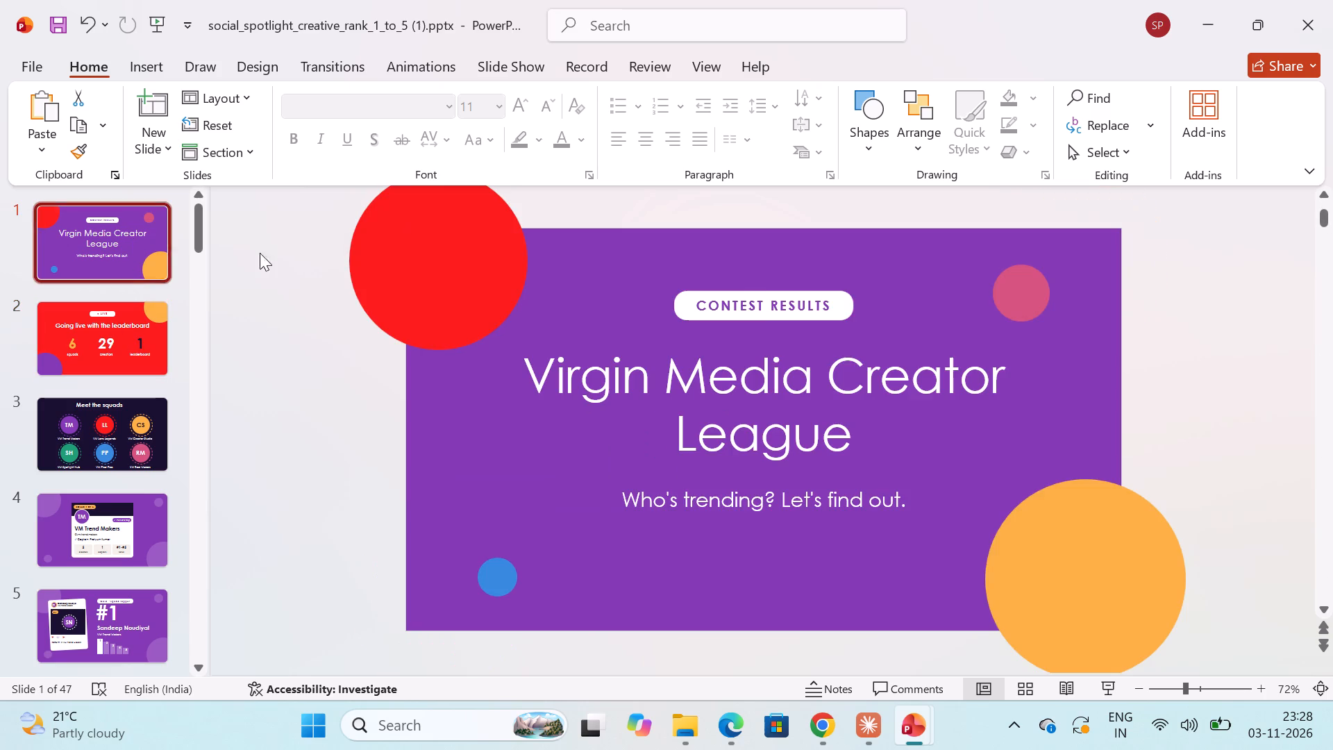
{"action": "left_click", "coordinate": [753, 289]}
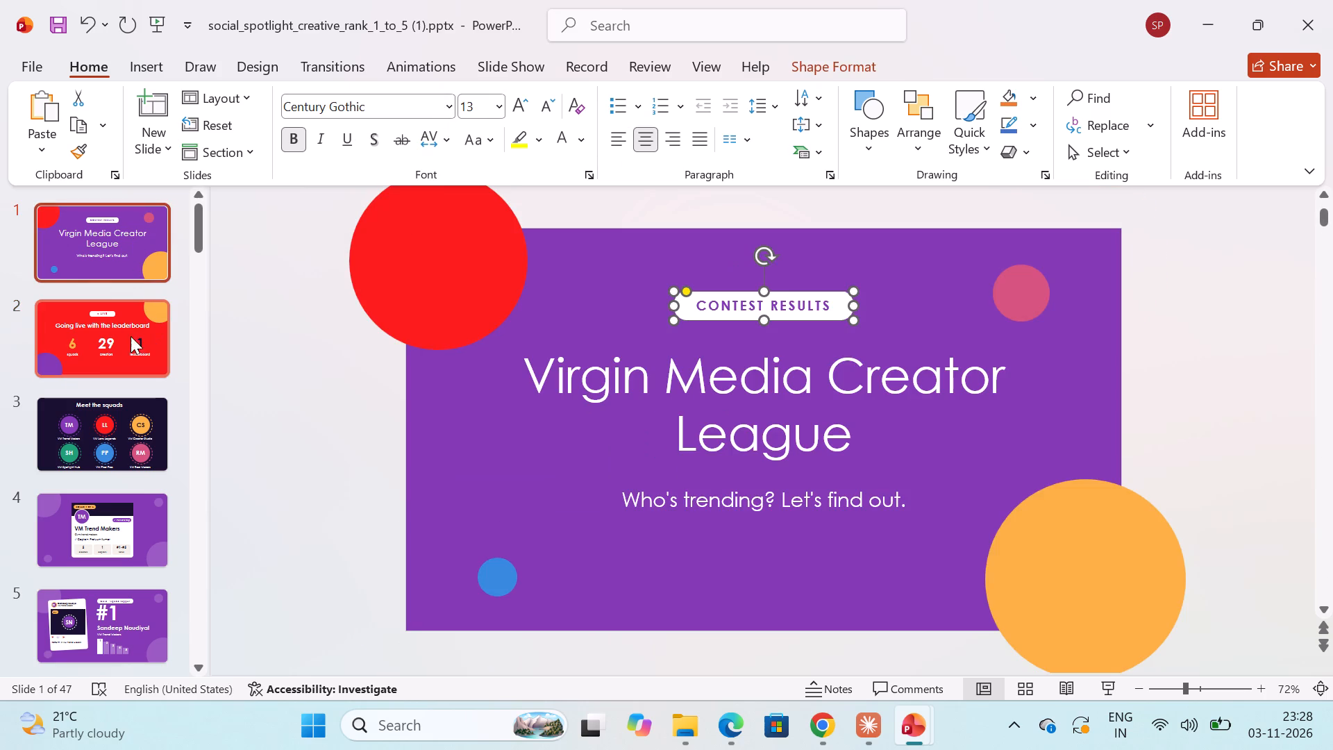
{"action": "left_click", "coordinate": [97, 341]}
{"action": "left_click", "coordinate": [701, 304]}
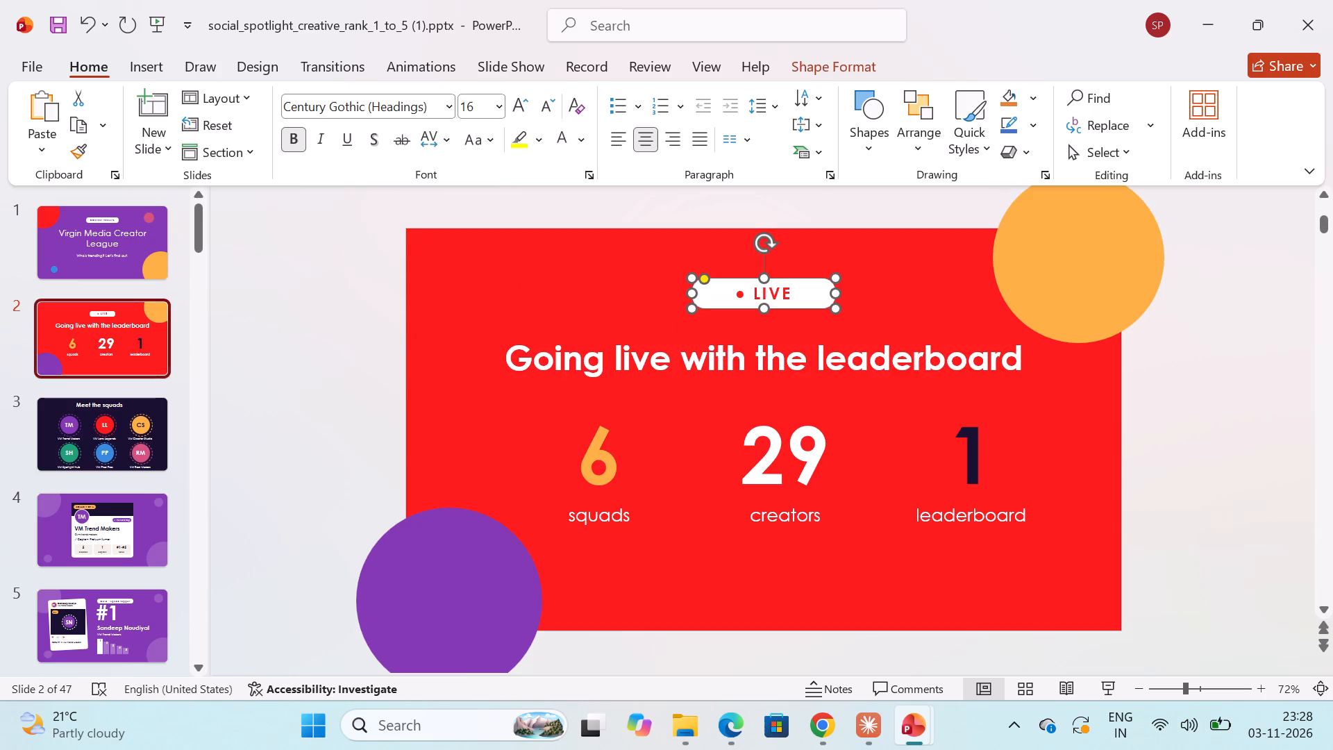
{"action": "left_click", "coordinate": [153, 244]}
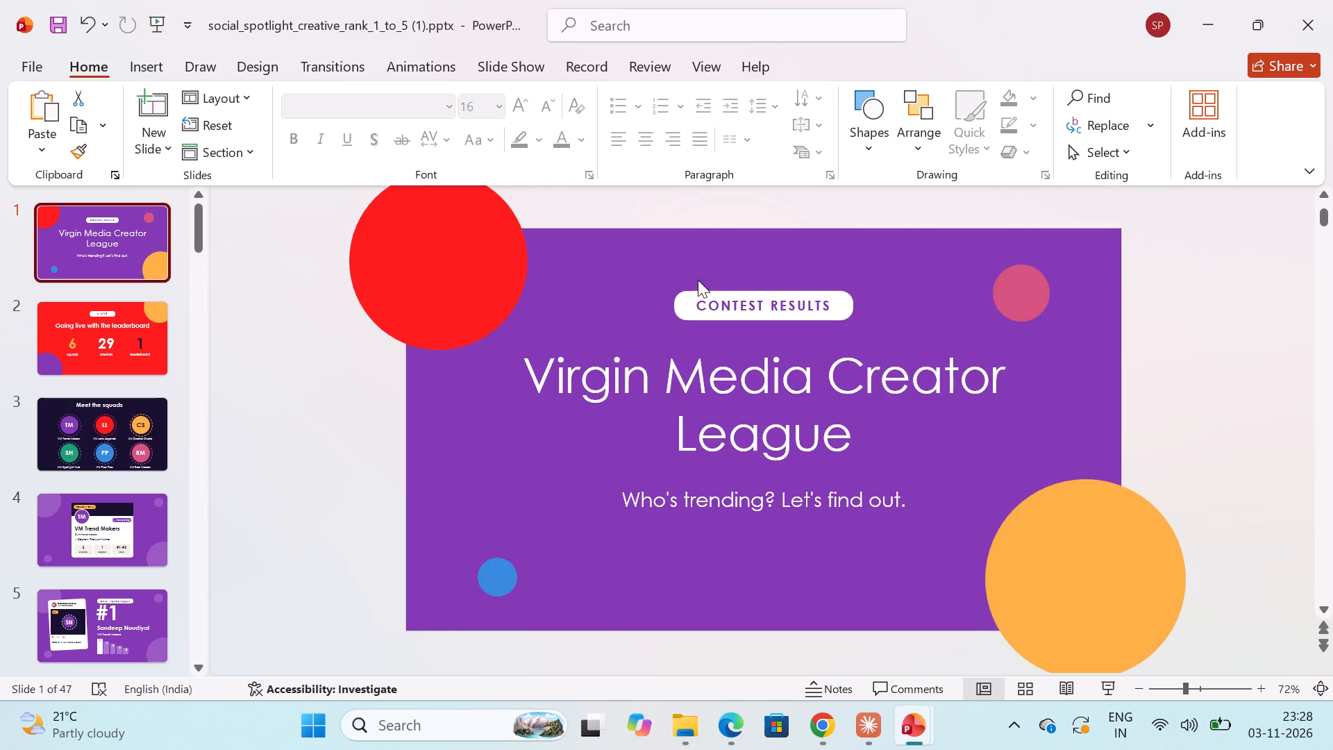
{"action": "left_click", "coordinate": [703, 292]}
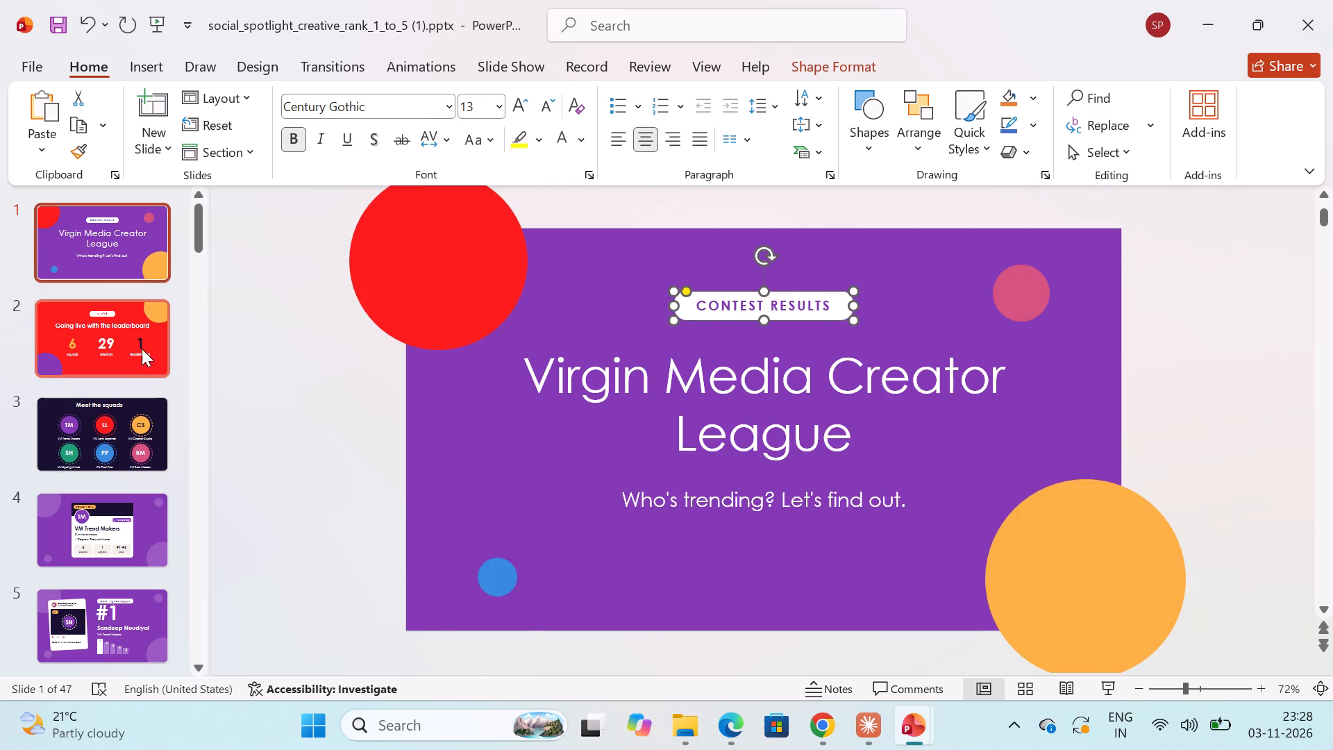
{"action": "left_click", "coordinate": [142, 349]}
{"action": "left_click", "coordinate": [123, 428]}
{"action": "left_click", "coordinate": [123, 521]}
{"action": "left_click", "coordinate": [126, 414]}
{"action": "left_click", "coordinate": [135, 324]}
{"action": "left_click", "coordinate": [135, 236]}
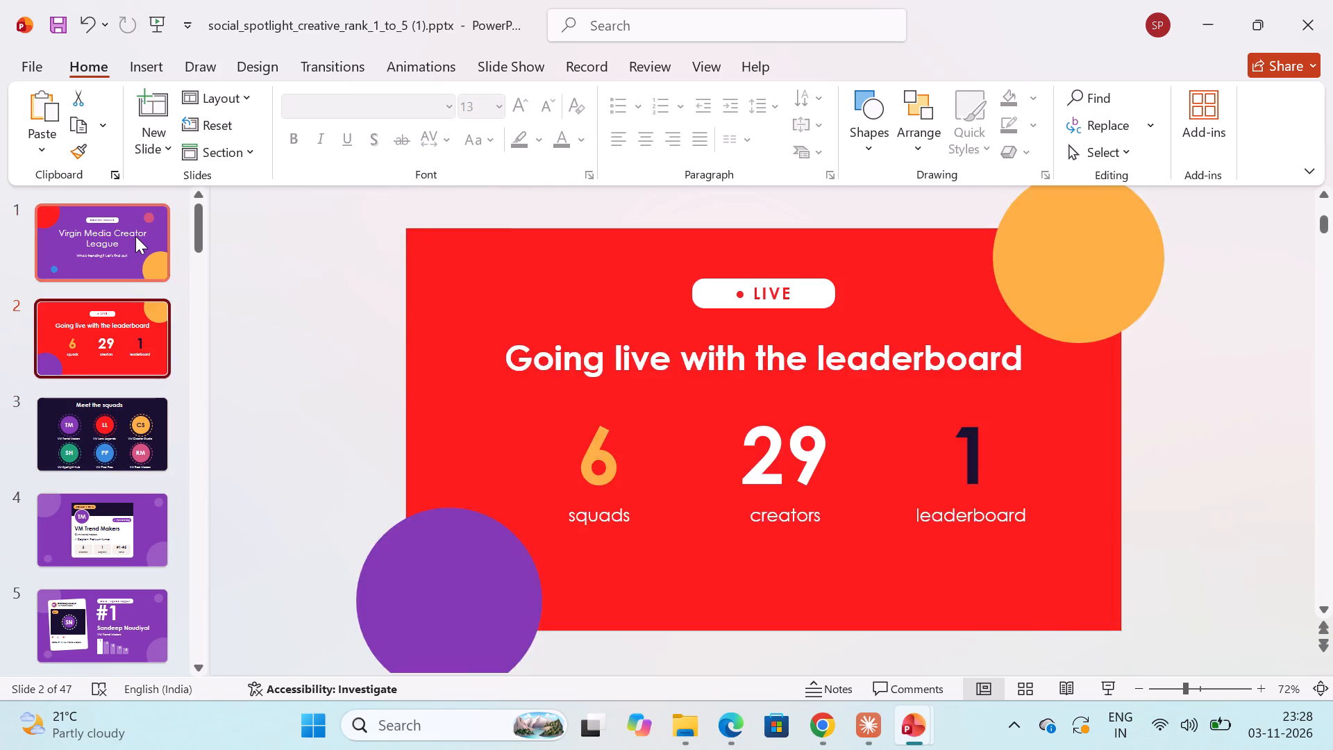
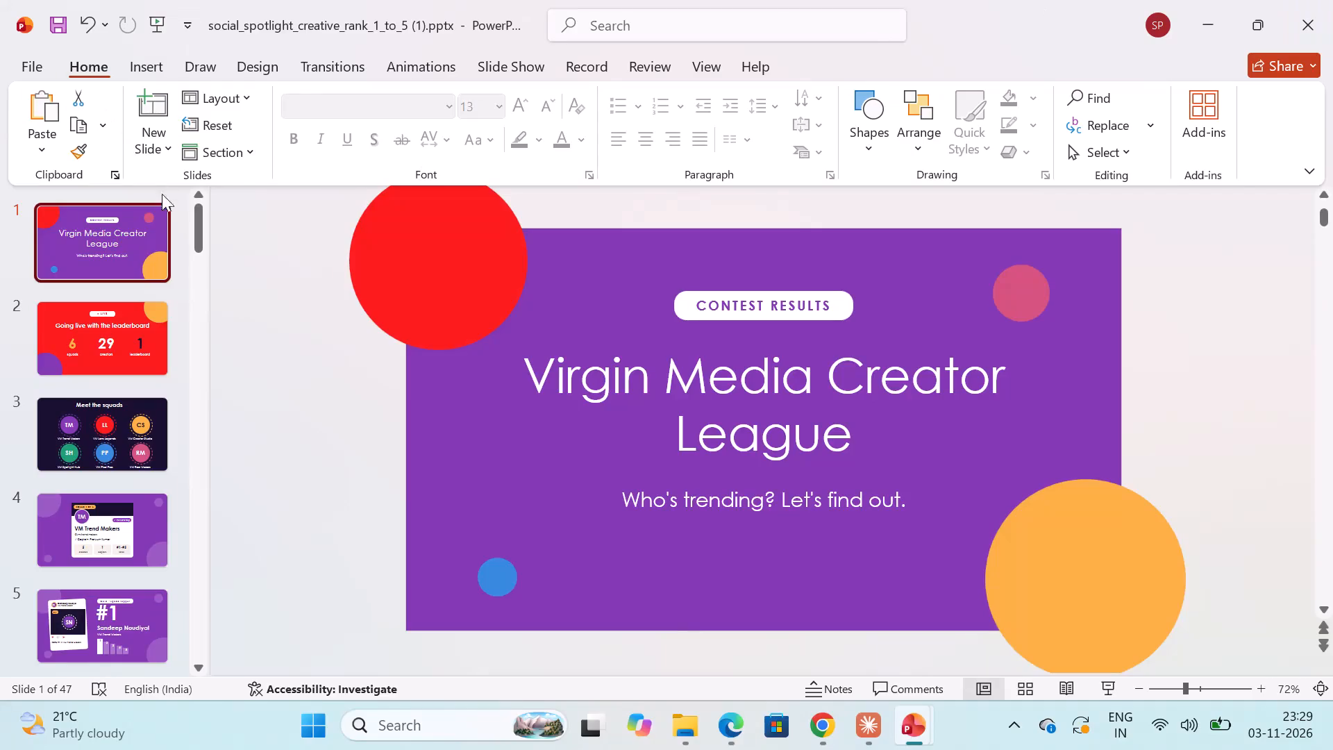
Save the rechecked deck under its current file name.
{"action": "scroll", "coordinate": [158, 299], "scroll_direction": "up", "scroll_amount": 7}
{"action": "key", "text": "ctrl+s"}
Save a copy of the deck to the Desktop as a PowerPoint presentation named "VMCL Winners".
{"action": "left_click", "coordinate": [39, 67]}
{"action": "left_click", "coordinate": [69, 349]}
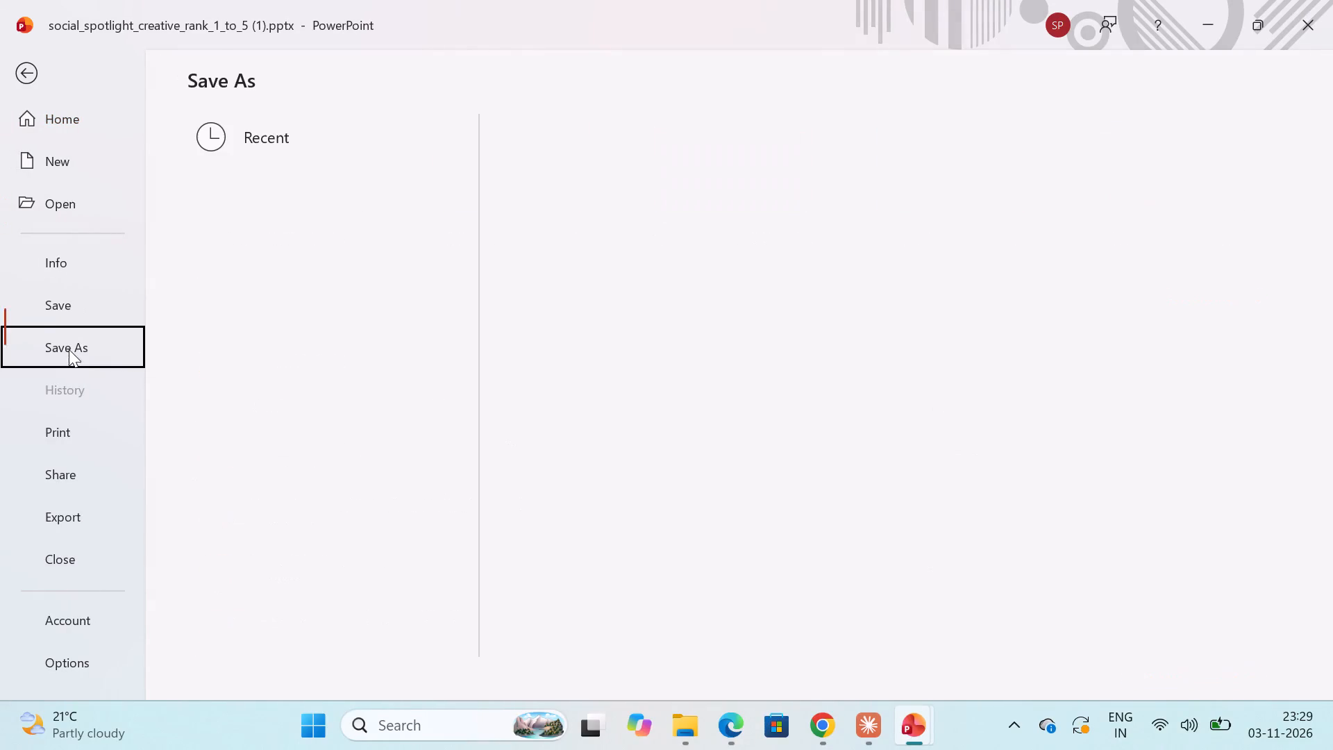
{"action": "left_click", "coordinate": [293, 566]}
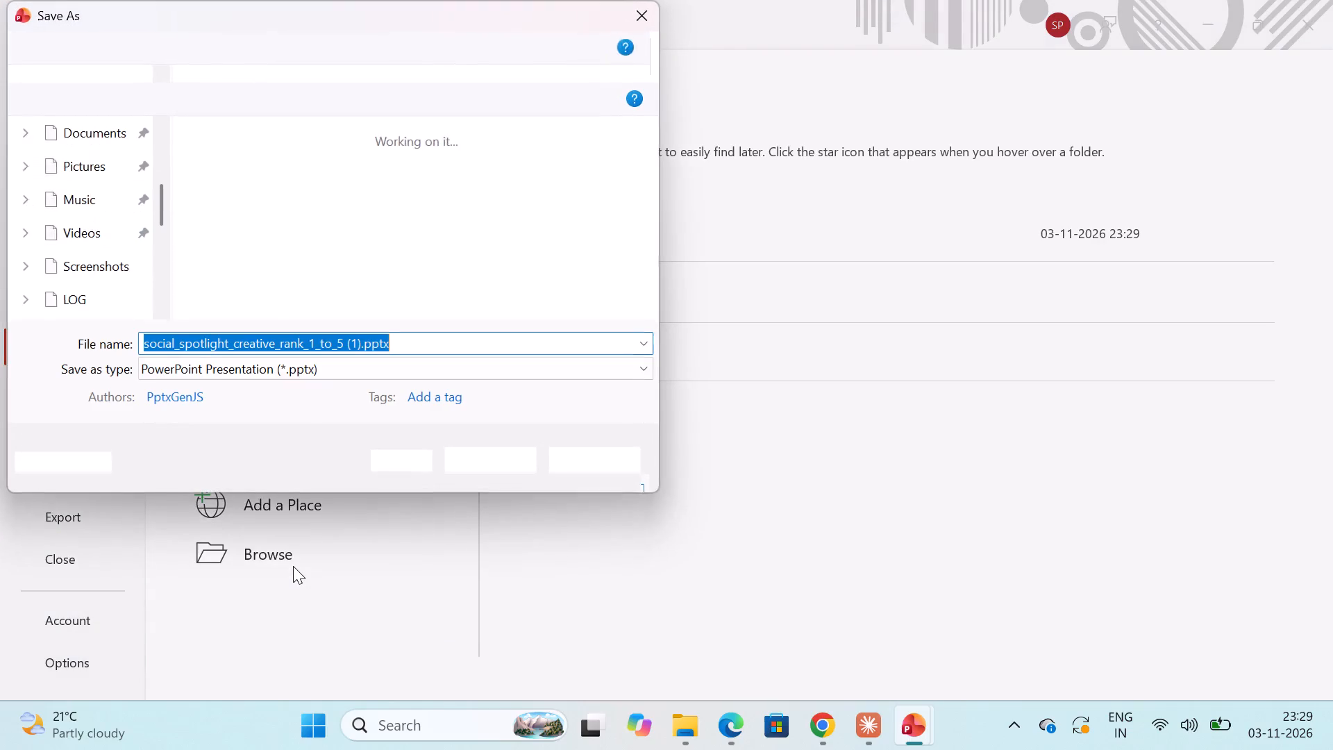
{"action": "scroll", "coordinate": [98, 220], "scroll_direction": "up", "scroll_amount": 5}
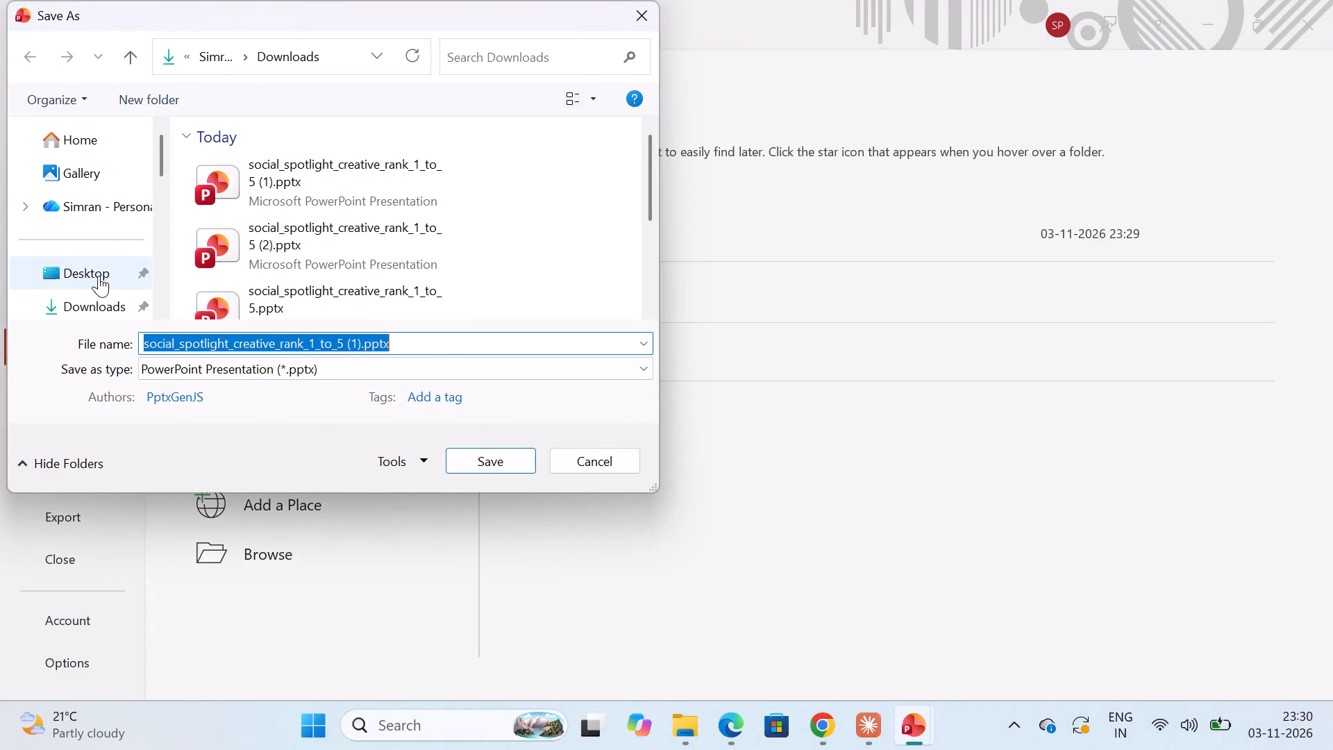
{"action": "left_click", "coordinate": [99, 276]}
{"action": "left_click", "coordinate": [435, 352]}
{"action": "key", "text": "Delete"}
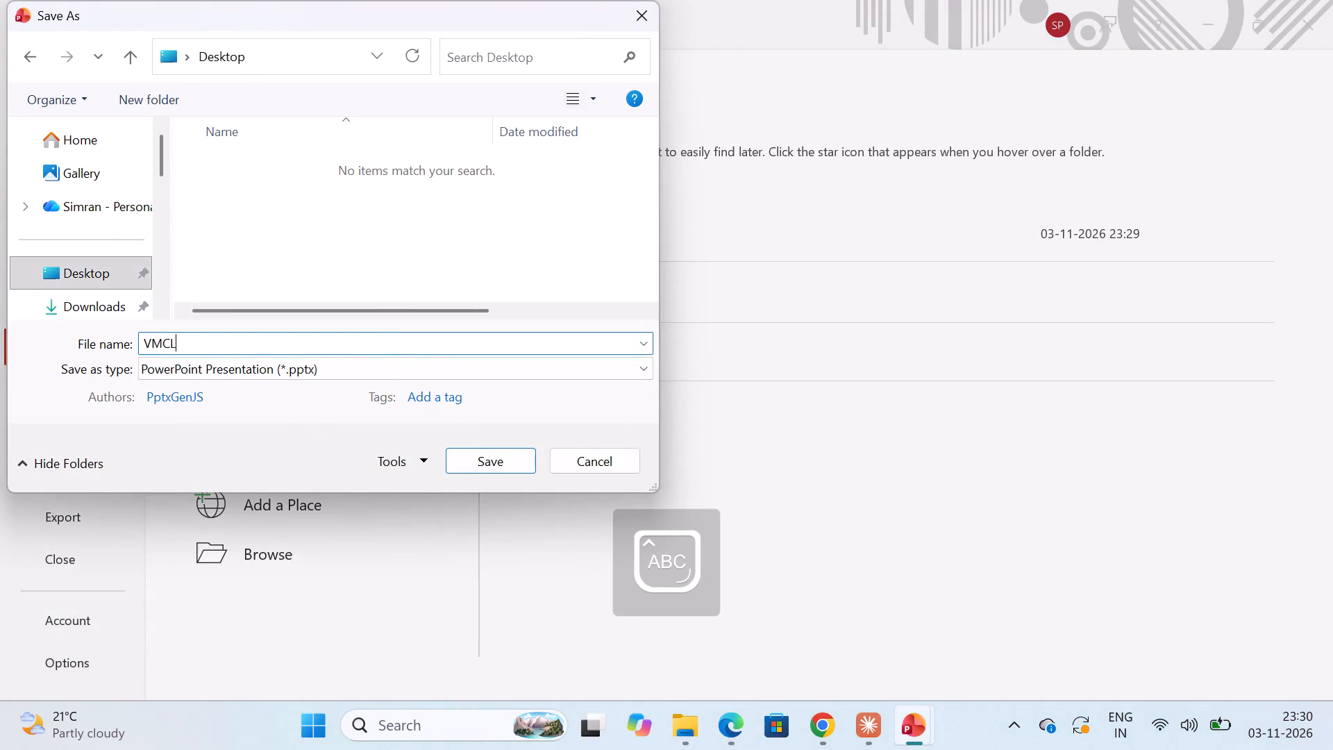
{"action": "type", "text": "inners"}
{"action": "left_click", "coordinate": [498, 469]}
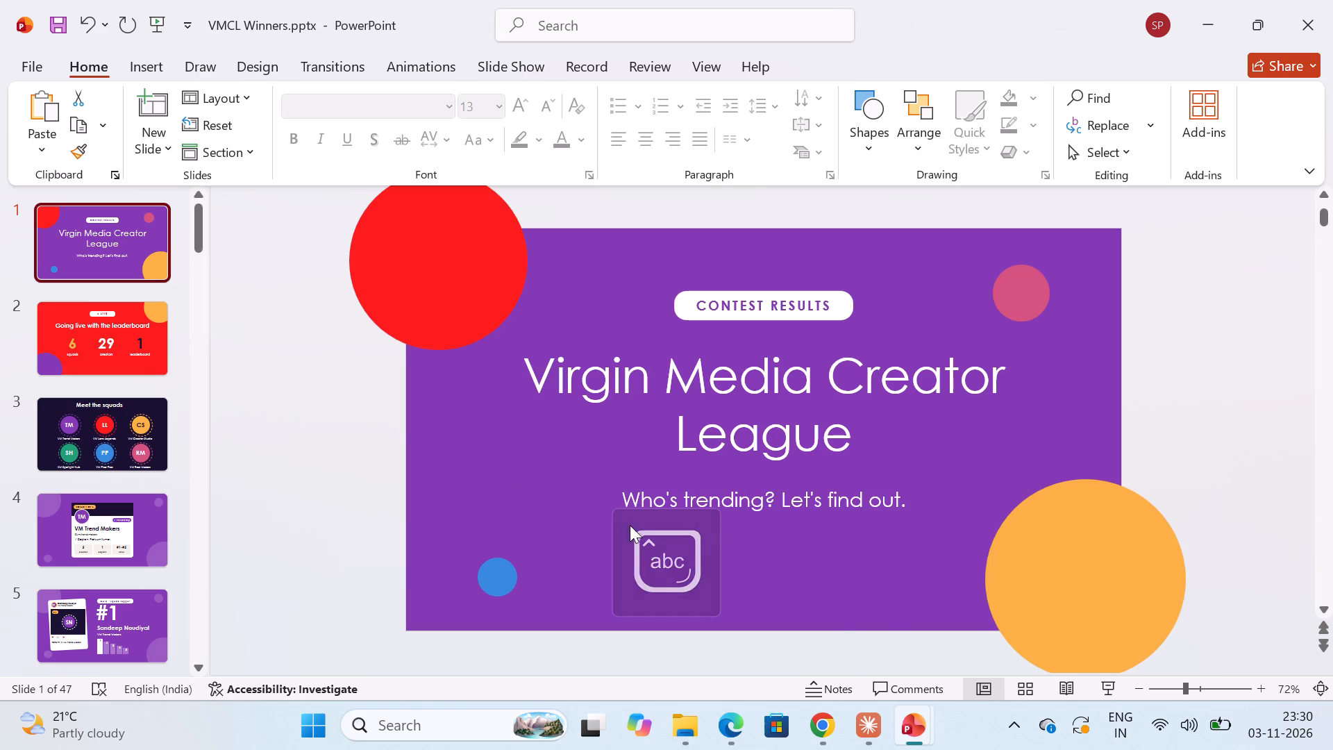
Adjust the transparency of the full-slide background photo on slide 40, the "Let's meet the Content Verifiers?" slide, trying the preset levels.
{"action": "left_click_drag", "start_coordinate": [206, 233], "coordinate": [185, 502]}
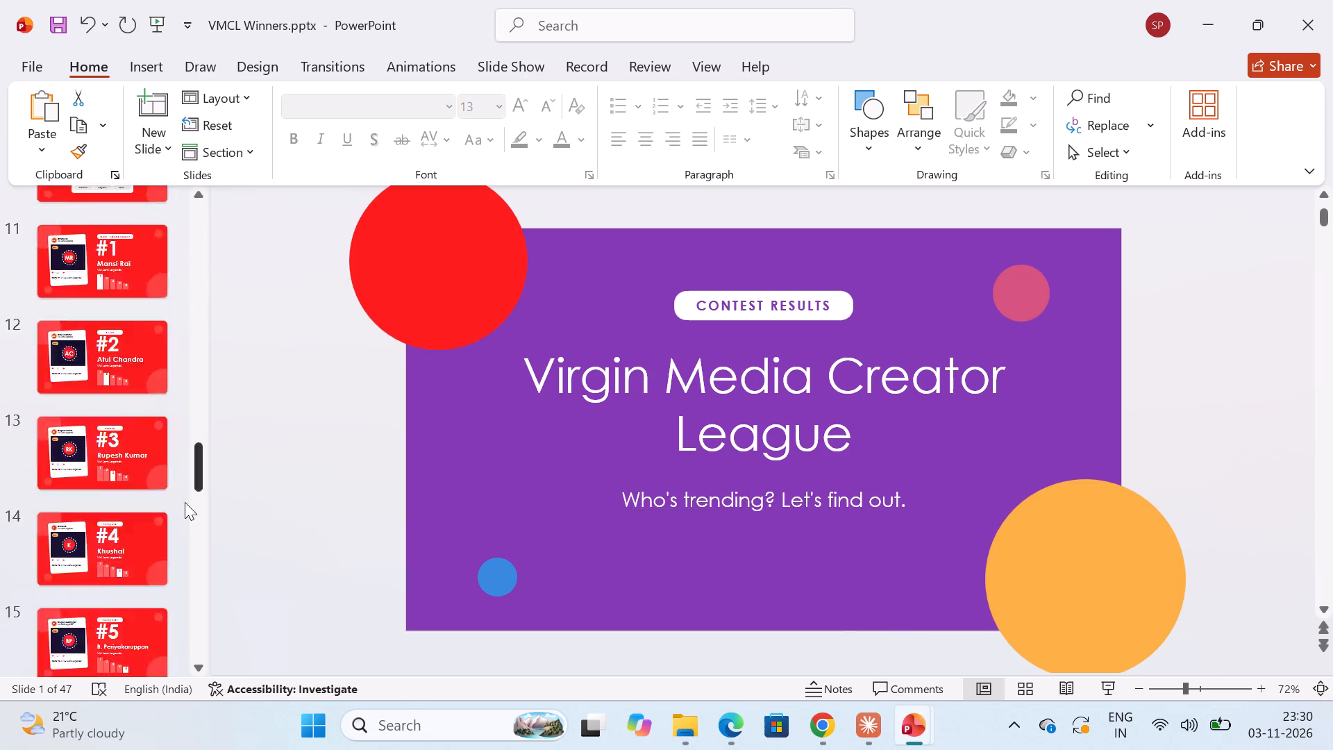
{"action": "left_click_drag", "start_coordinate": [185, 502], "coordinate": [198, 606]}
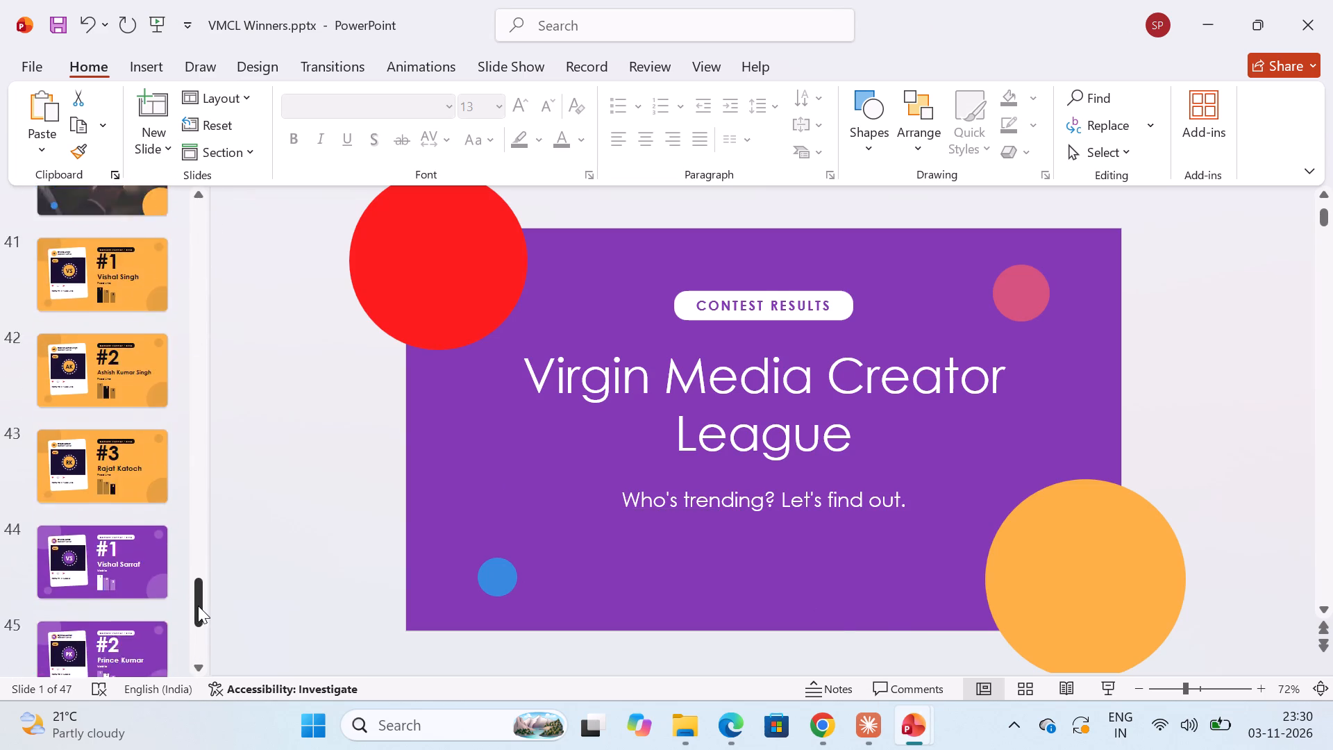
{"action": "left_click_drag", "start_coordinate": [198, 606], "coordinate": [198, 595]}
{"action": "left_click", "coordinate": [85, 360]}
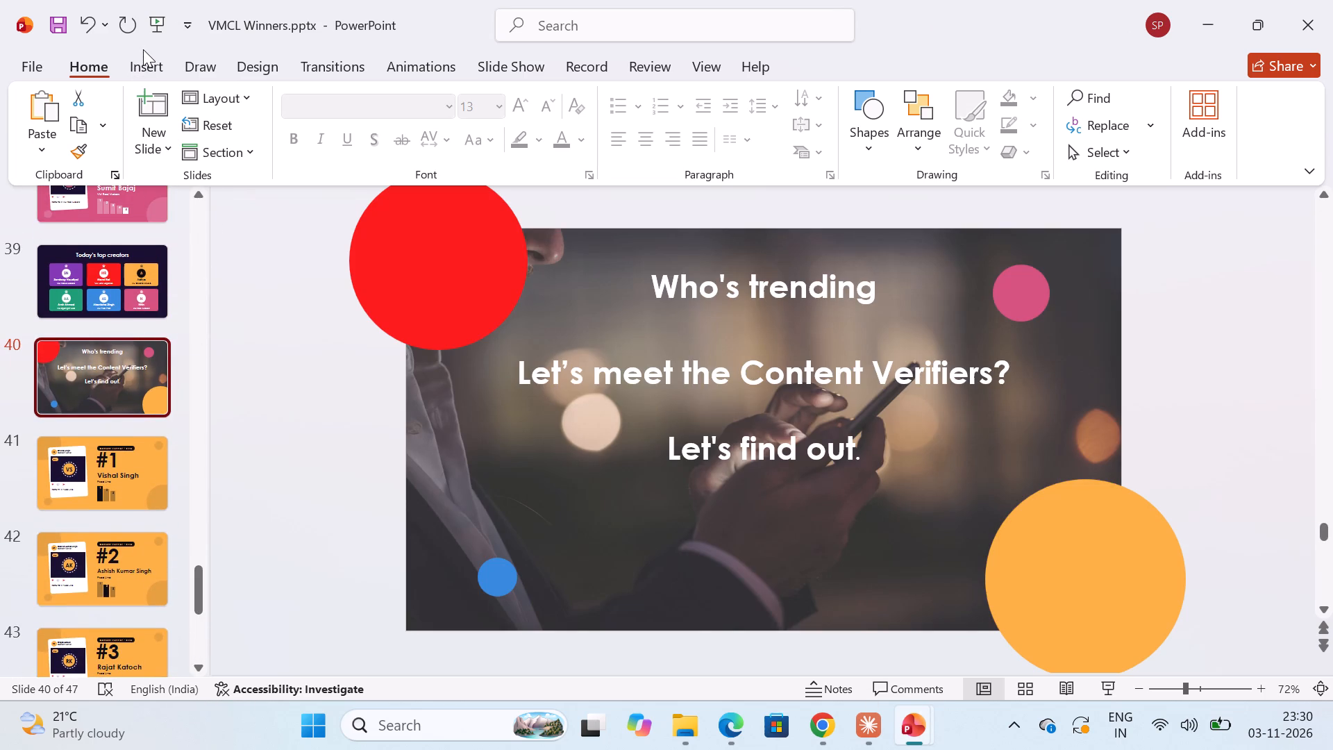
{"action": "left_click", "coordinate": [513, 441]}
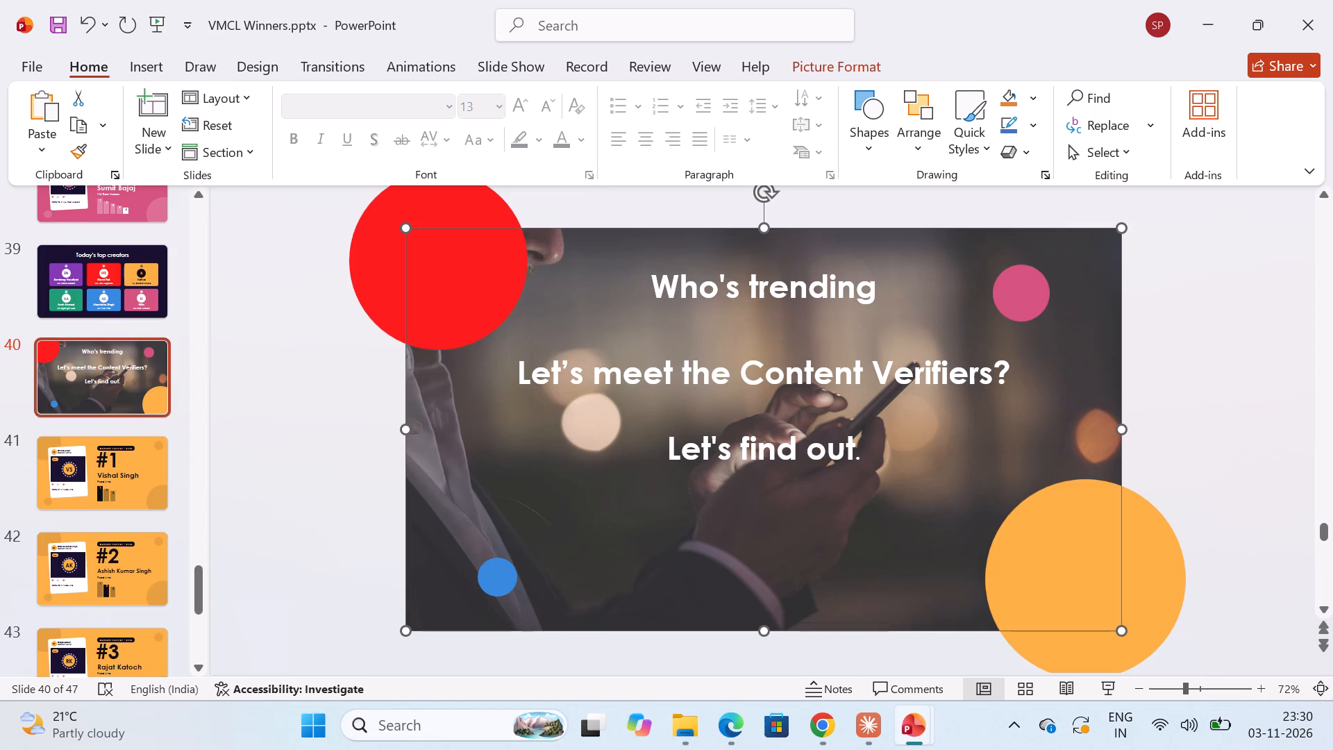
{"action": "left_click", "coordinate": [815, 67]}
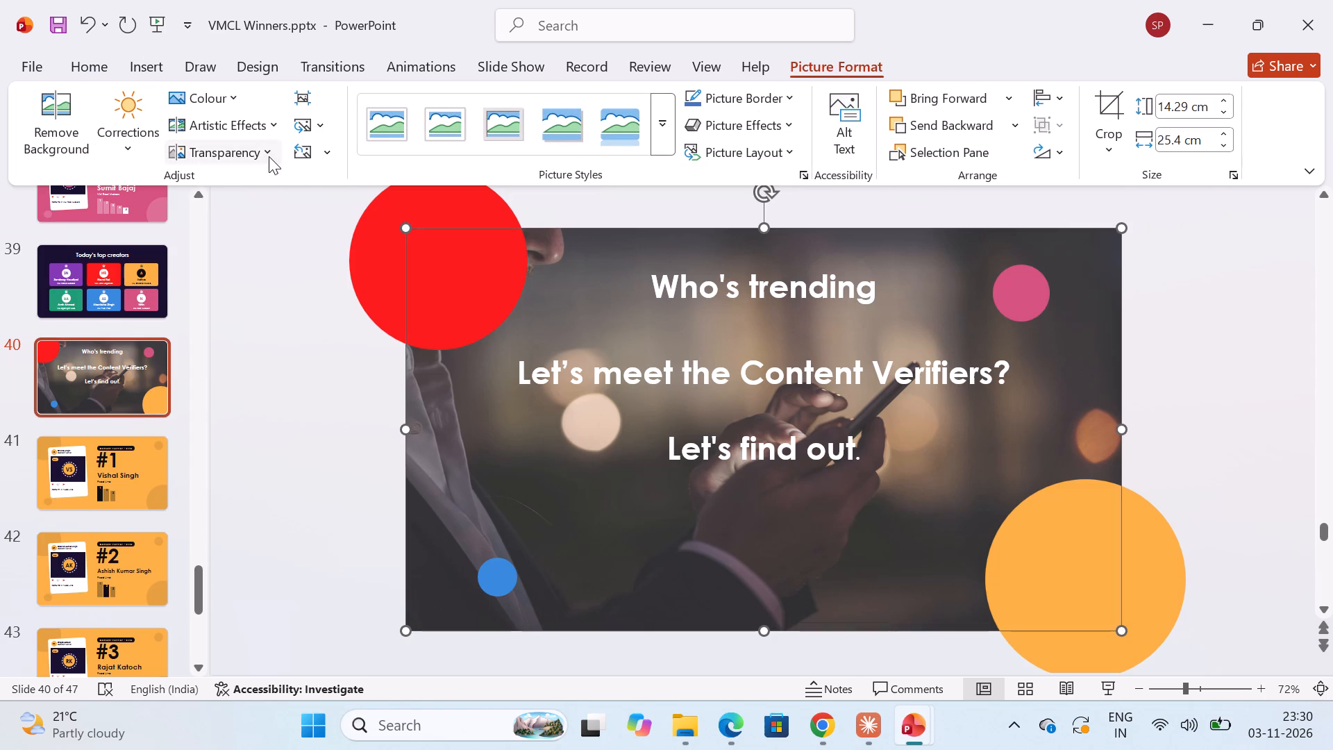
{"action": "left_click", "coordinate": [269, 157]}
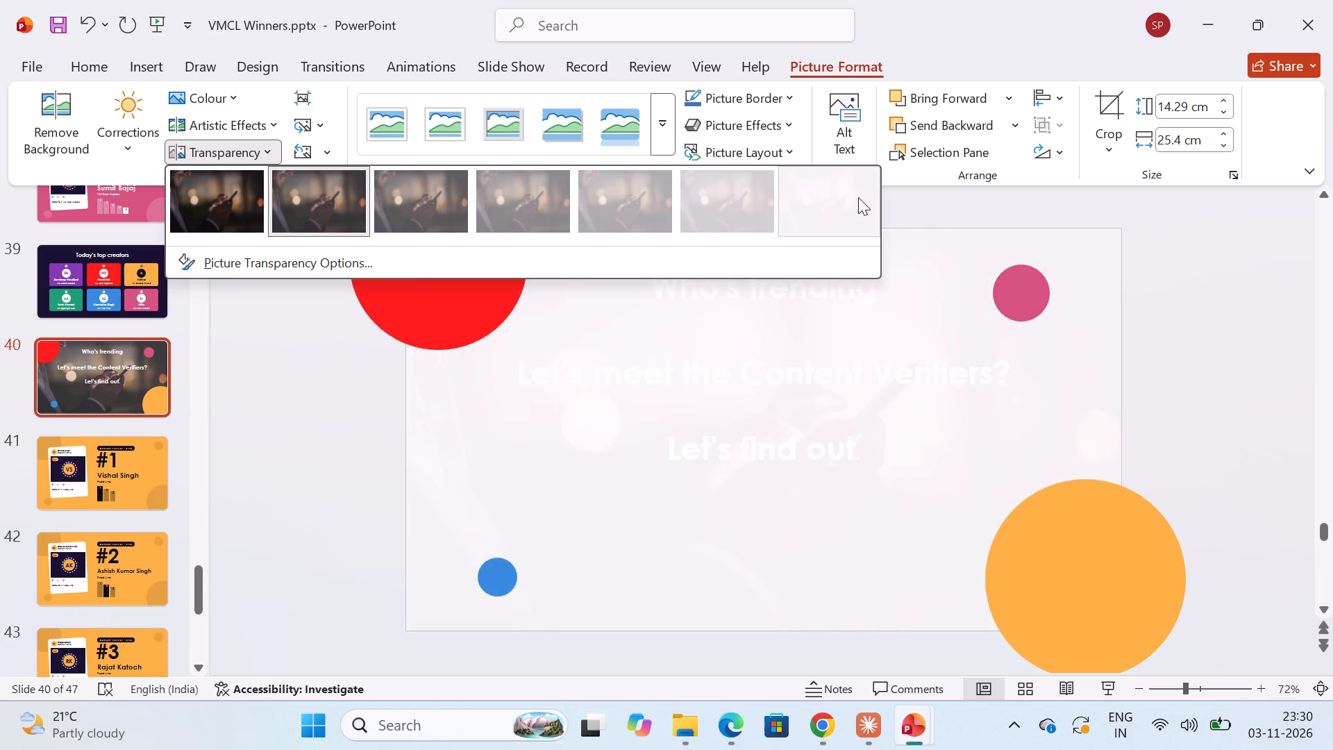
Dismiss the picture transparency presets and return to slide 1, the "Virgin Media Creator League" title slide.
{"action": "left_click", "coordinate": [242, 470]}
{"action": "scroll", "coordinate": [189, 405], "scroll_direction": "up", "scroll_amount": 6}
{"action": "scroll", "coordinate": [132, 263], "scroll_direction": "up", "scroll_amount": 5}
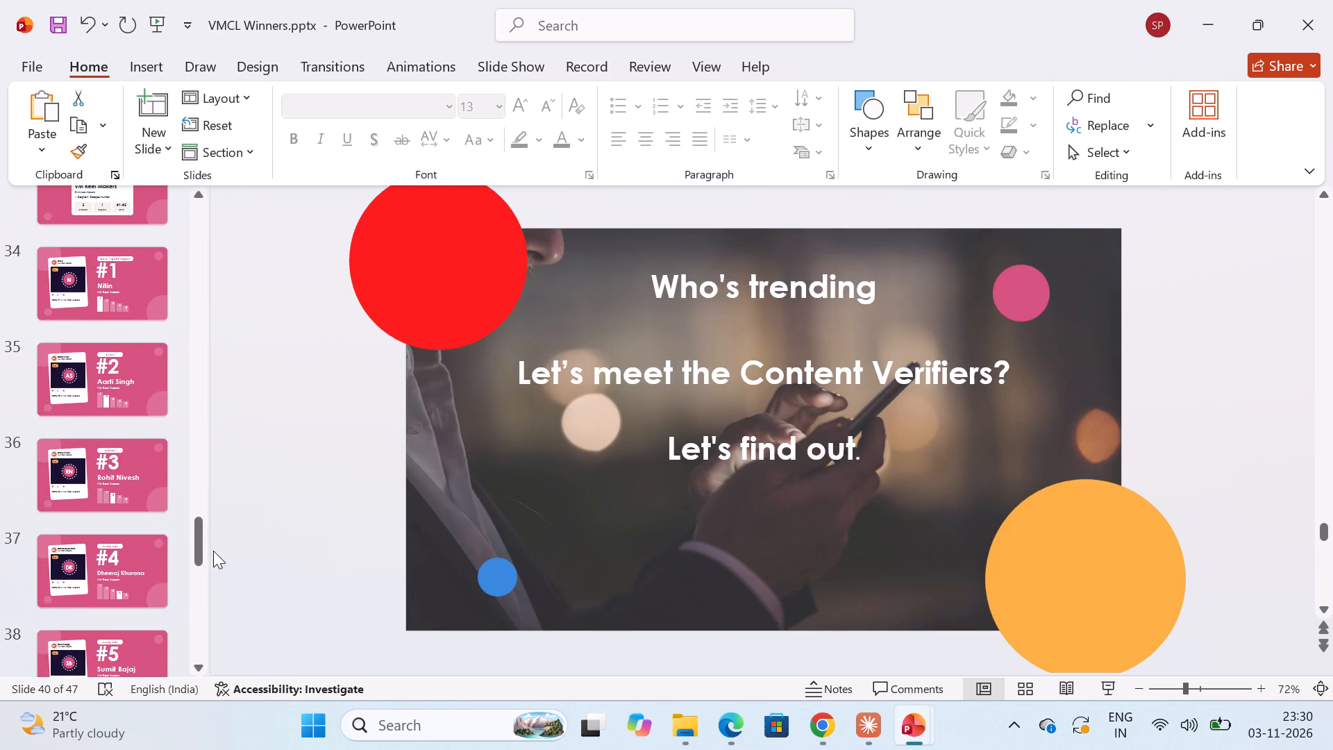
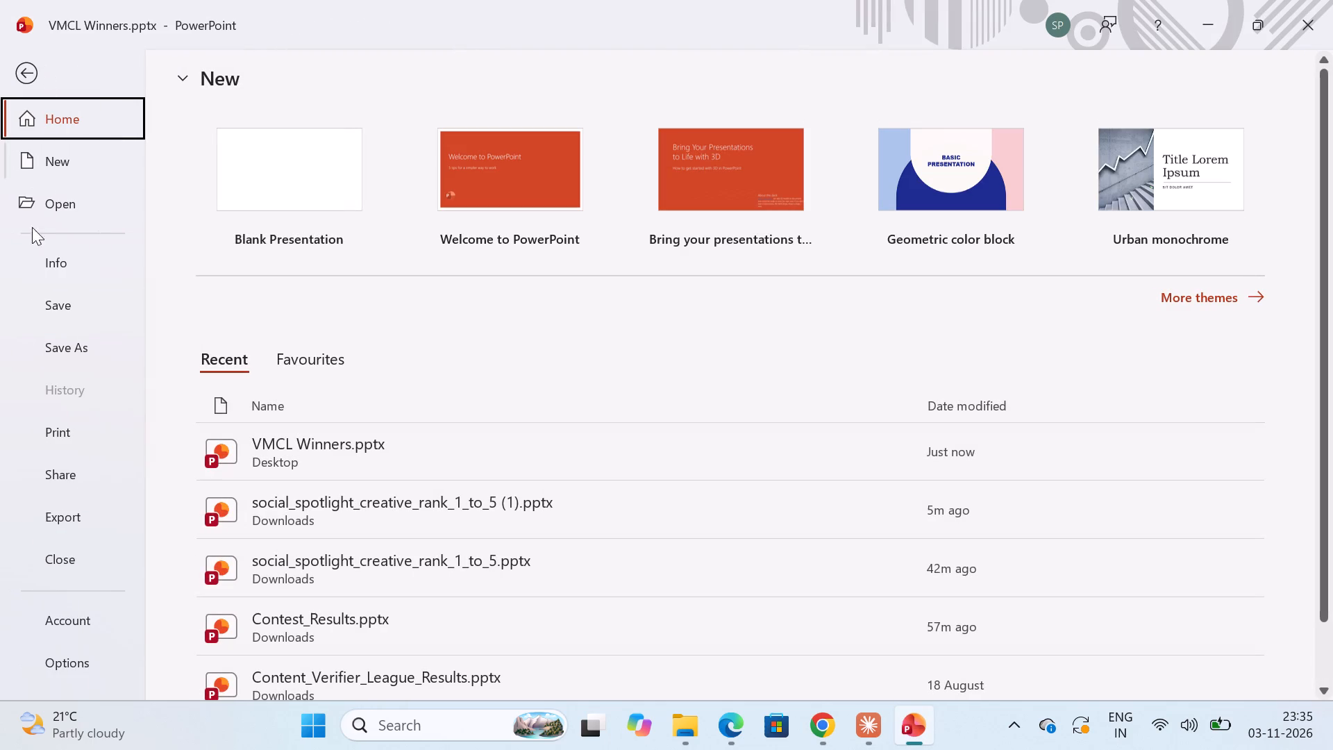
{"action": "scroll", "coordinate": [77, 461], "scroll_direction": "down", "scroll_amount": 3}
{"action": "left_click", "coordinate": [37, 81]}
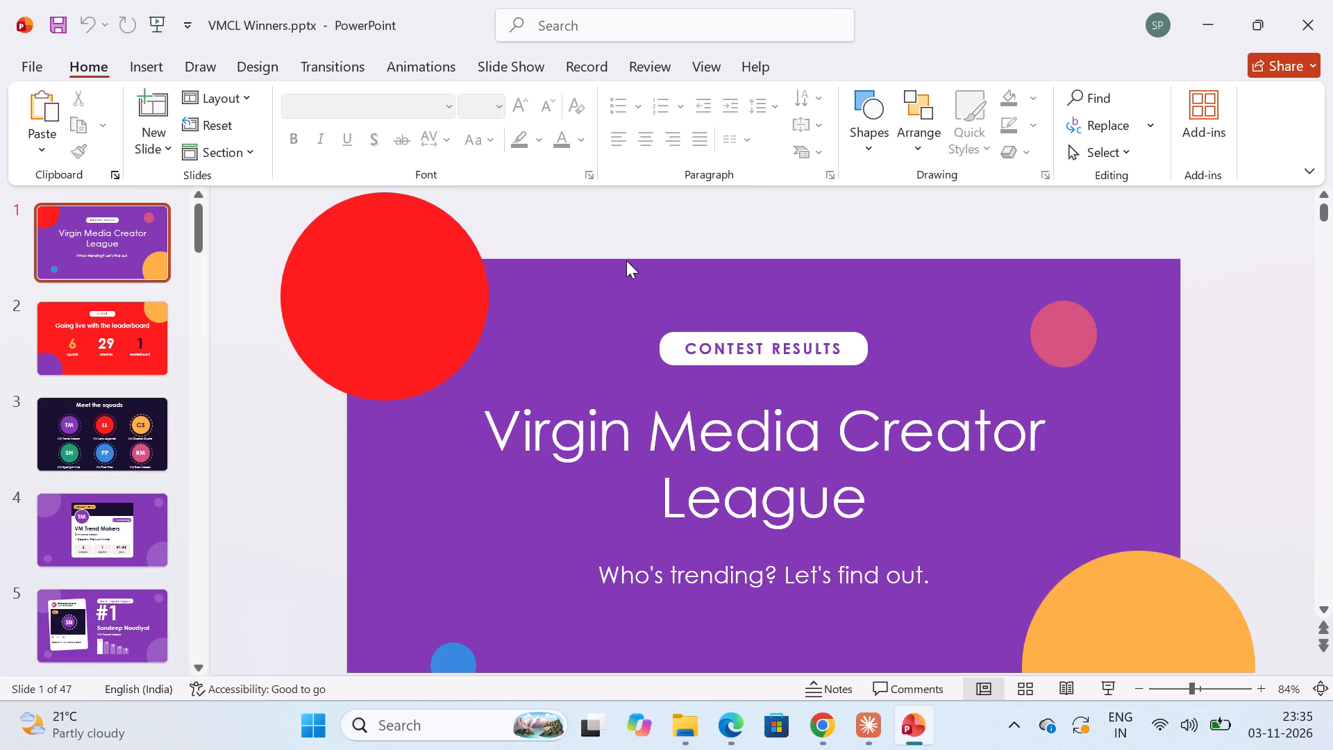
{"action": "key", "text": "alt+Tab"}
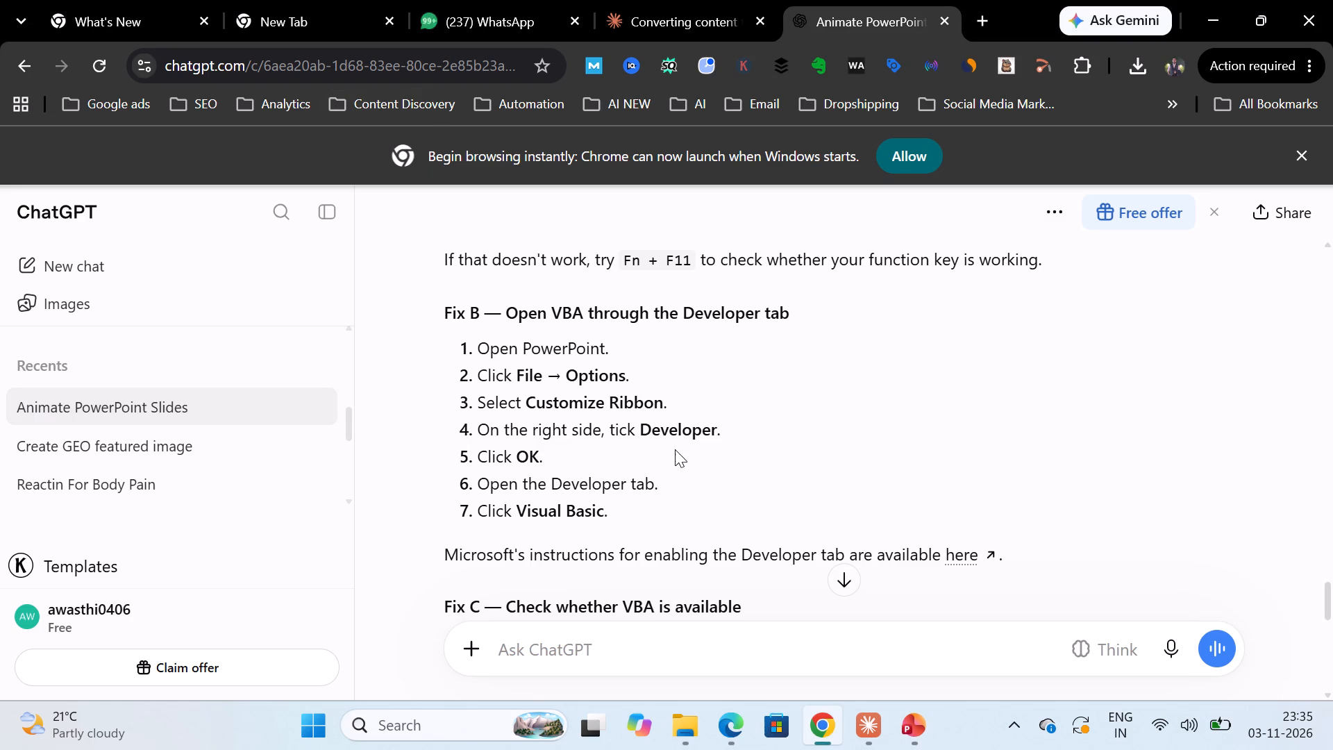
Switch to the VMCL Winners deck in PowerPoint and open the ribbon customisation settings in the program options.
{"action": "key", "text": "alt+Tab"}
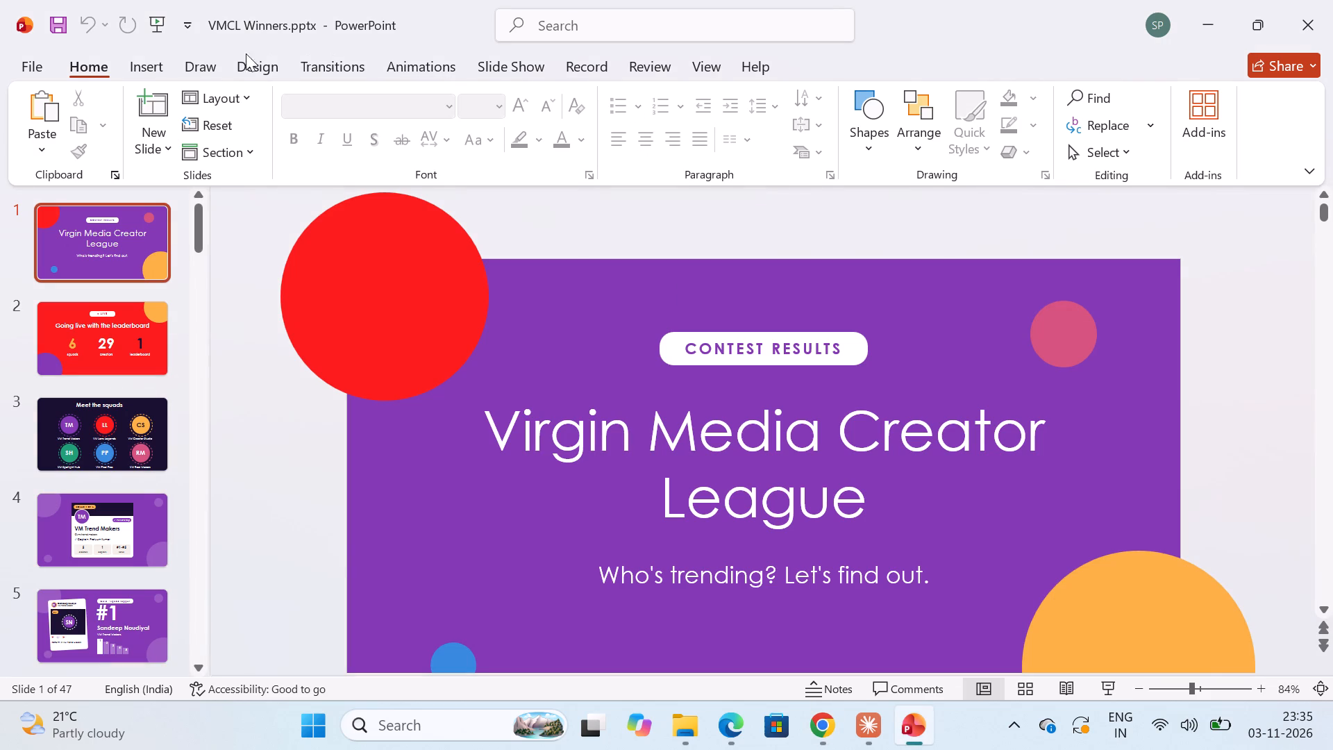
{"action": "left_click", "coordinate": [36, 71]}
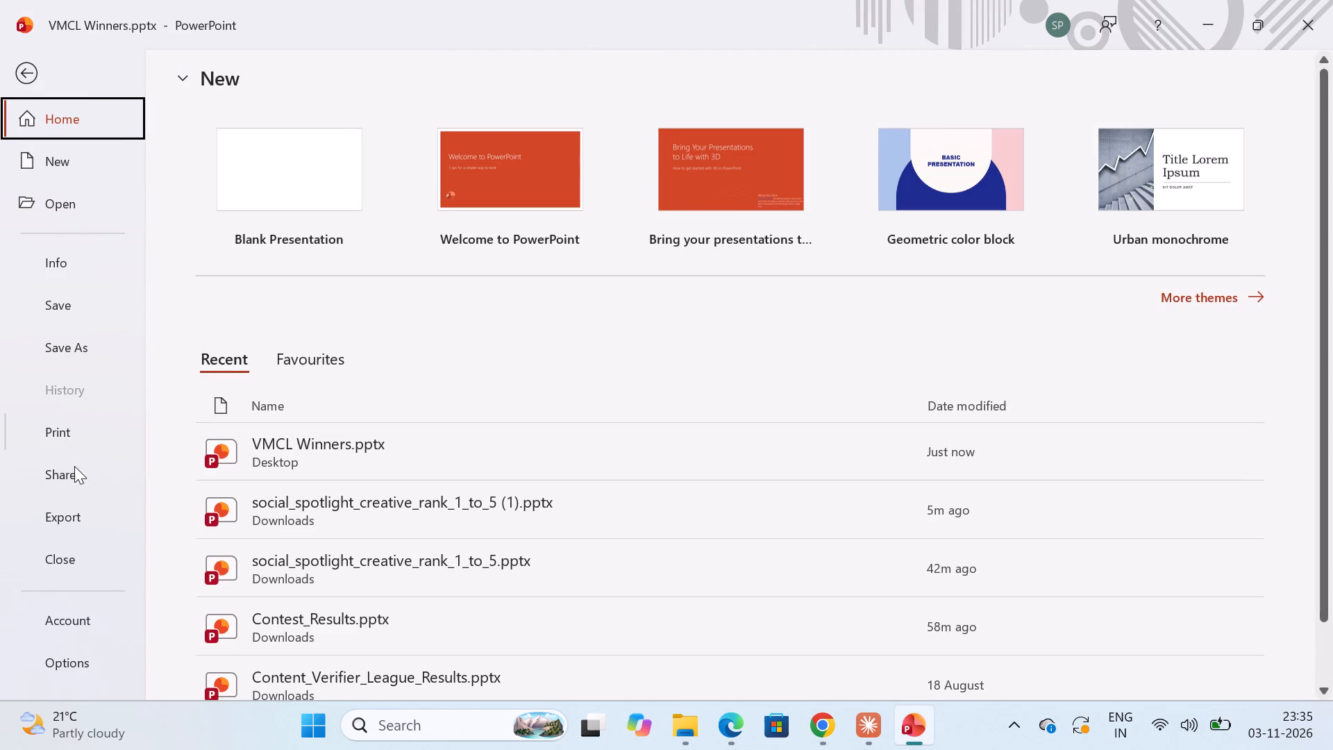
{"action": "scroll", "coordinate": [74, 475], "scroll_direction": "down", "scroll_amount": 5}
{"action": "left_click_drag", "start_coordinate": [69, 661], "coordinate": [73, 669]}
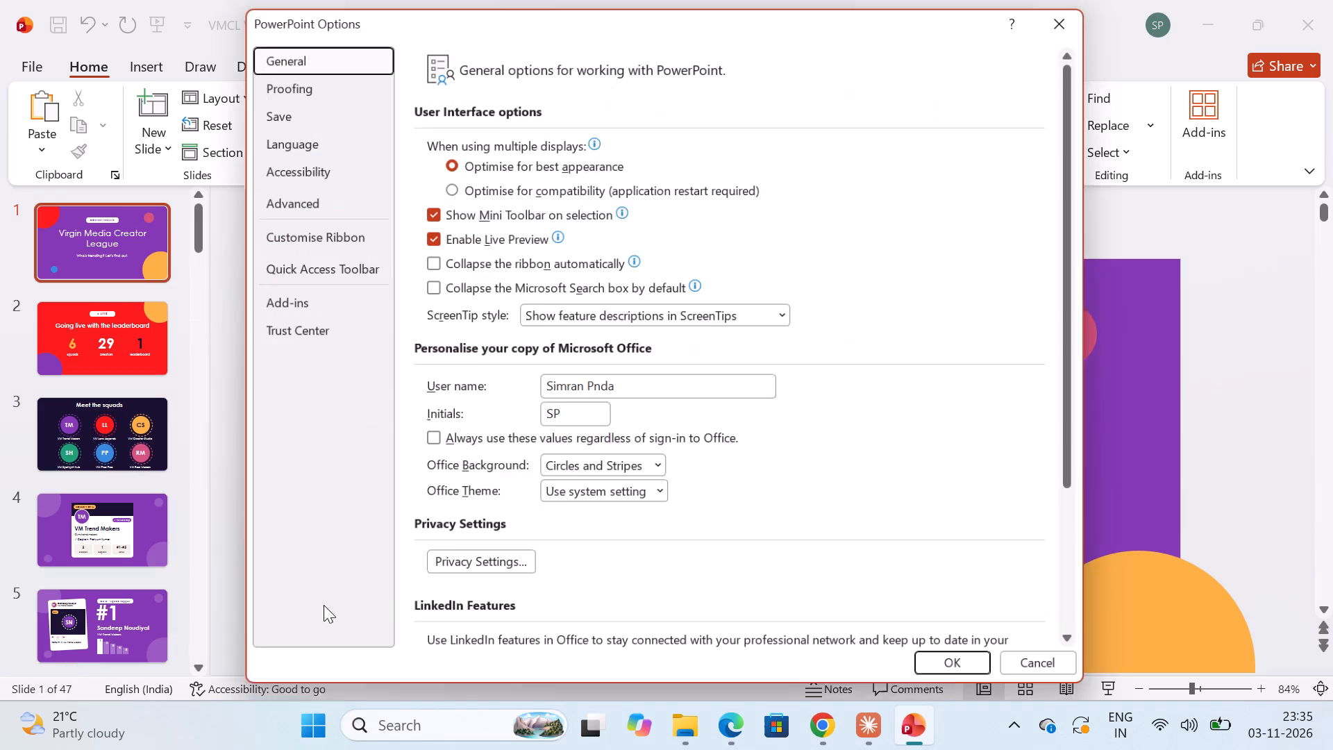
{"action": "left_click", "coordinate": [309, 199]}
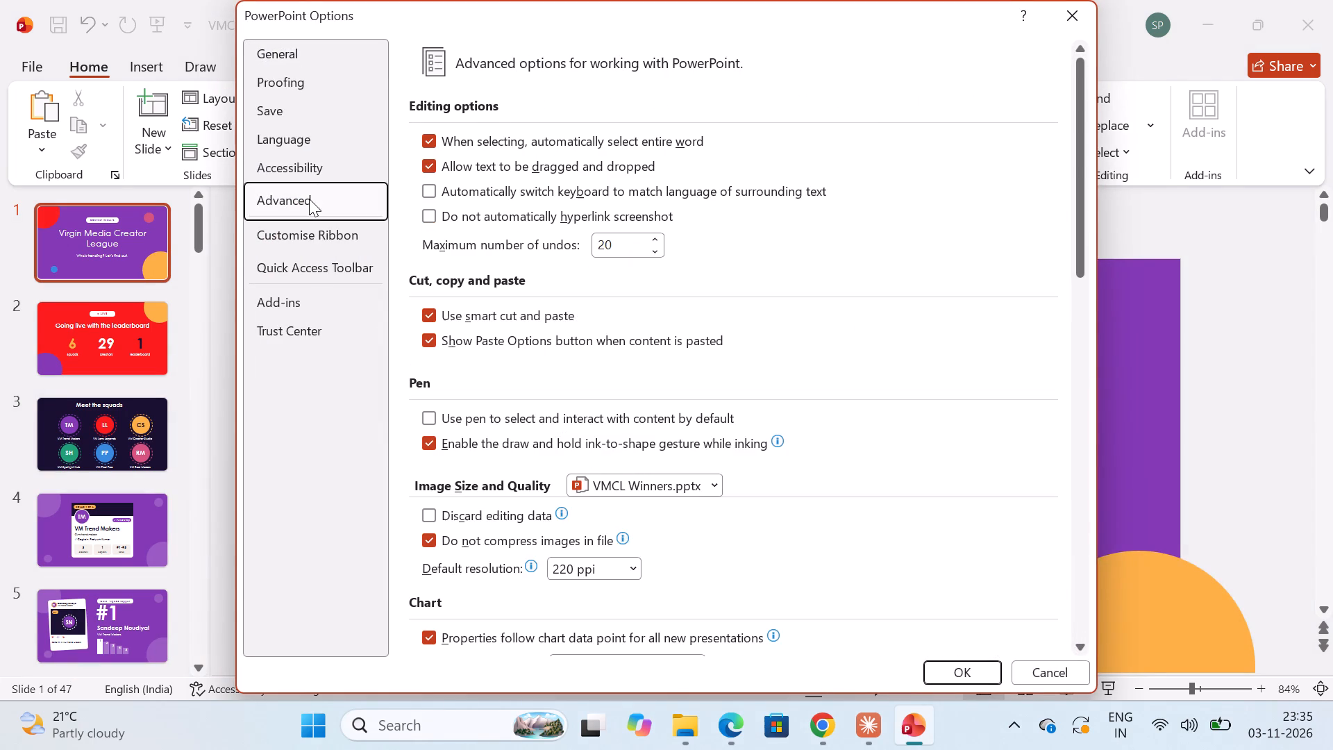
{"action": "key", "text": "alt+Tab"}
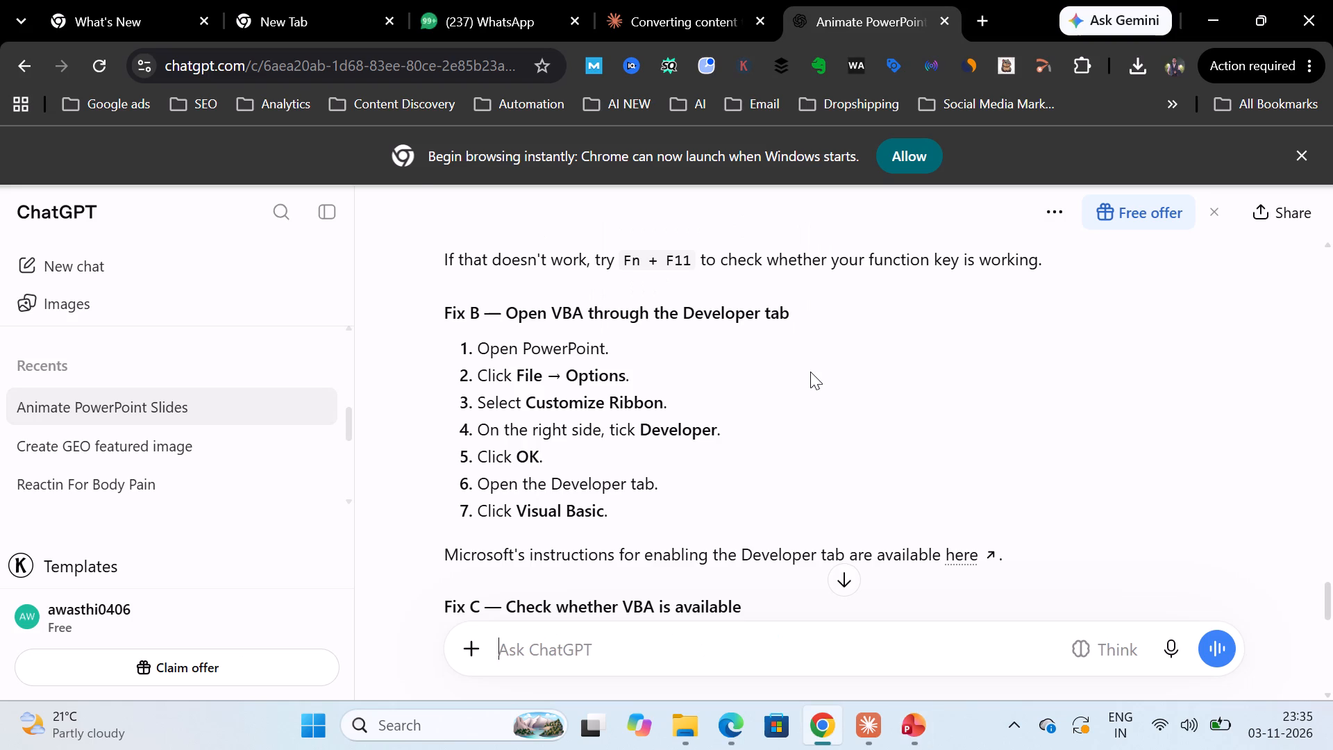
{"action": "key", "text": "alt+Tab"}
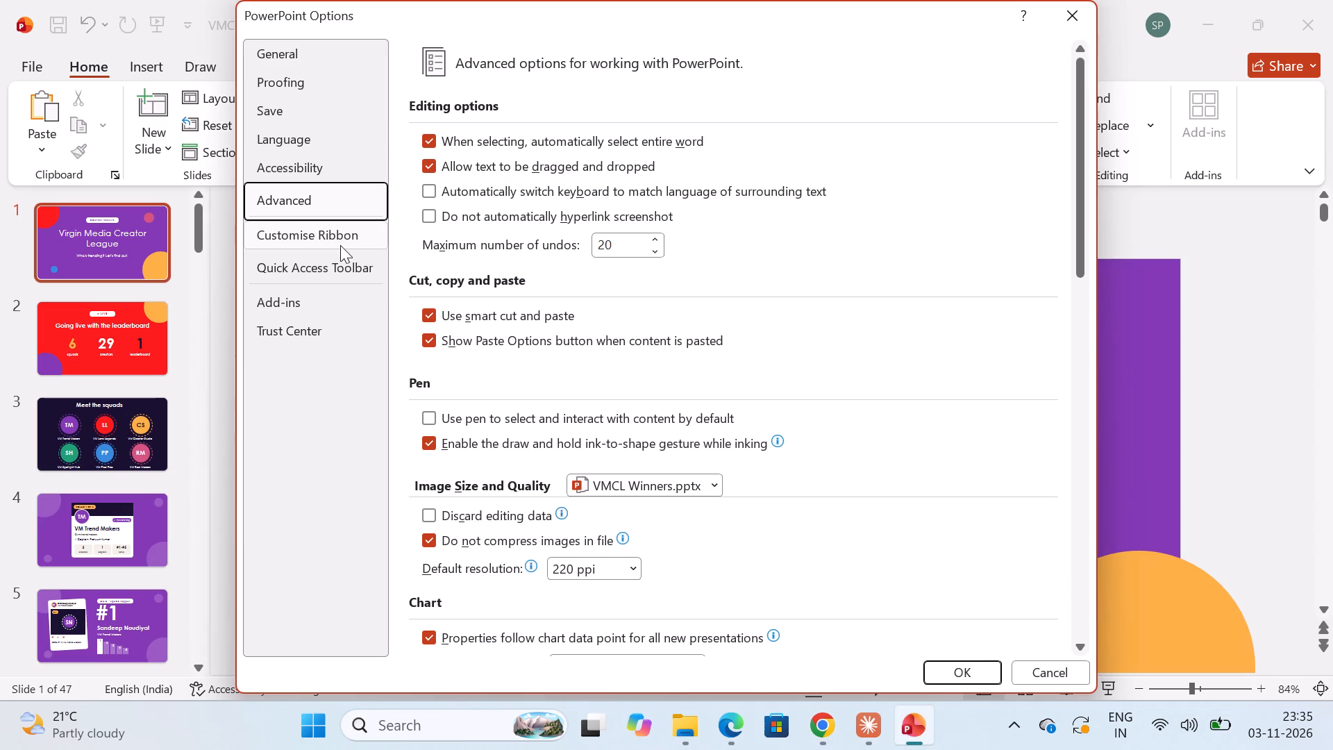
{"action": "left_click", "coordinate": [340, 245]}
{"action": "left_click", "coordinate": [349, 240]}
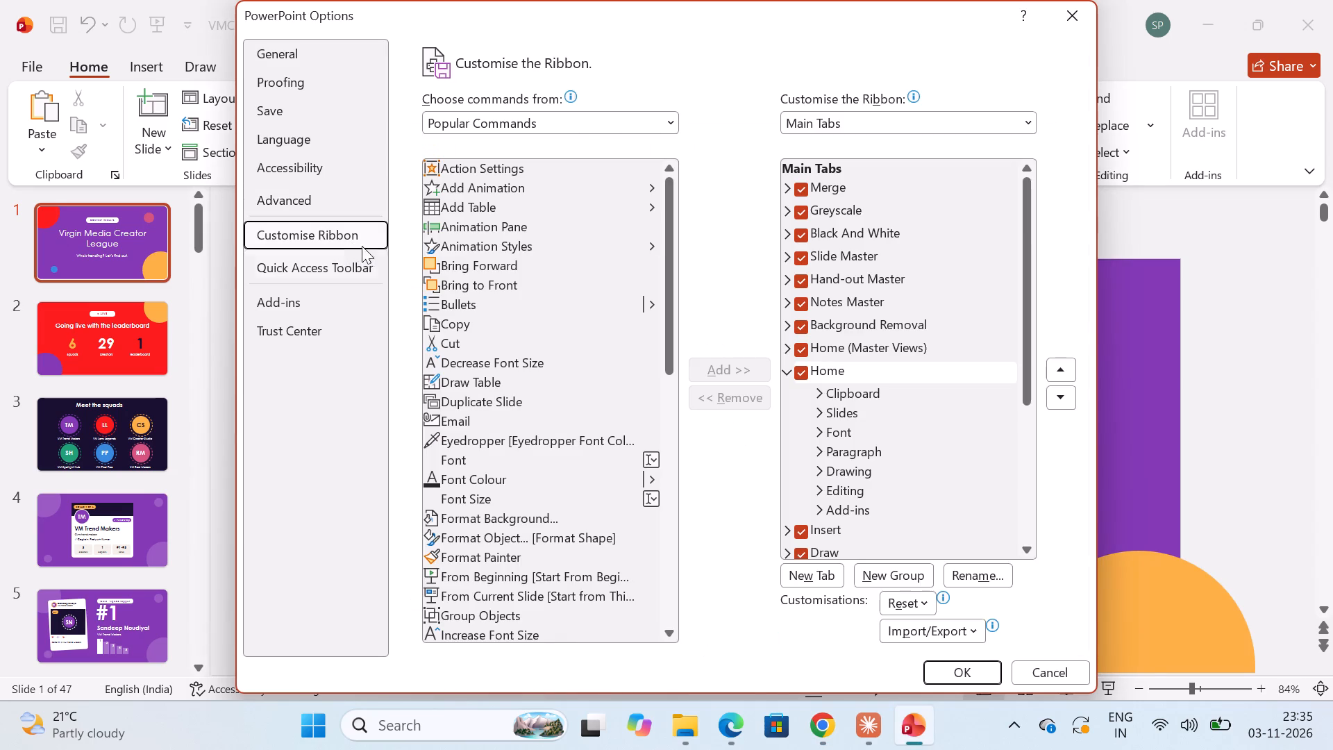
Following ChatGPT's Fix B, enable Developer among the main ribbon tabs and apply the options.
{"action": "key", "text": "alt+Tab"}
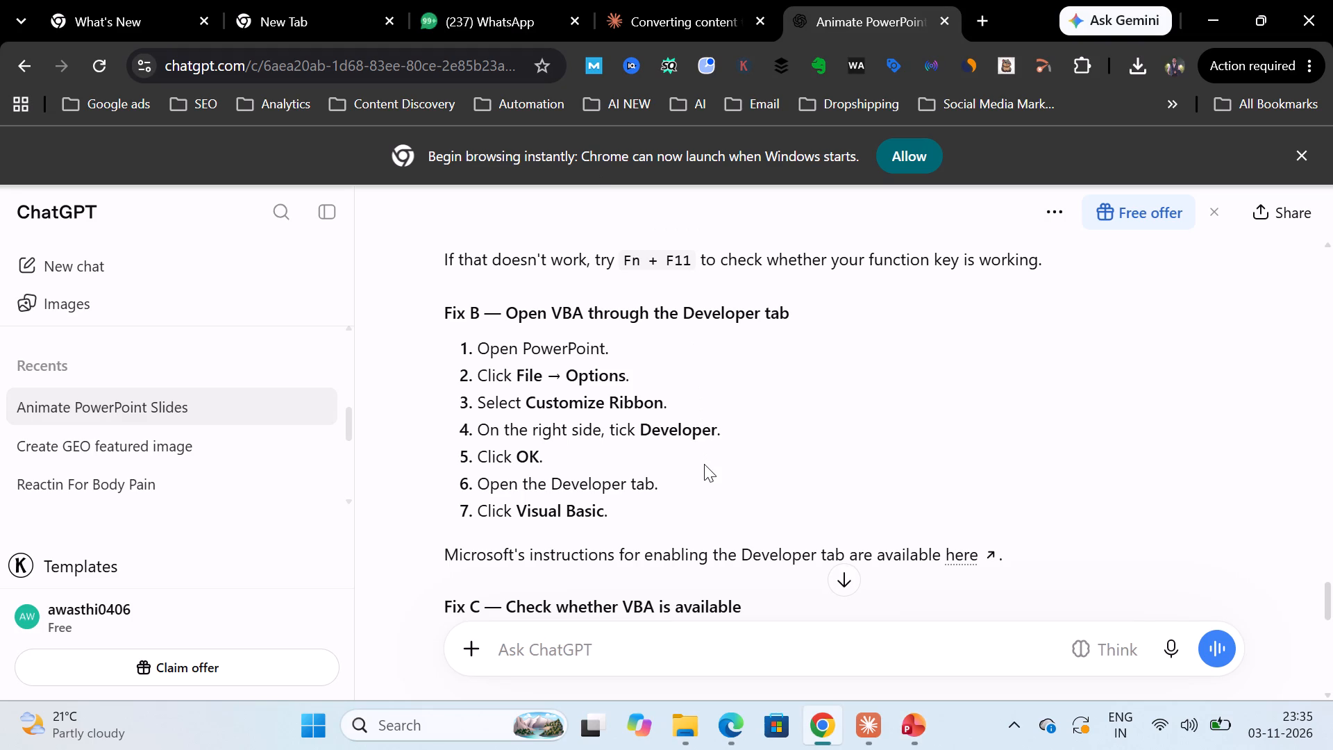
{"action": "key", "text": "alt+Tab"}
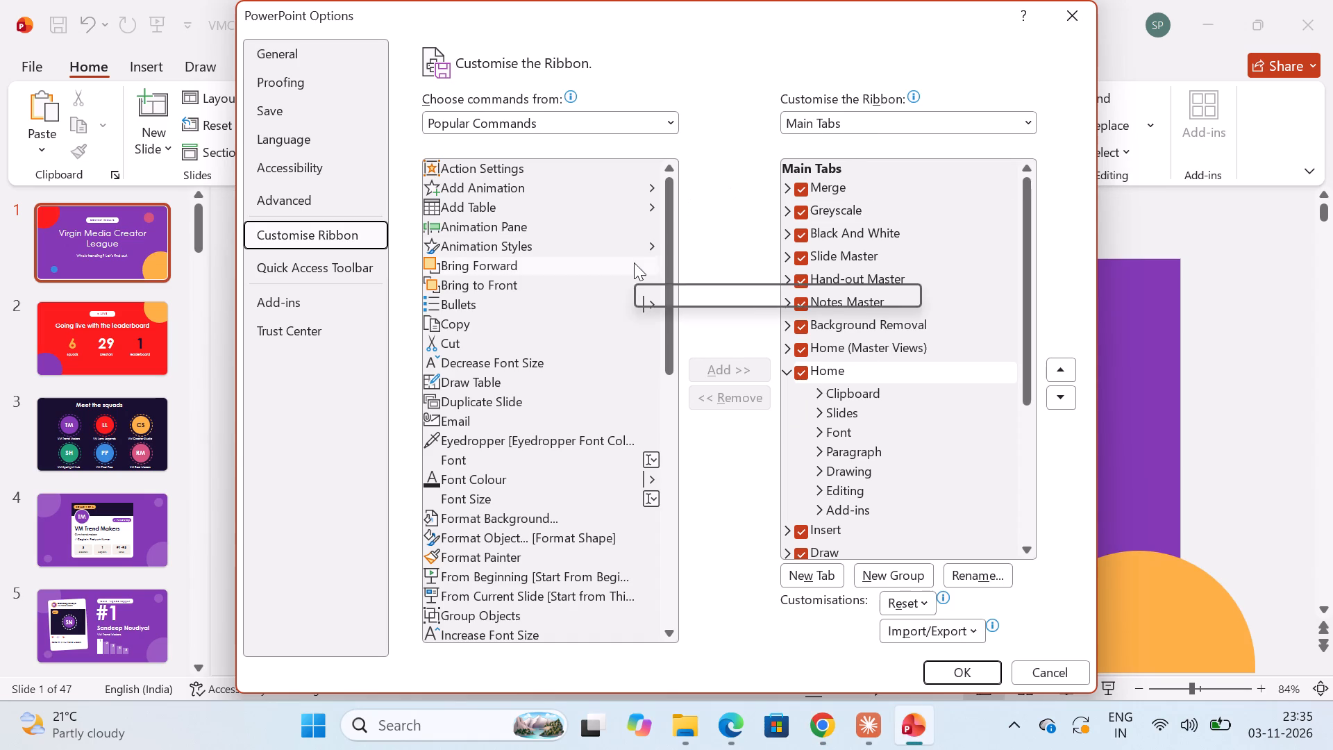
{"action": "scroll", "coordinate": [914, 408], "scroll_direction": "down", "scroll_amount": 6}
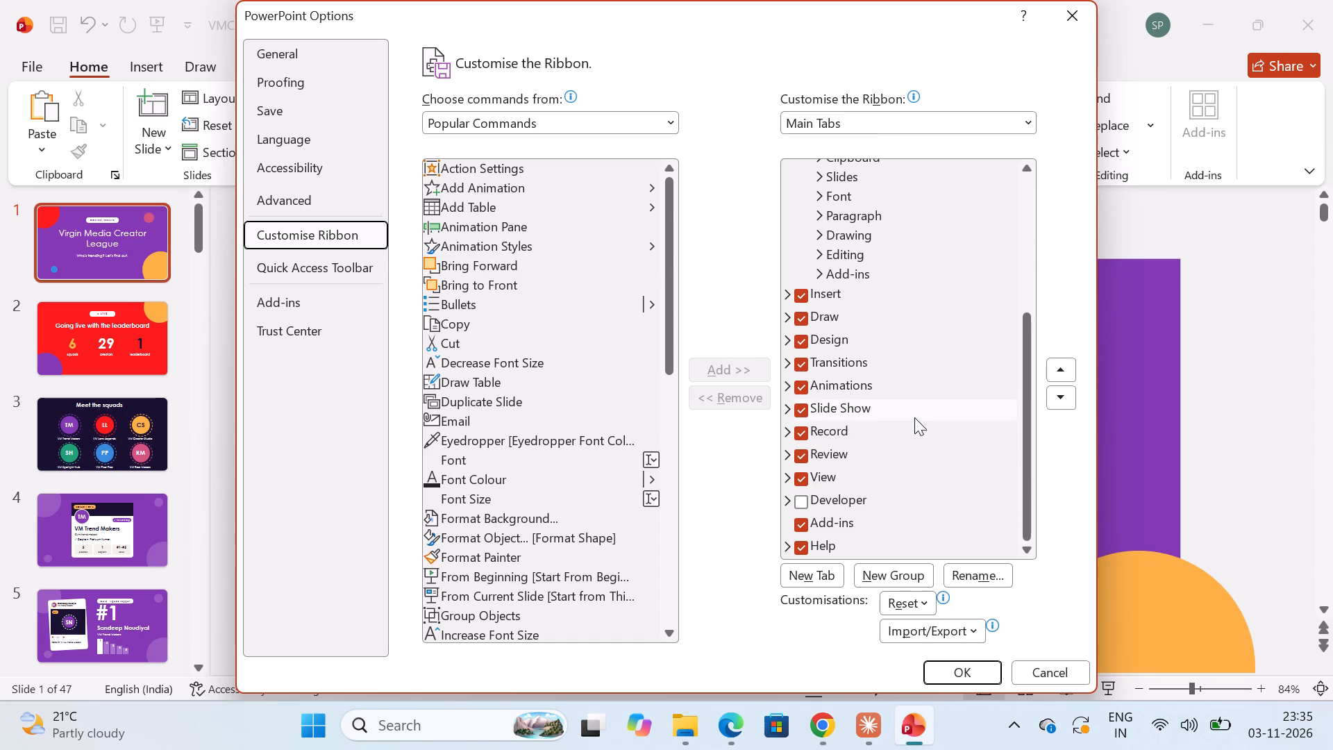
{"action": "scroll", "coordinate": [835, 310], "scroll_direction": "down", "scroll_amount": 5}
{"action": "left_click", "coordinate": [806, 498]}
{"action": "scroll", "coordinate": [904, 451], "scroll_direction": "down", "scroll_amount": 1}
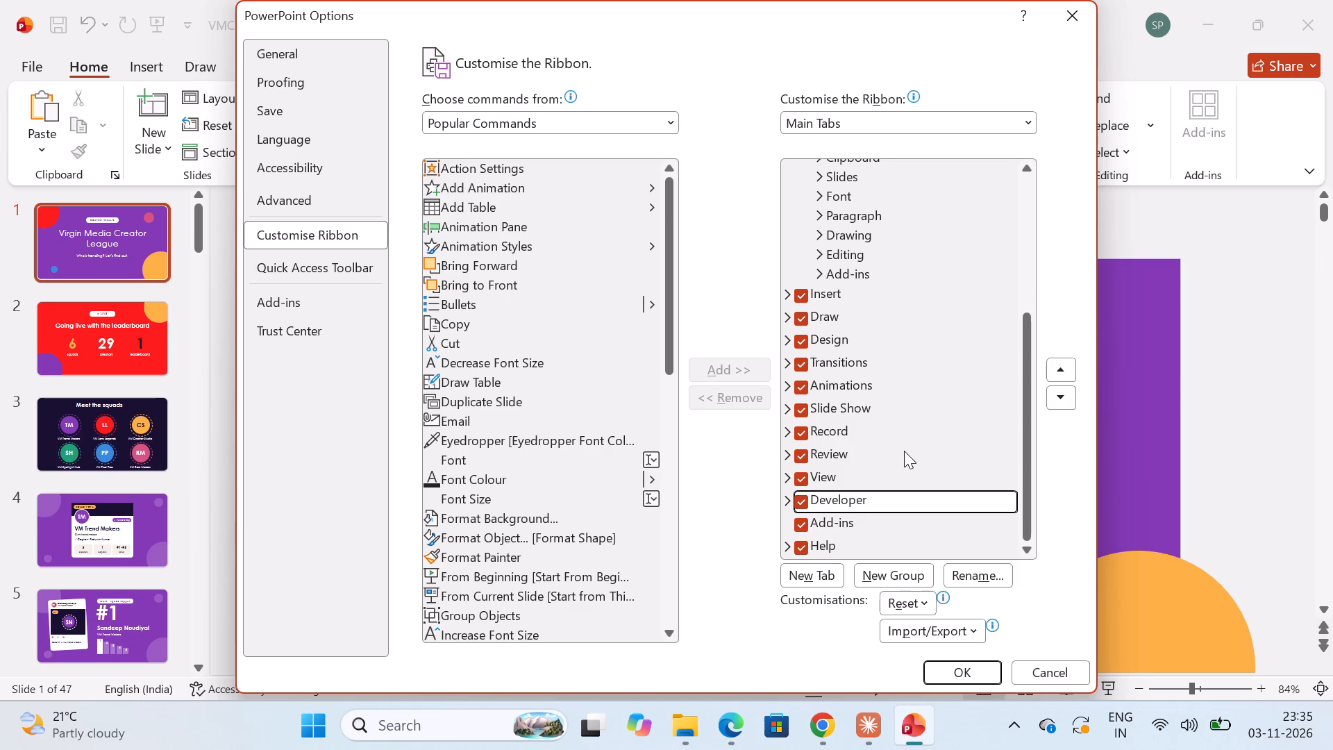
{"action": "key", "text": "alt+Tab"}
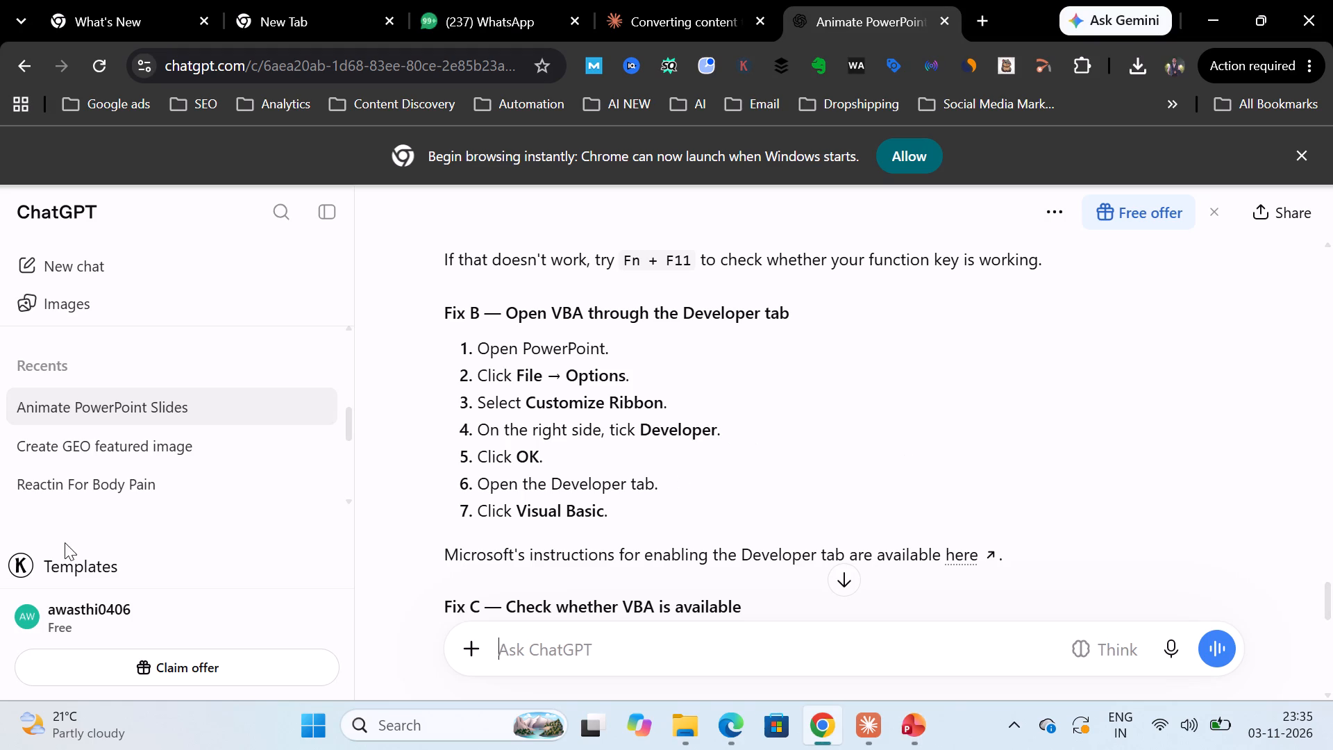
{"action": "key", "text": "alt+Tab"}
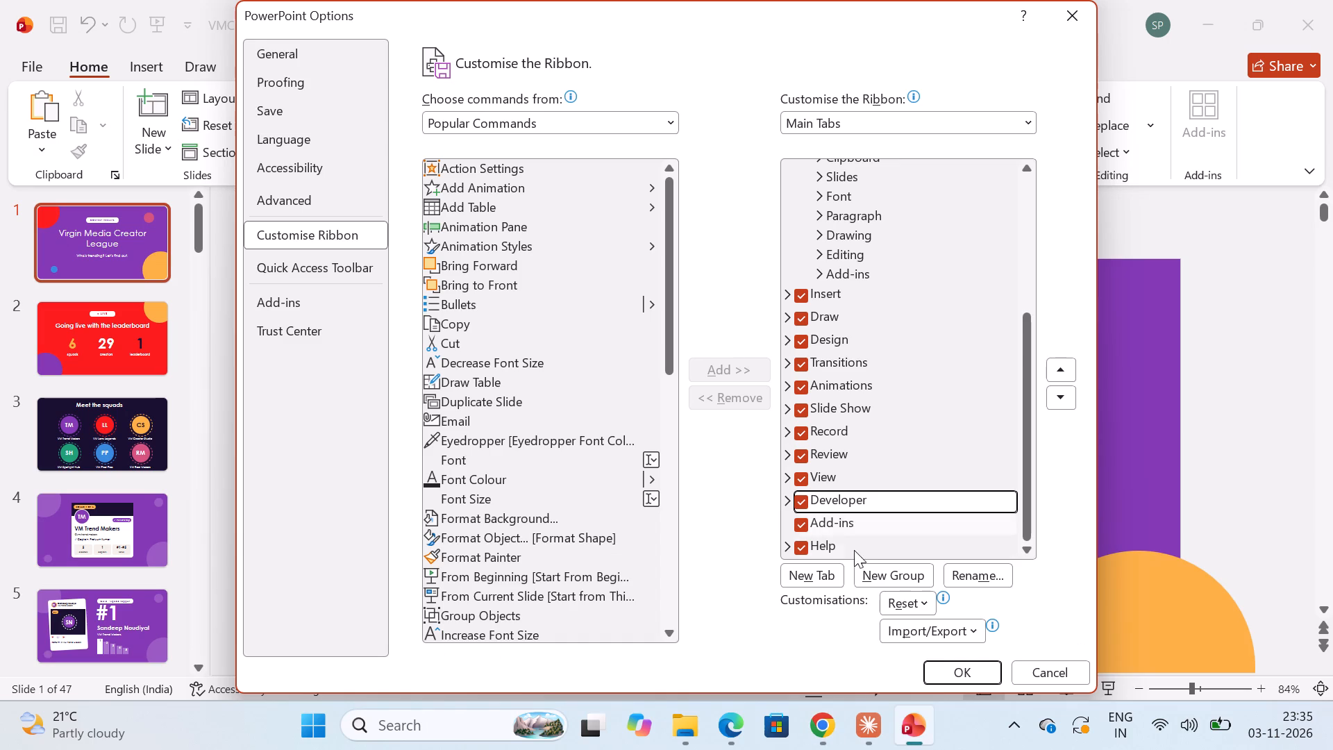
{"action": "left_click", "coordinate": [948, 670]}
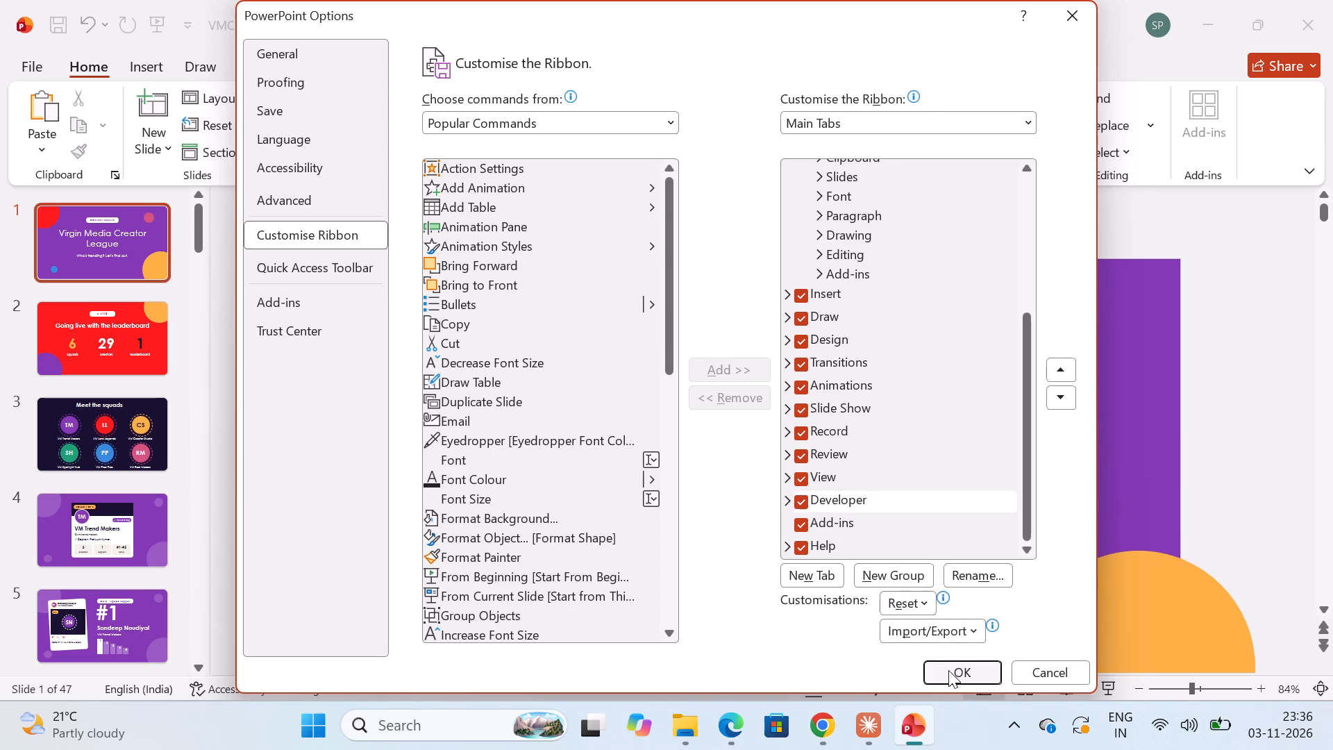
Open the Visual Basic editor for the VMCL Winners deck using the Developer tools, as ChatGPT's Fix B describes.
{"action": "left_click", "coordinate": [767, 71]}
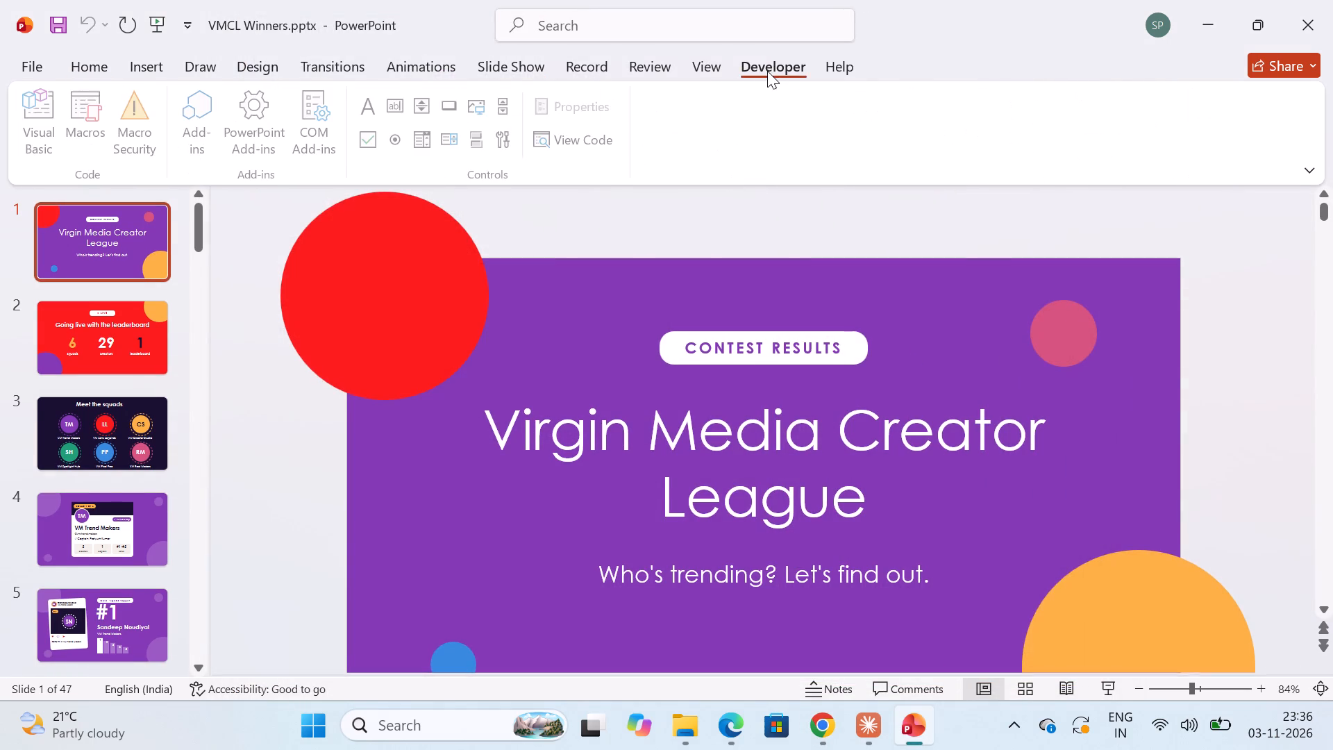
{"action": "key", "text": "alt+Tab"}
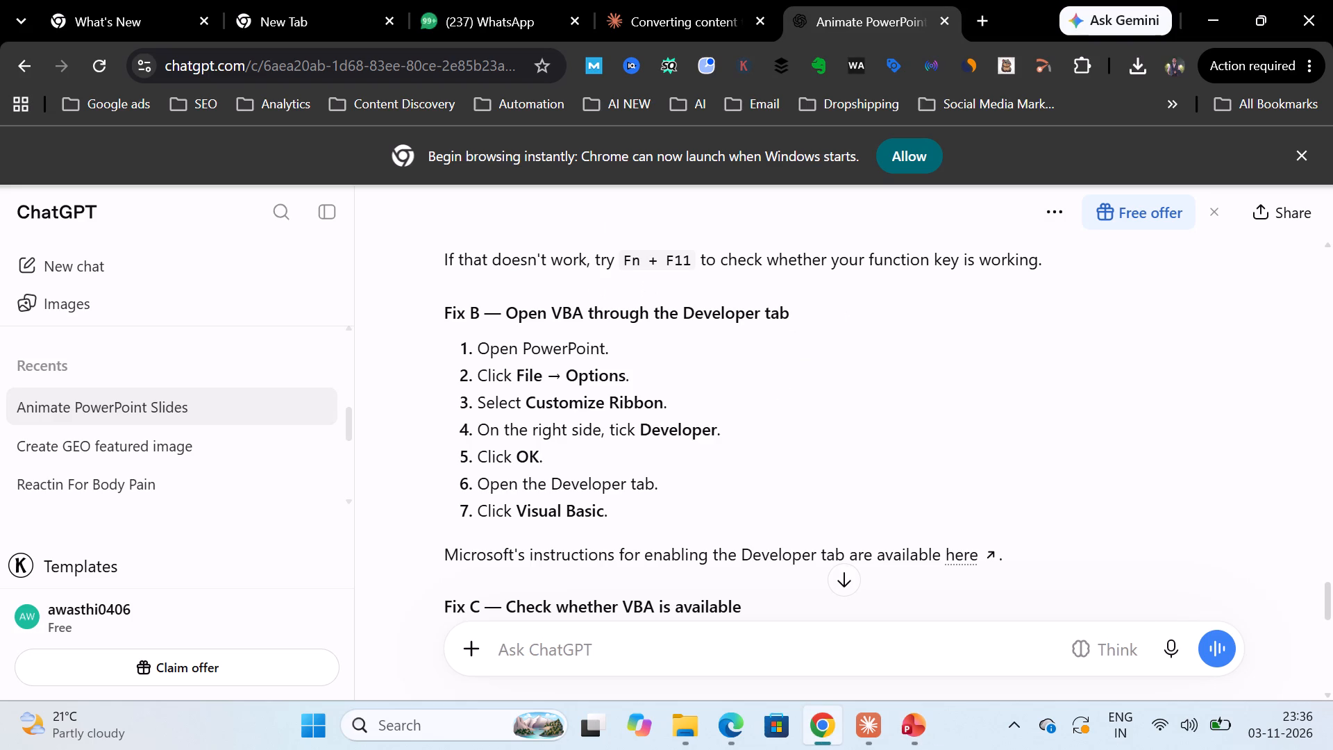
{"action": "key", "text": "alt+Tab"}
{"action": "key", "text": "alt+Tab"}
{"action": "key", "text": "alt+Tab"}
{"action": "left_click", "coordinate": [43, 120]}
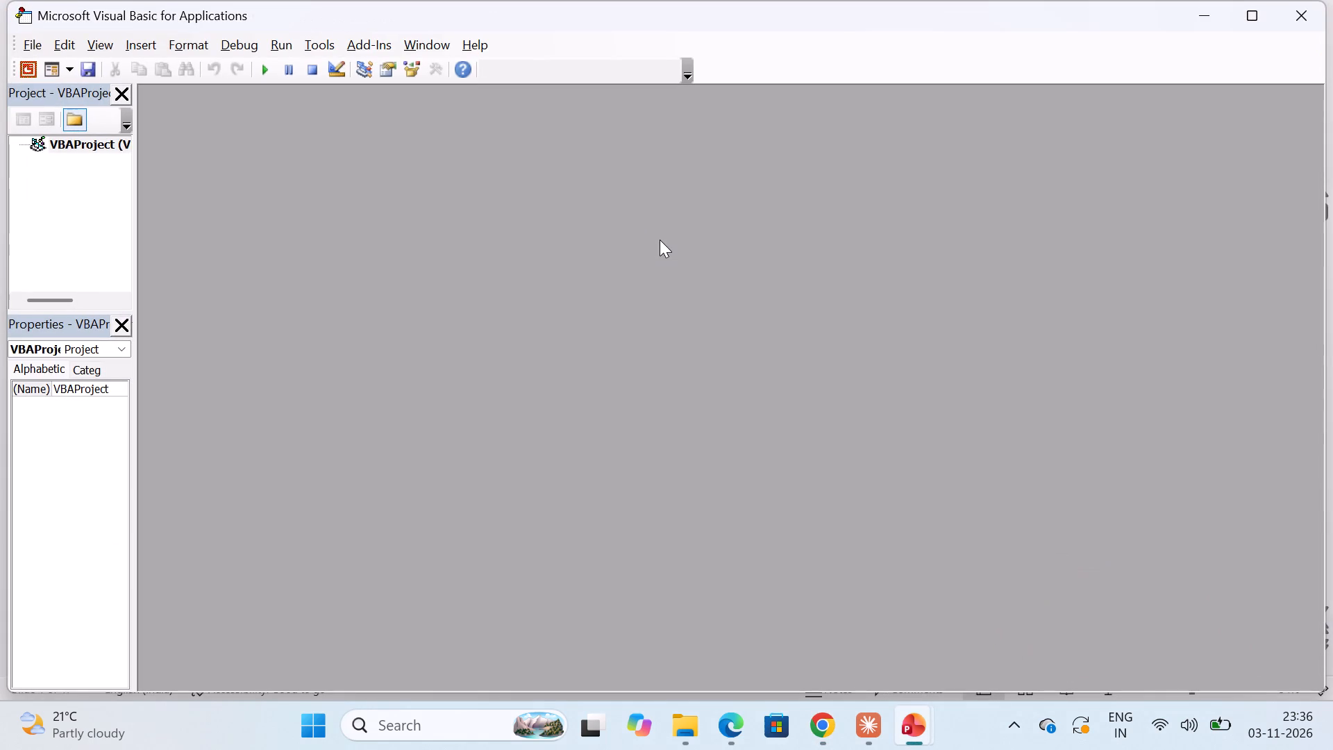
Read the rest of ChatGPT's troubleshooting reply in Chrome for further instructions, and return to the Visual Basic editor.
{"action": "left_click", "coordinate": [828, 726]}
{"action": "scroll", "coordinate": [538, 510], "scroll_direction": "down", "scroll_amount": 1}
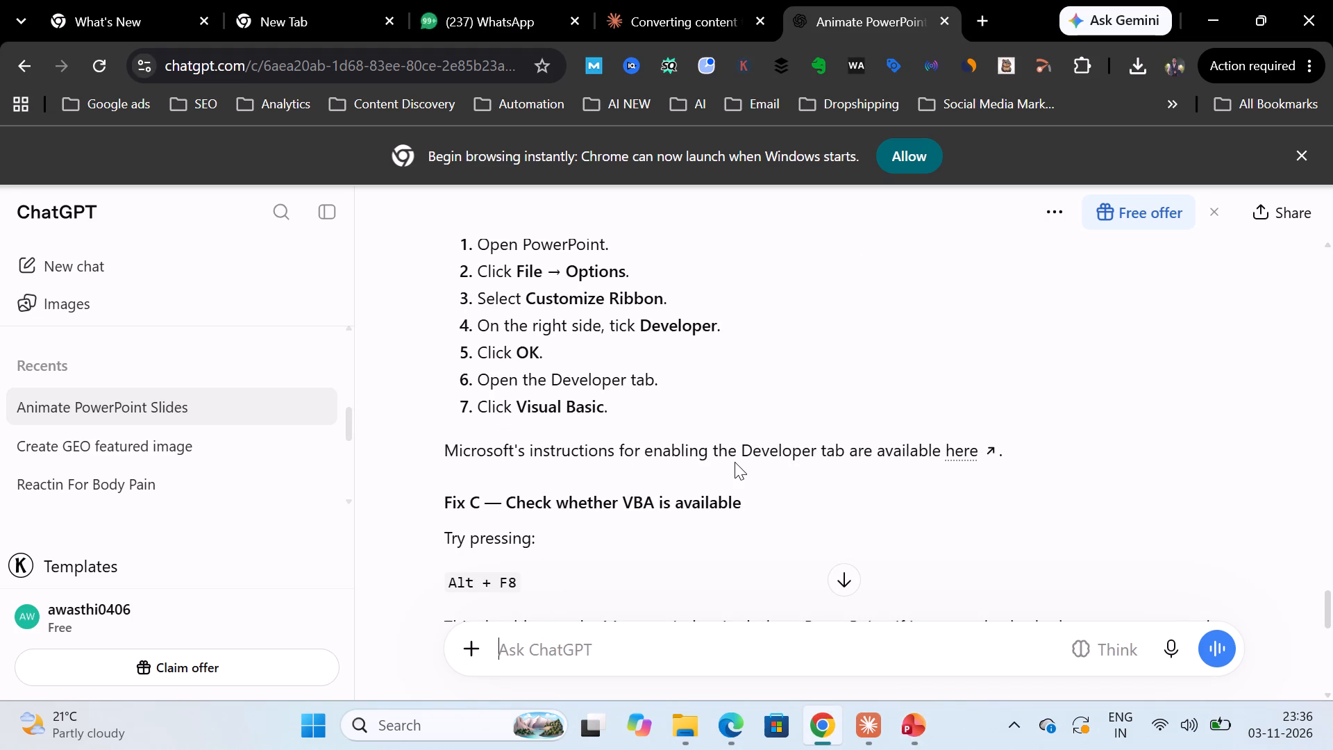
{"action": "scroll", "coordinate": [735, 462], "scroll_direction": "down", "scroll_amount": 2}
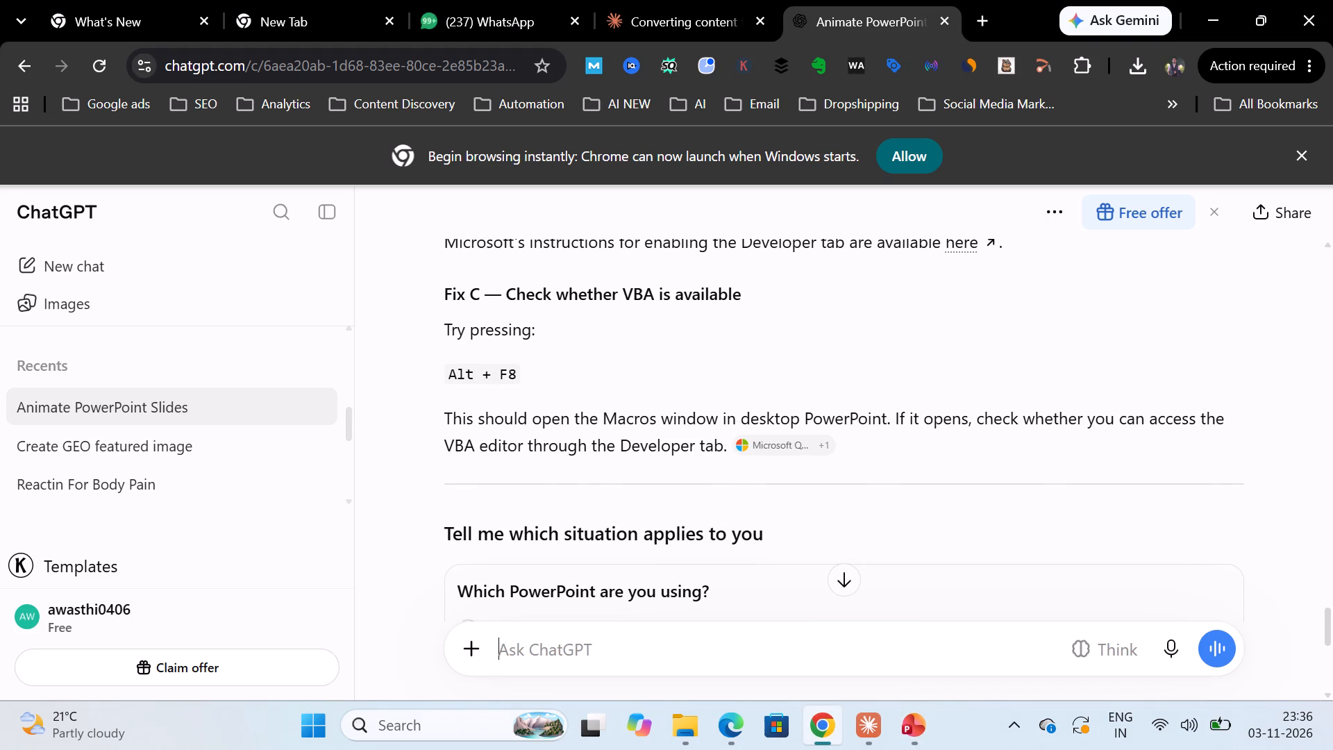
{"action": "scroll", "coordinate": [667, 422], "scroll_direction": "down", "scroll_amount": 4}
{"action": "scroll", "coordinate": [667, 422], "scroll_direction": "up", "scroll_amount": 6}
{"action": "key", "text": "alt+Tab"}
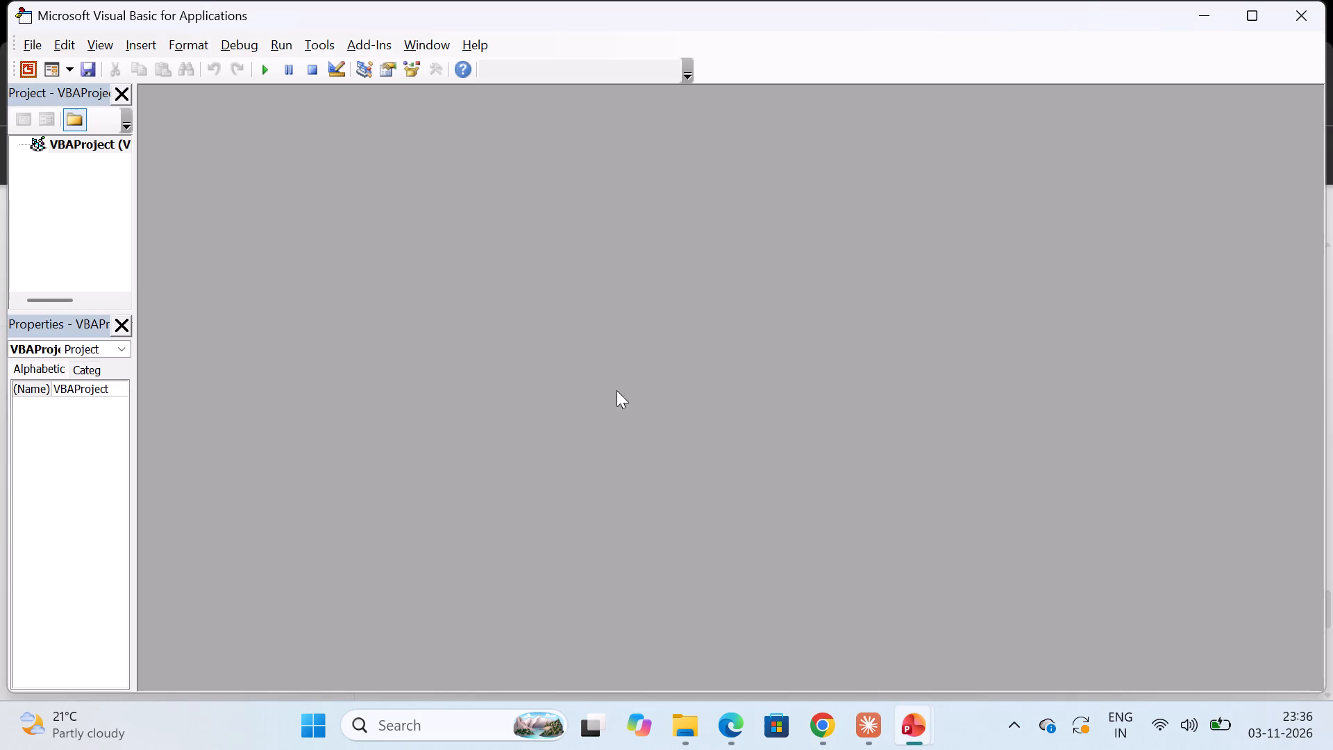